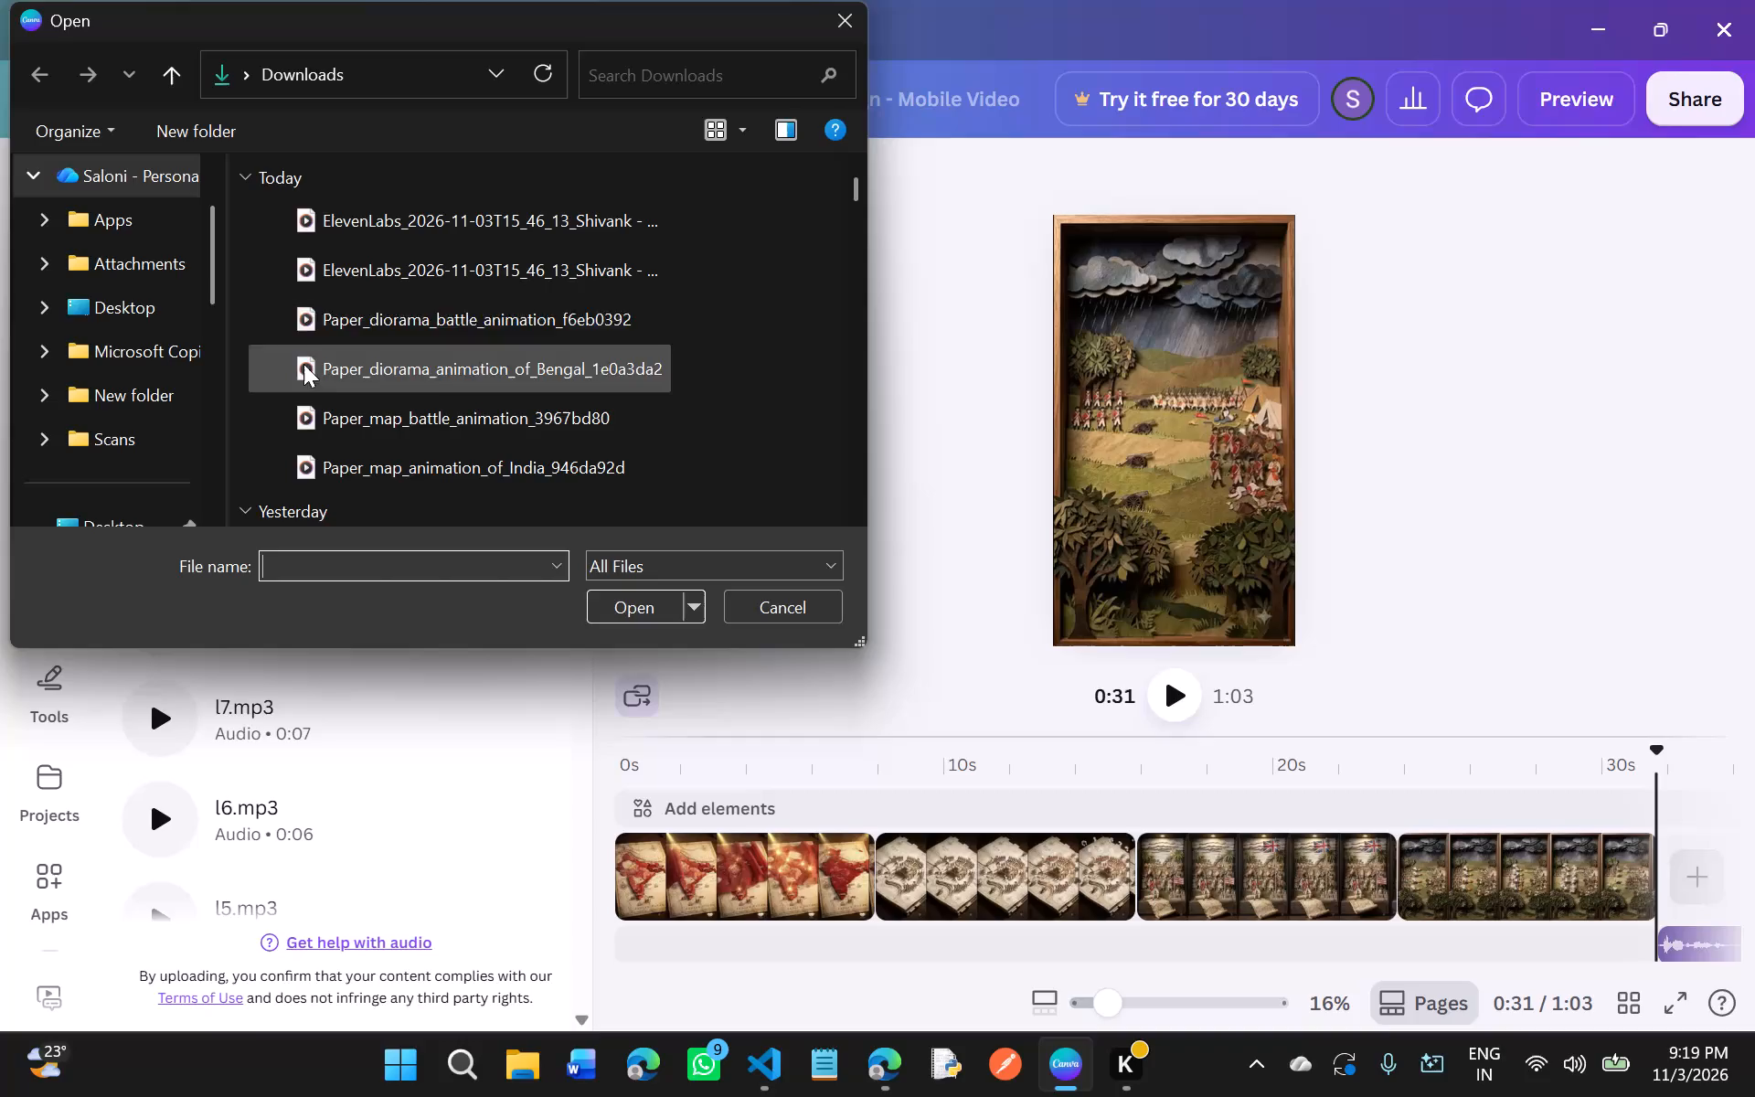
Upload the first-listed ElevenLabs audio file in today's Downloads to the design's audio uploads.
click(378, 203)
click(636, 595)
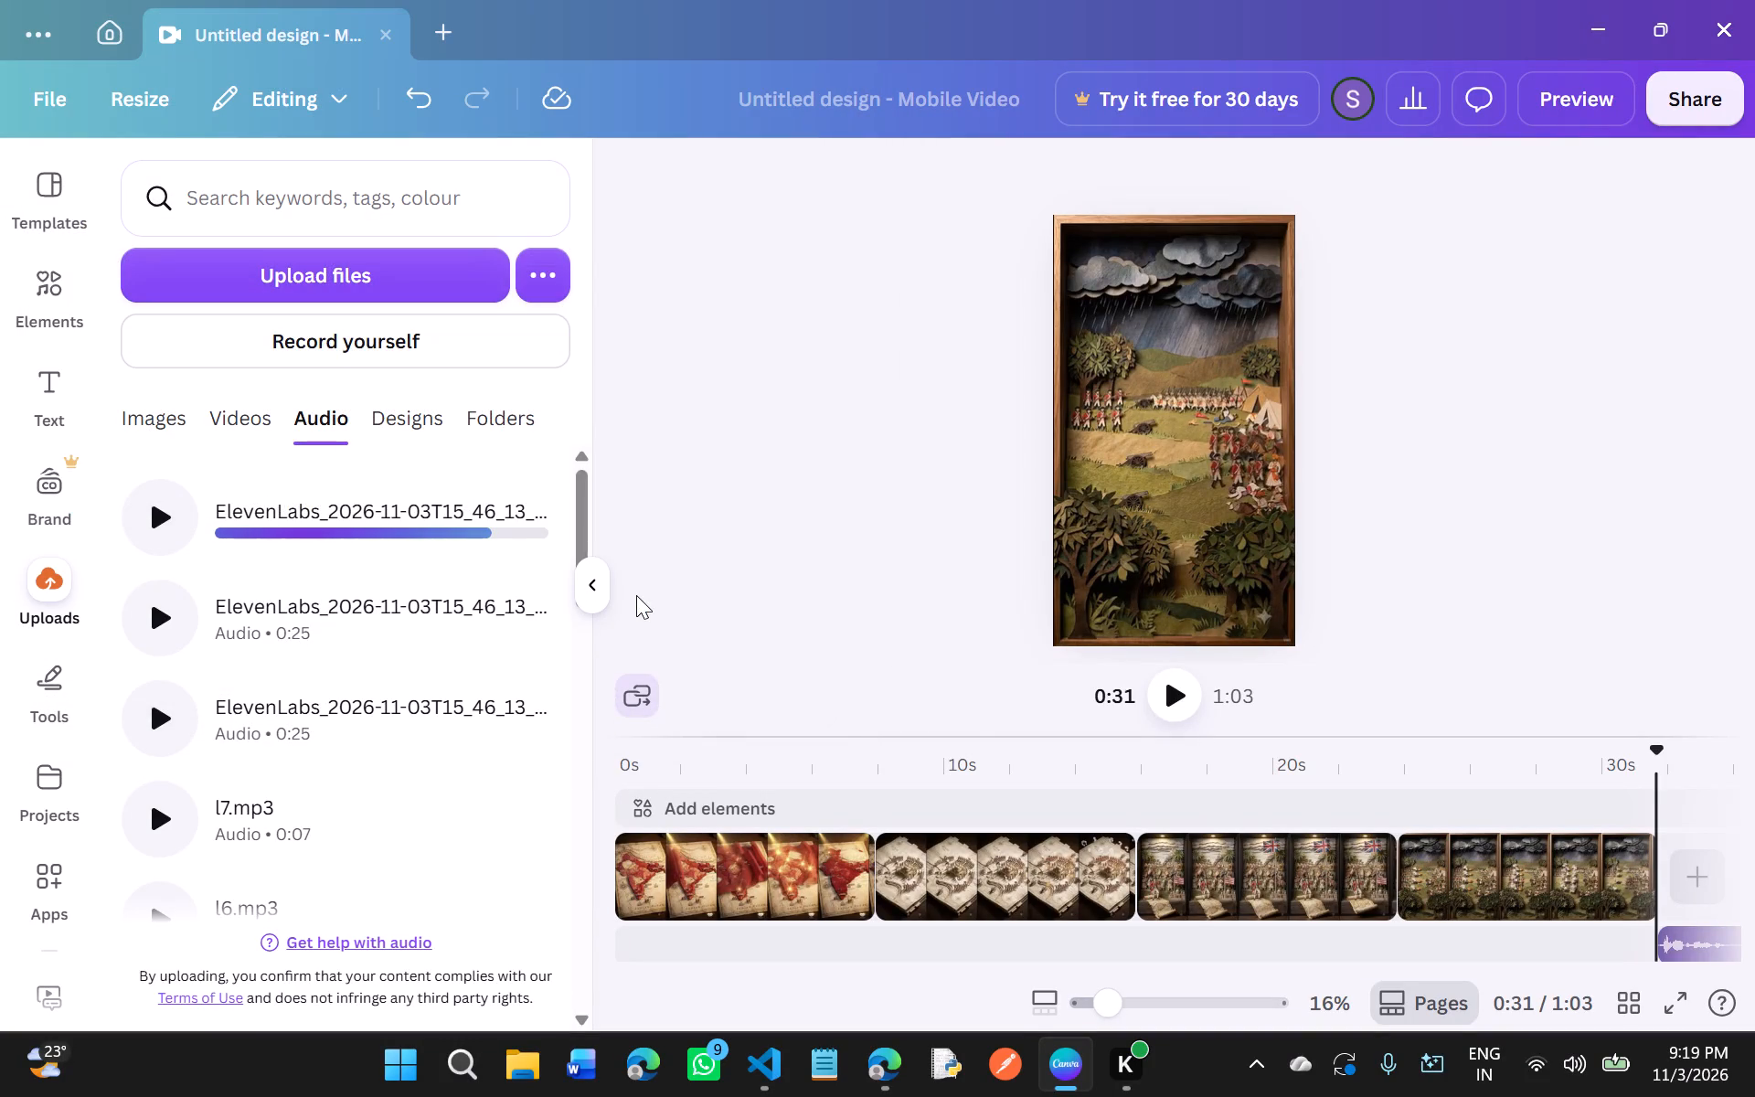
Preview the newly uploaded ElevenLabs voiceover at the top of the audio list.
click(171, 501)
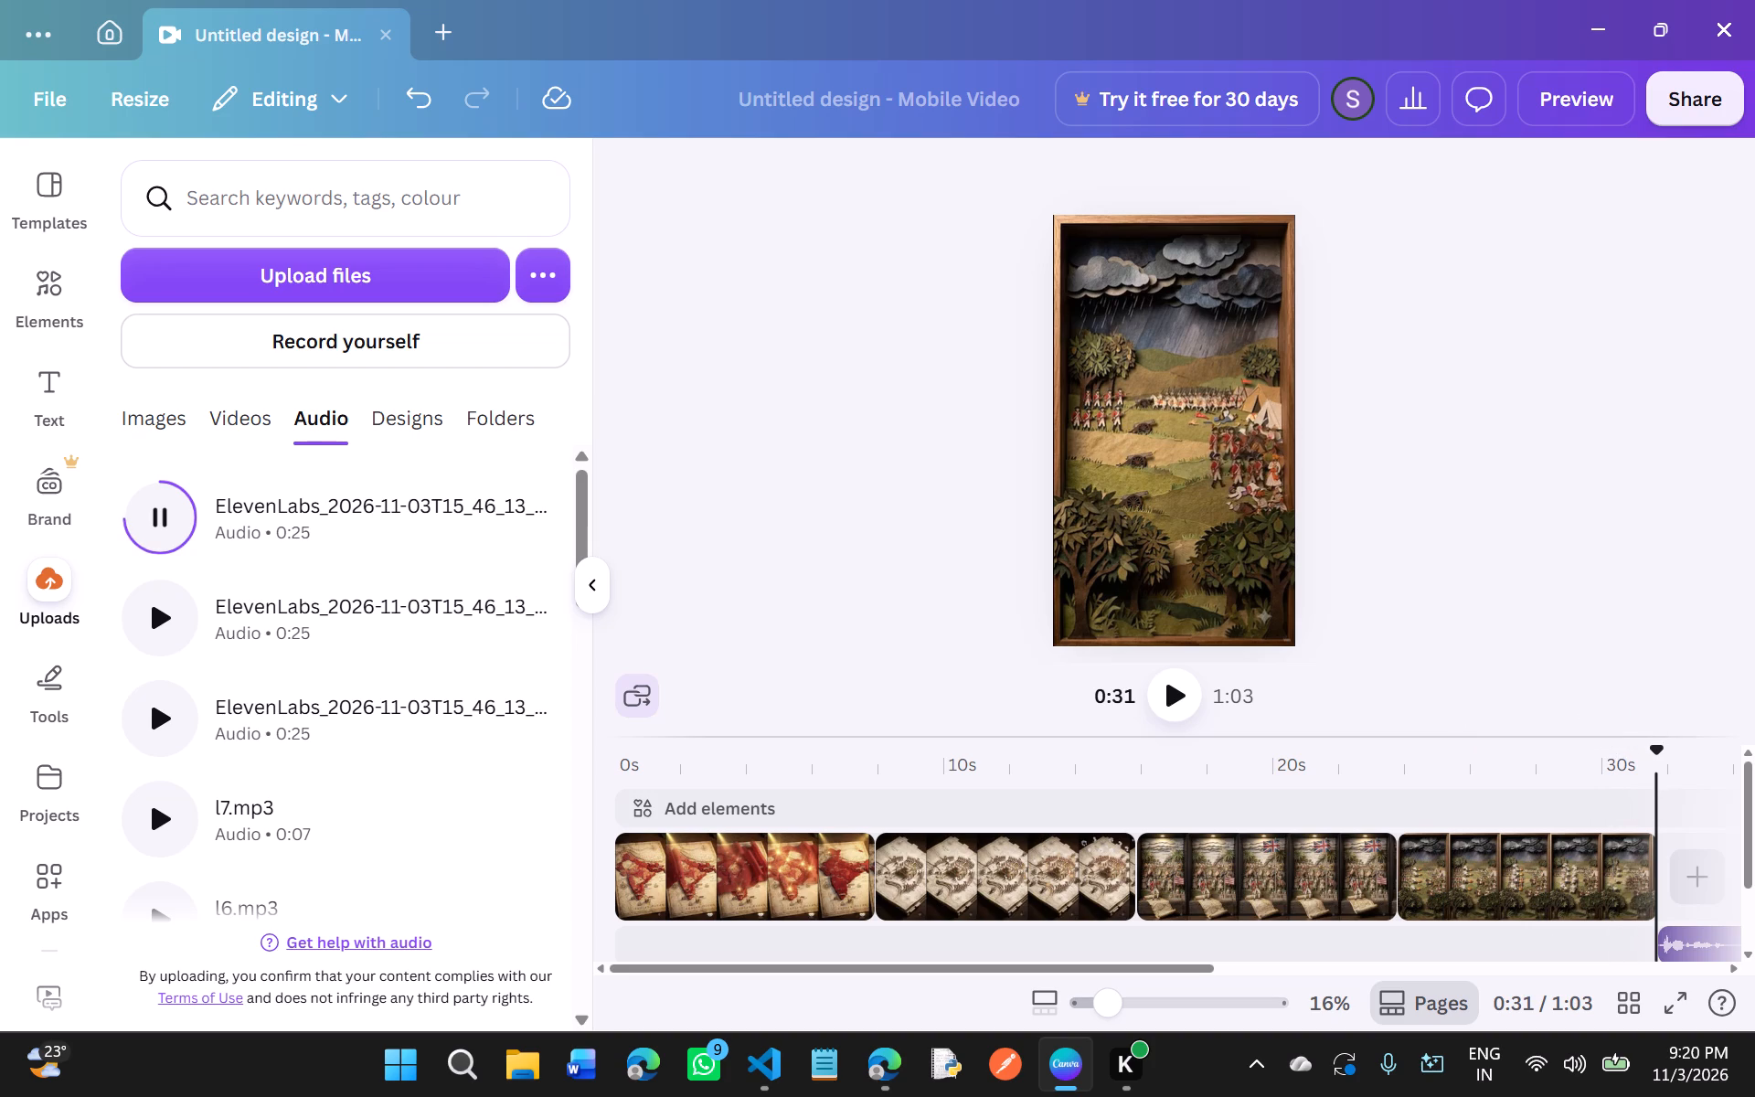
Return the playhead to 0:00, stop the audio preview and play the video from the beginning.
drag(1654, 769, 597, 744)
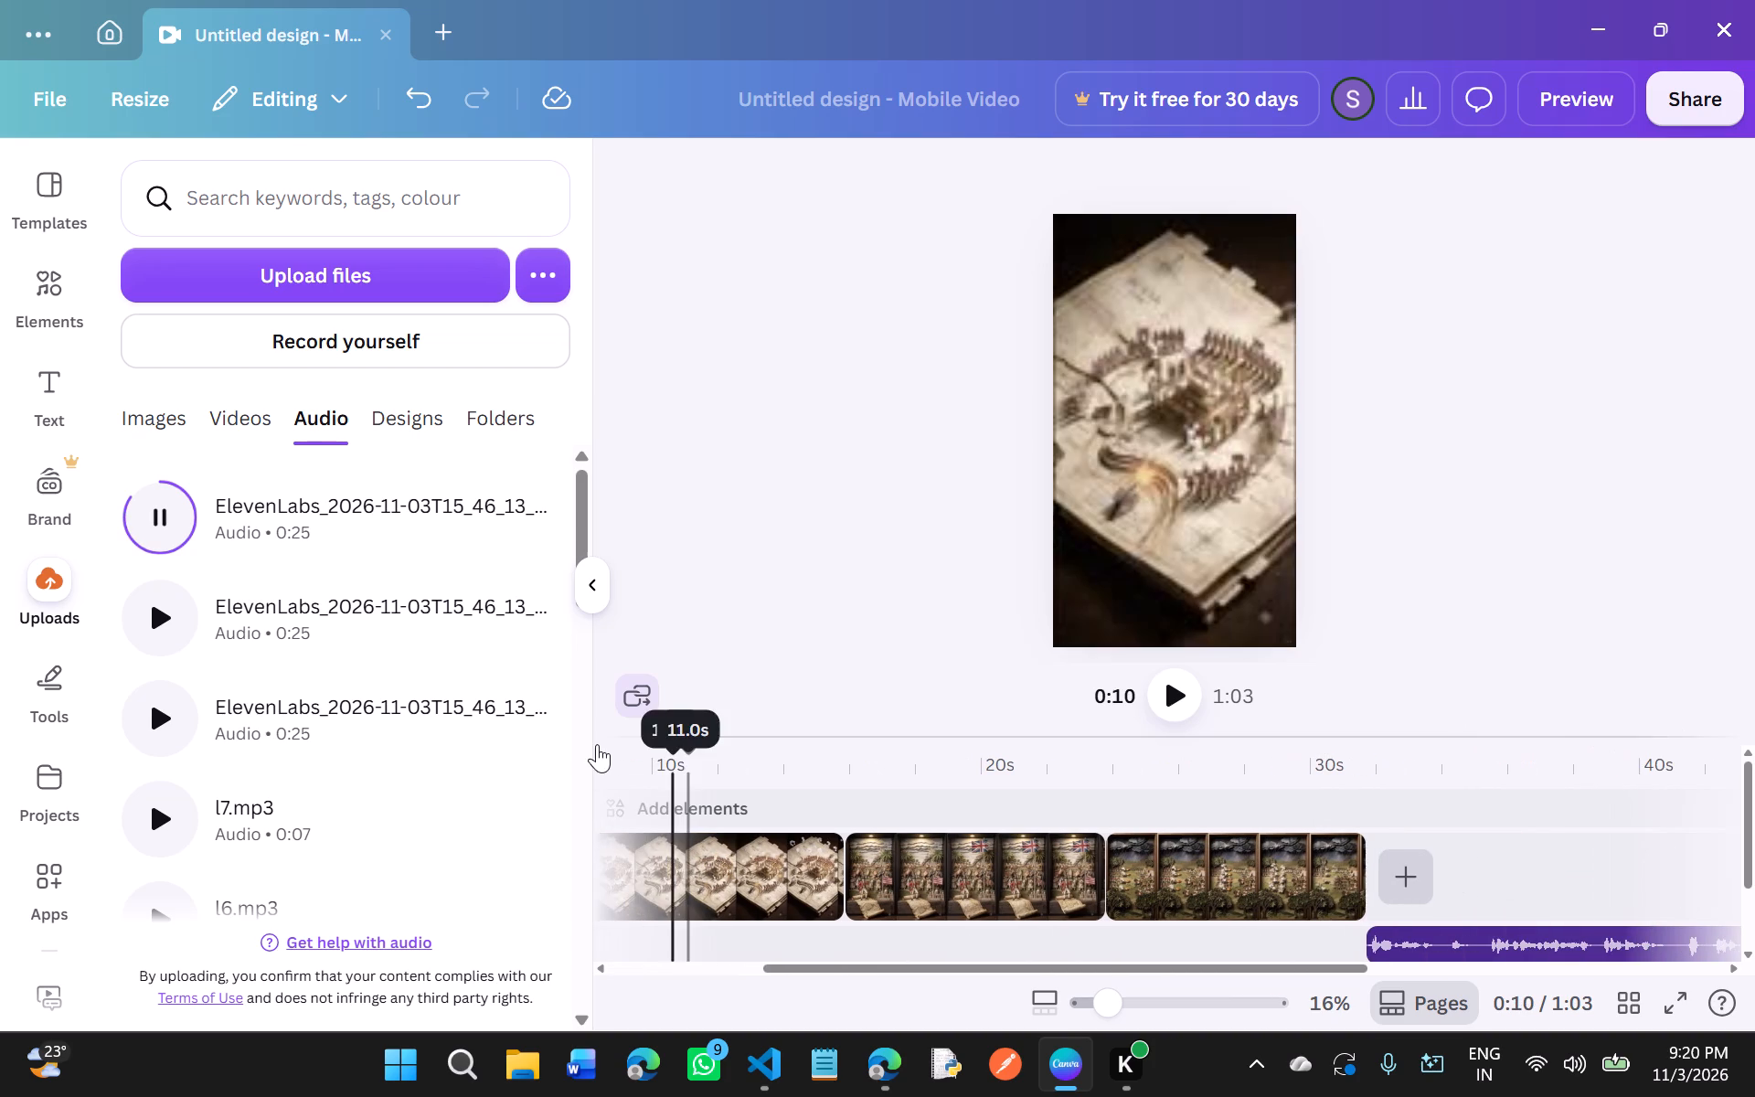
drag(597, 744, 361, 740)
click(164, 502)
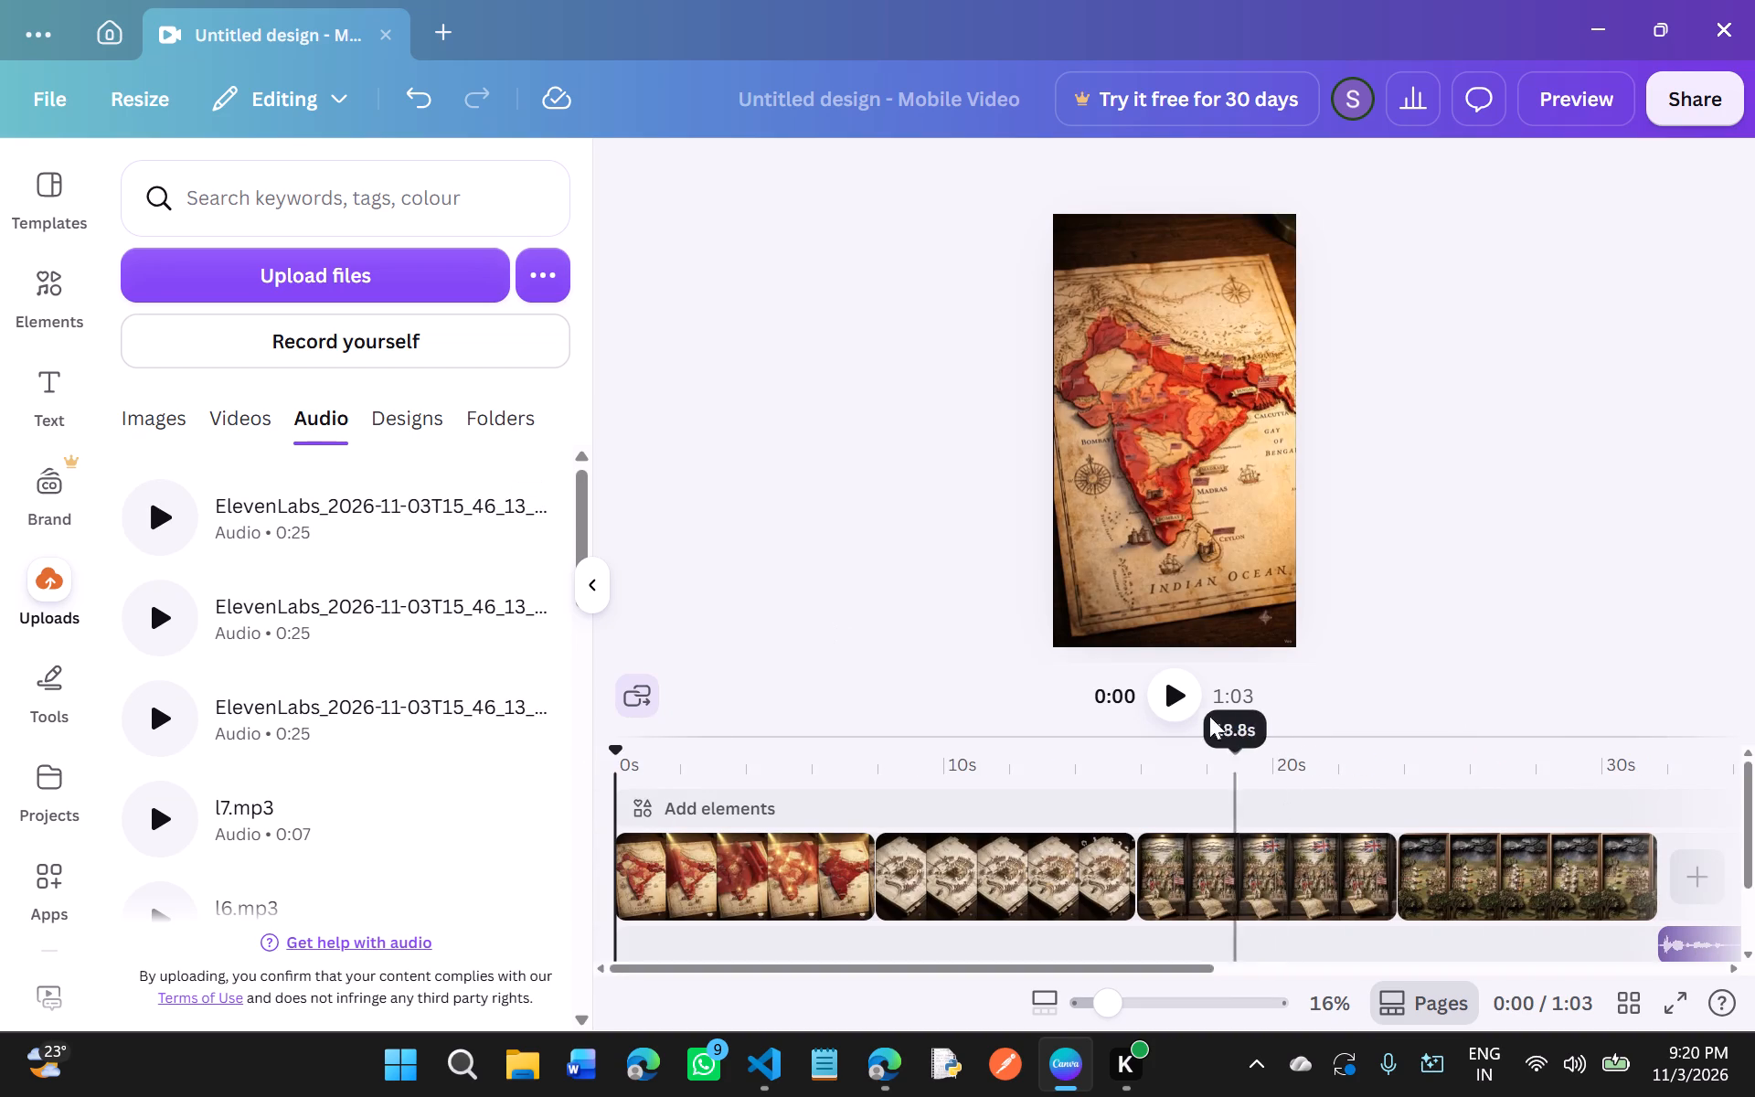
click(1173, 697)
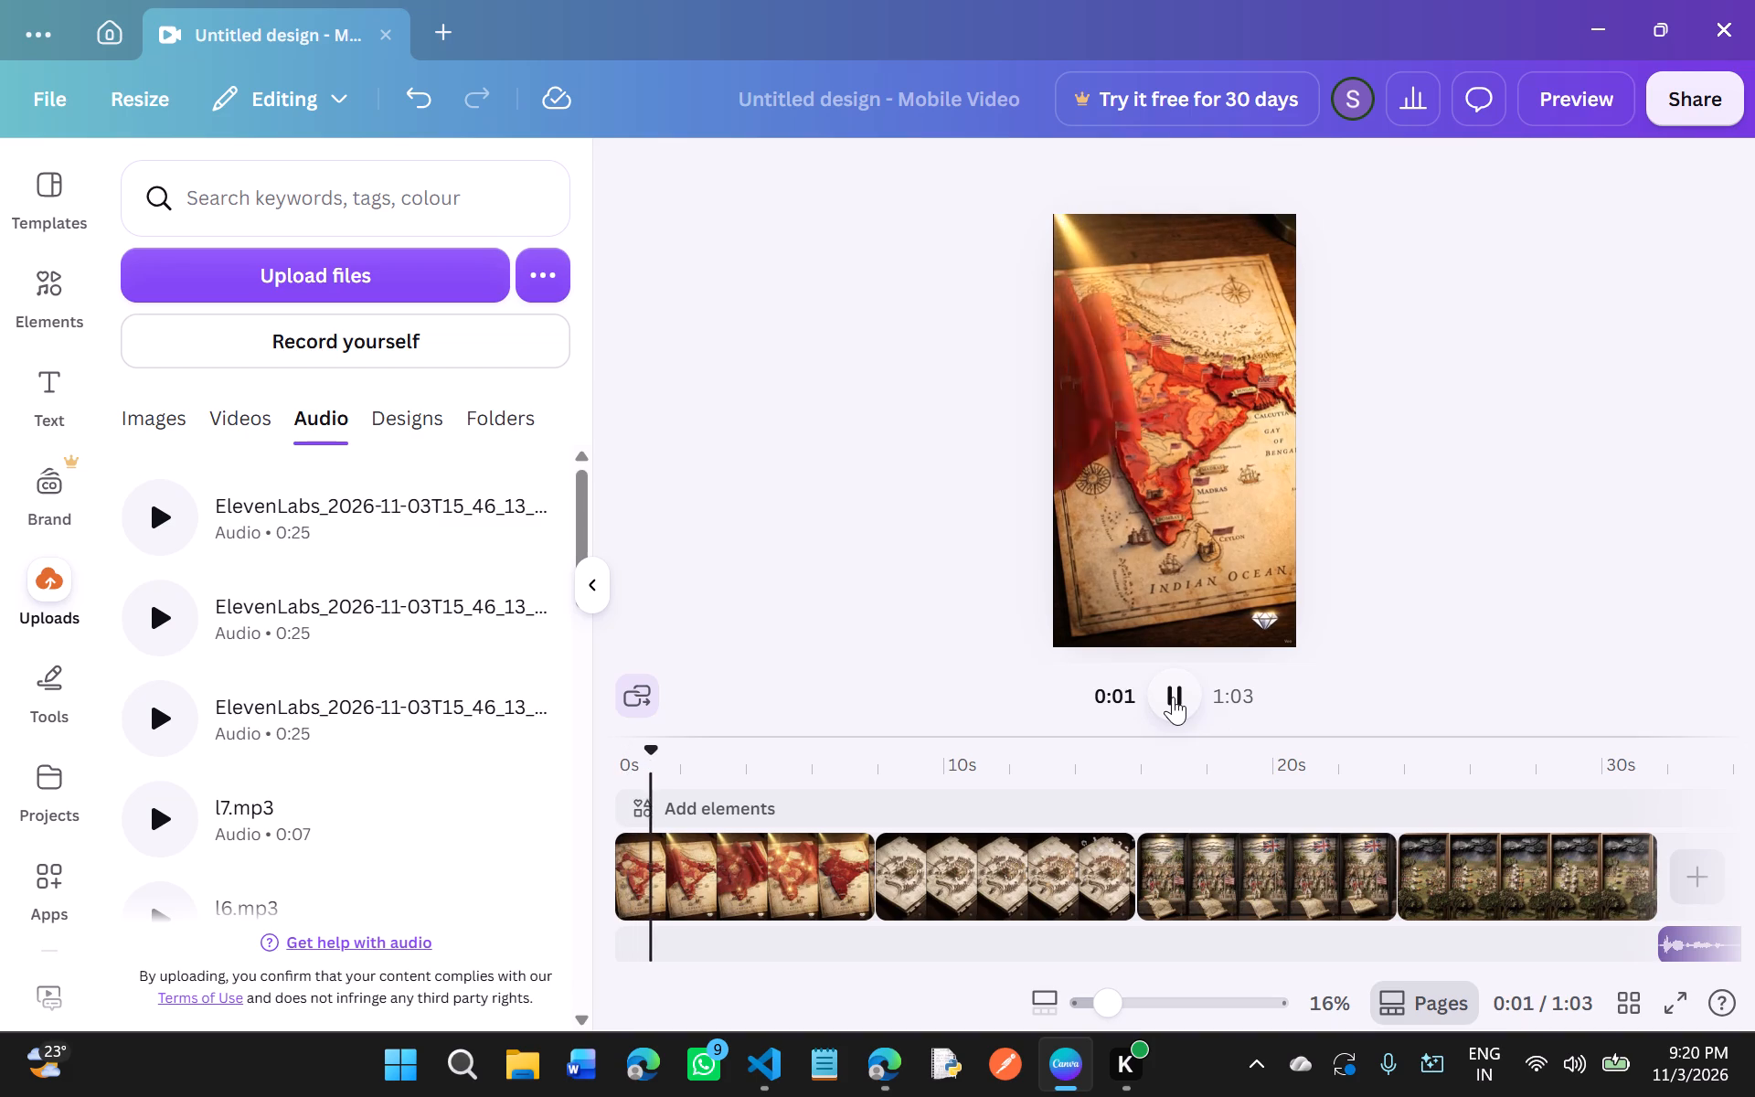
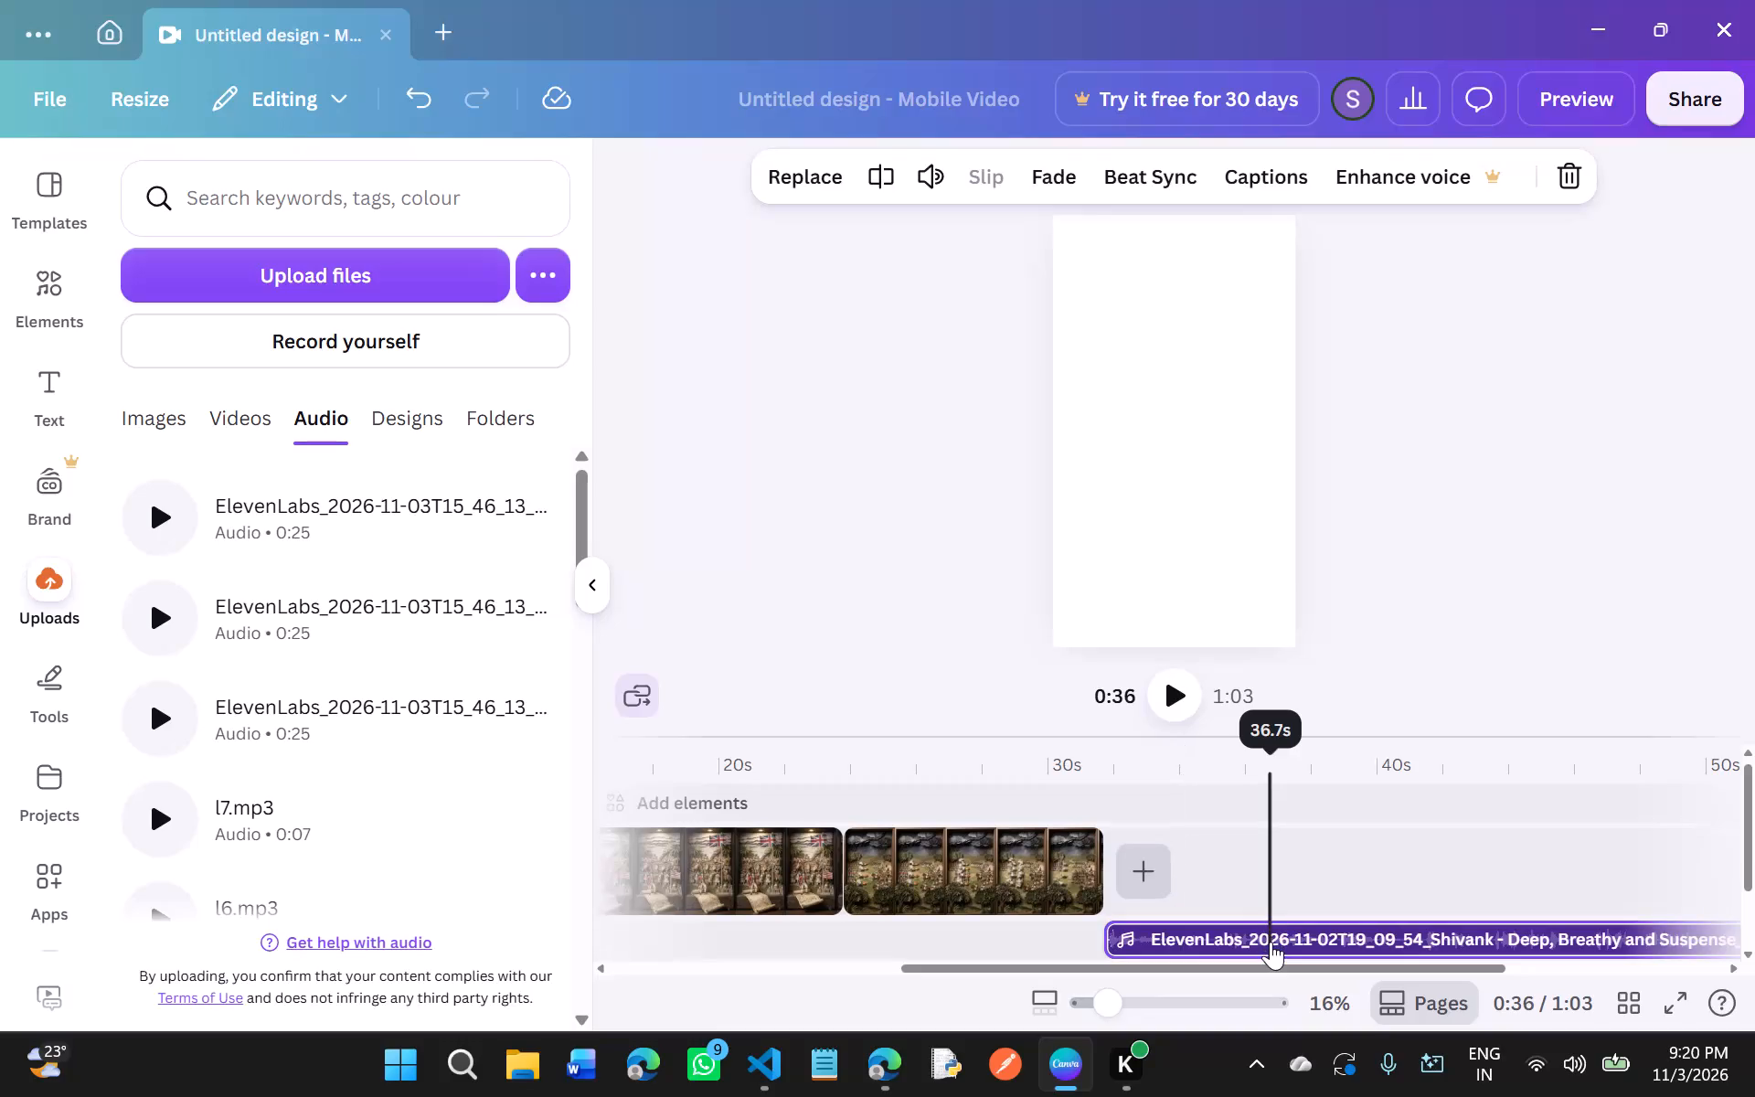
Delete the three leftover ElevenLabs audio tracks that start after the last video clip in the timeline.
key(Delete)
click(1271, 942)
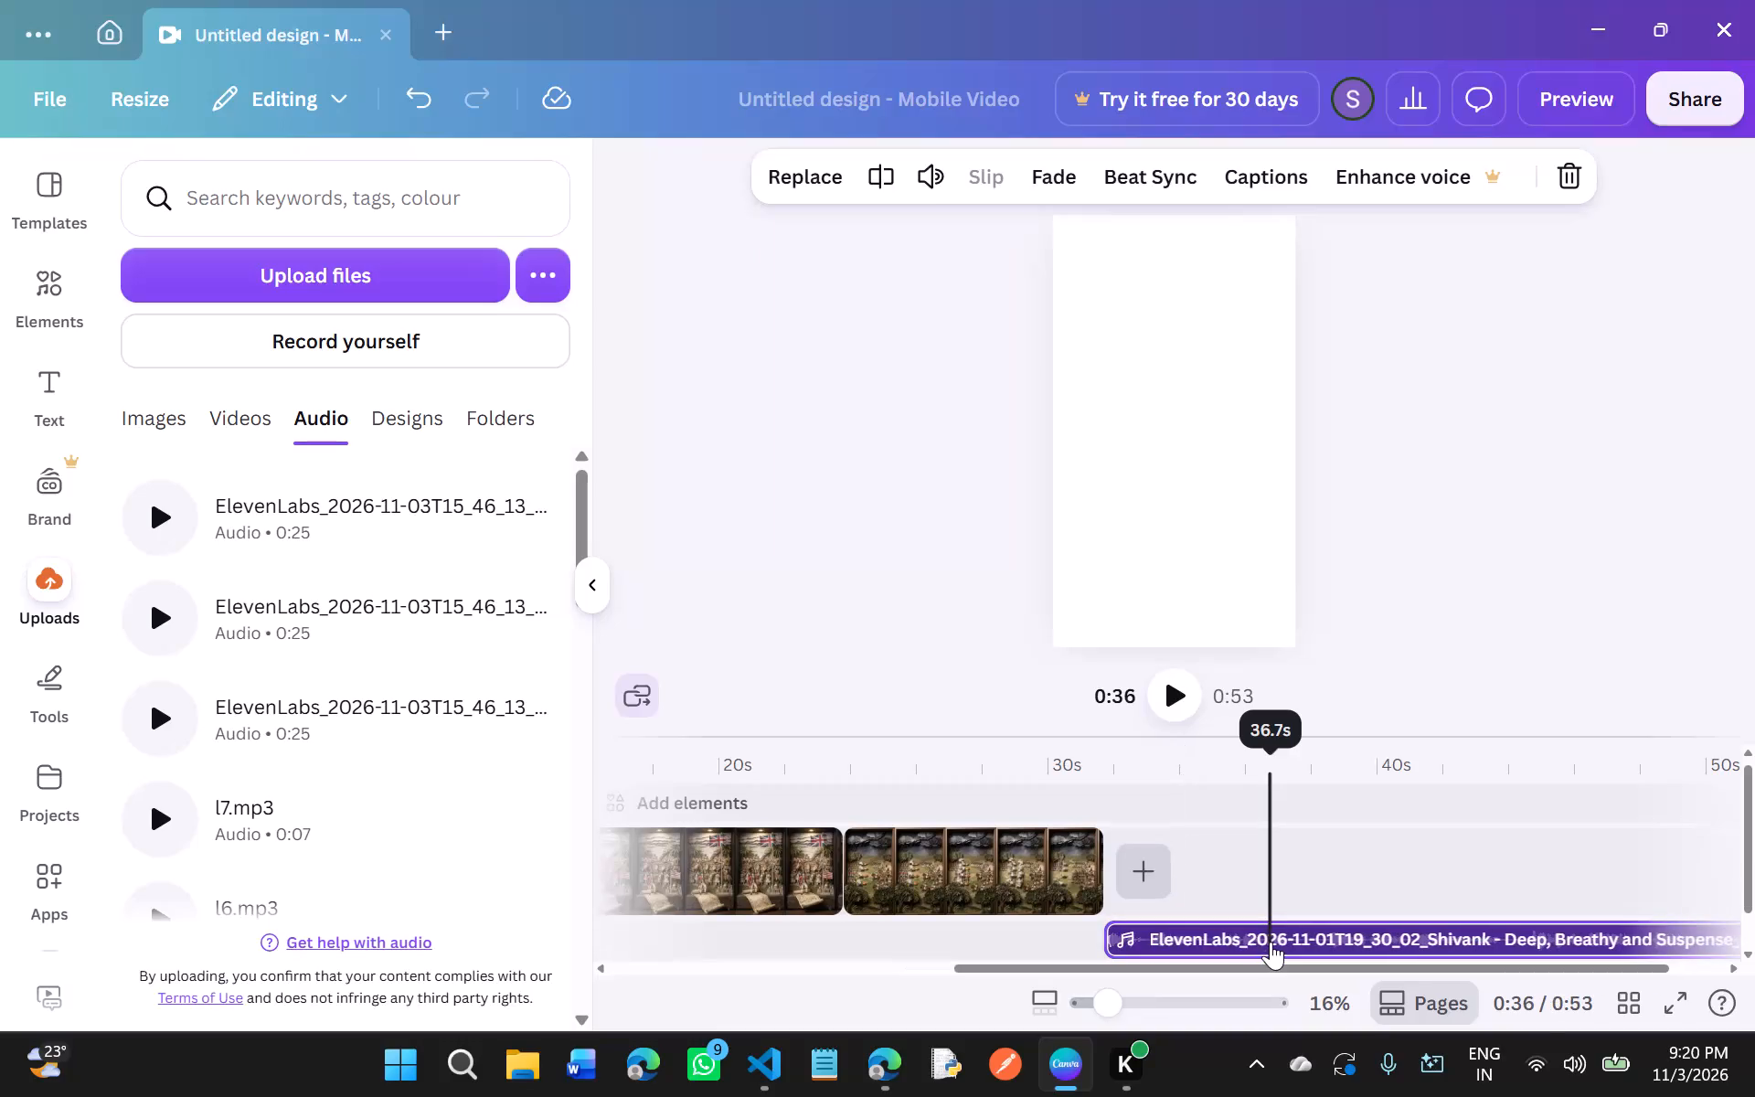
key(Delete)
click(1271, 942)
key(Delete)
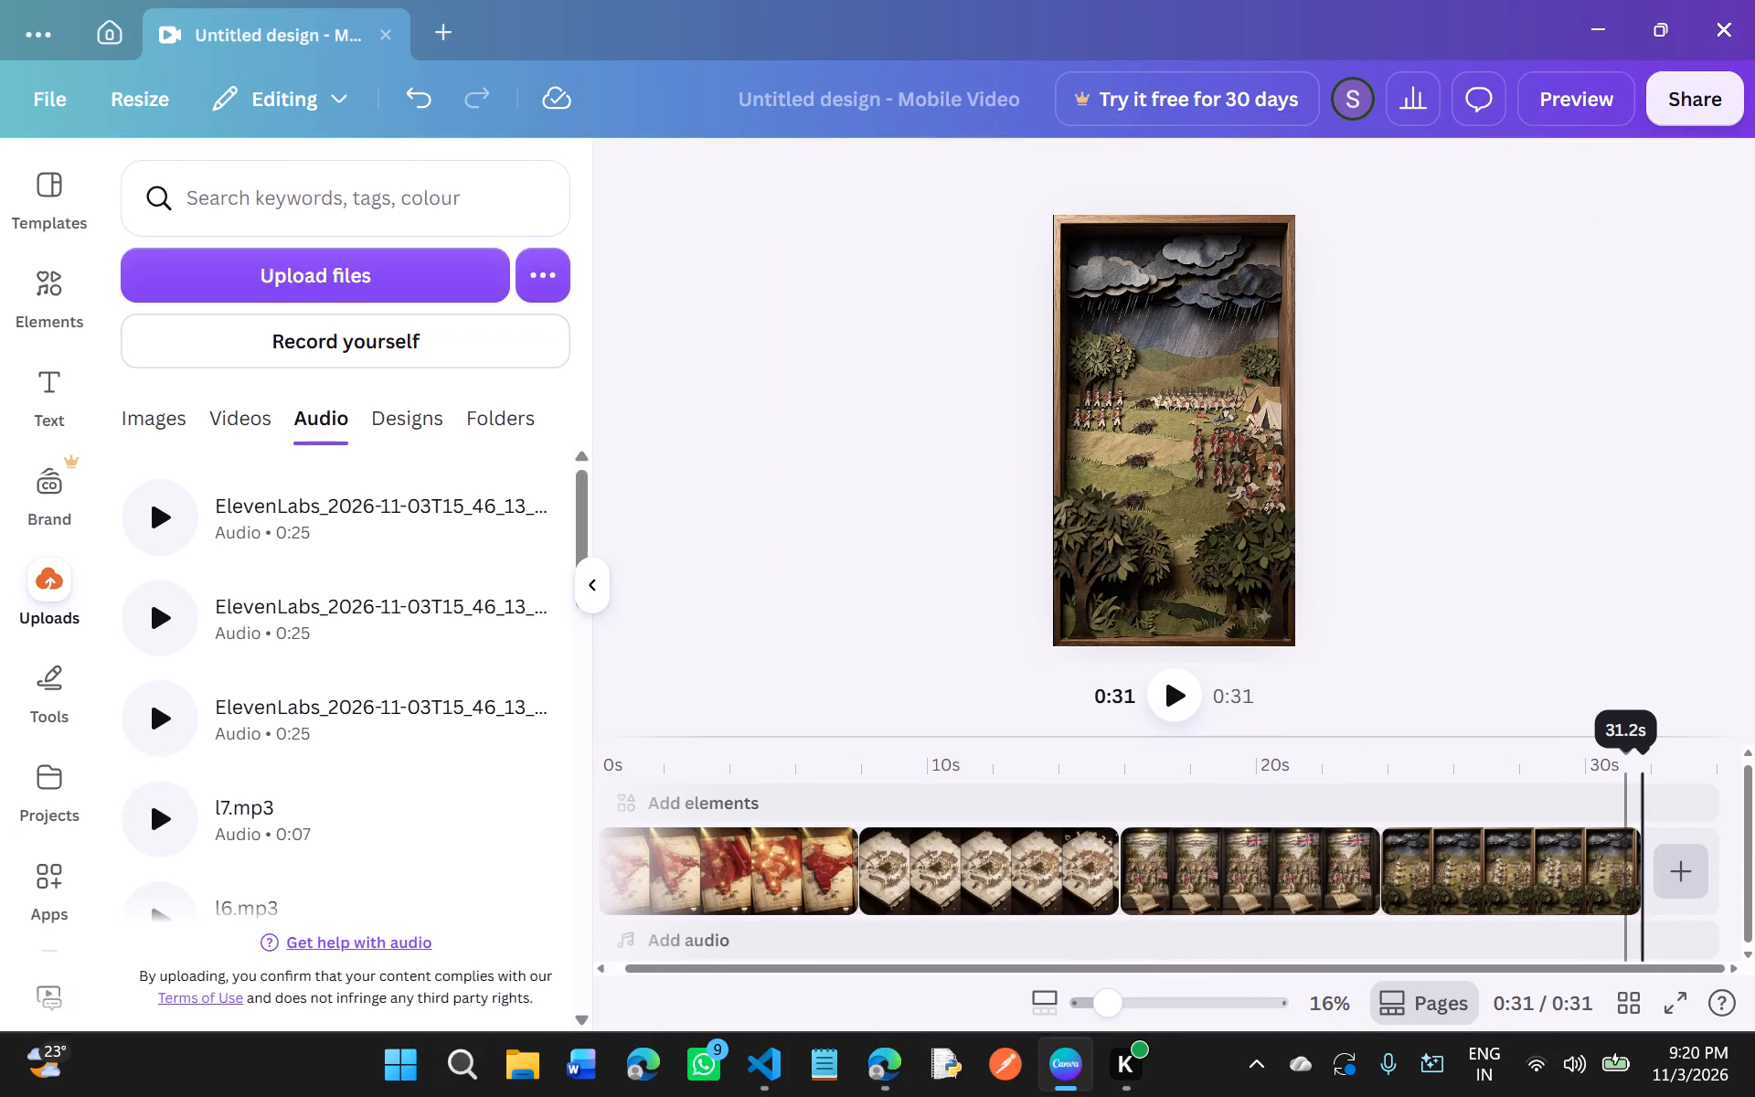
Add a 0.5-second Dissolve transition between the India map clip and the Buxar map clip, and play it back.
drag(1640, 779, 175, 772)
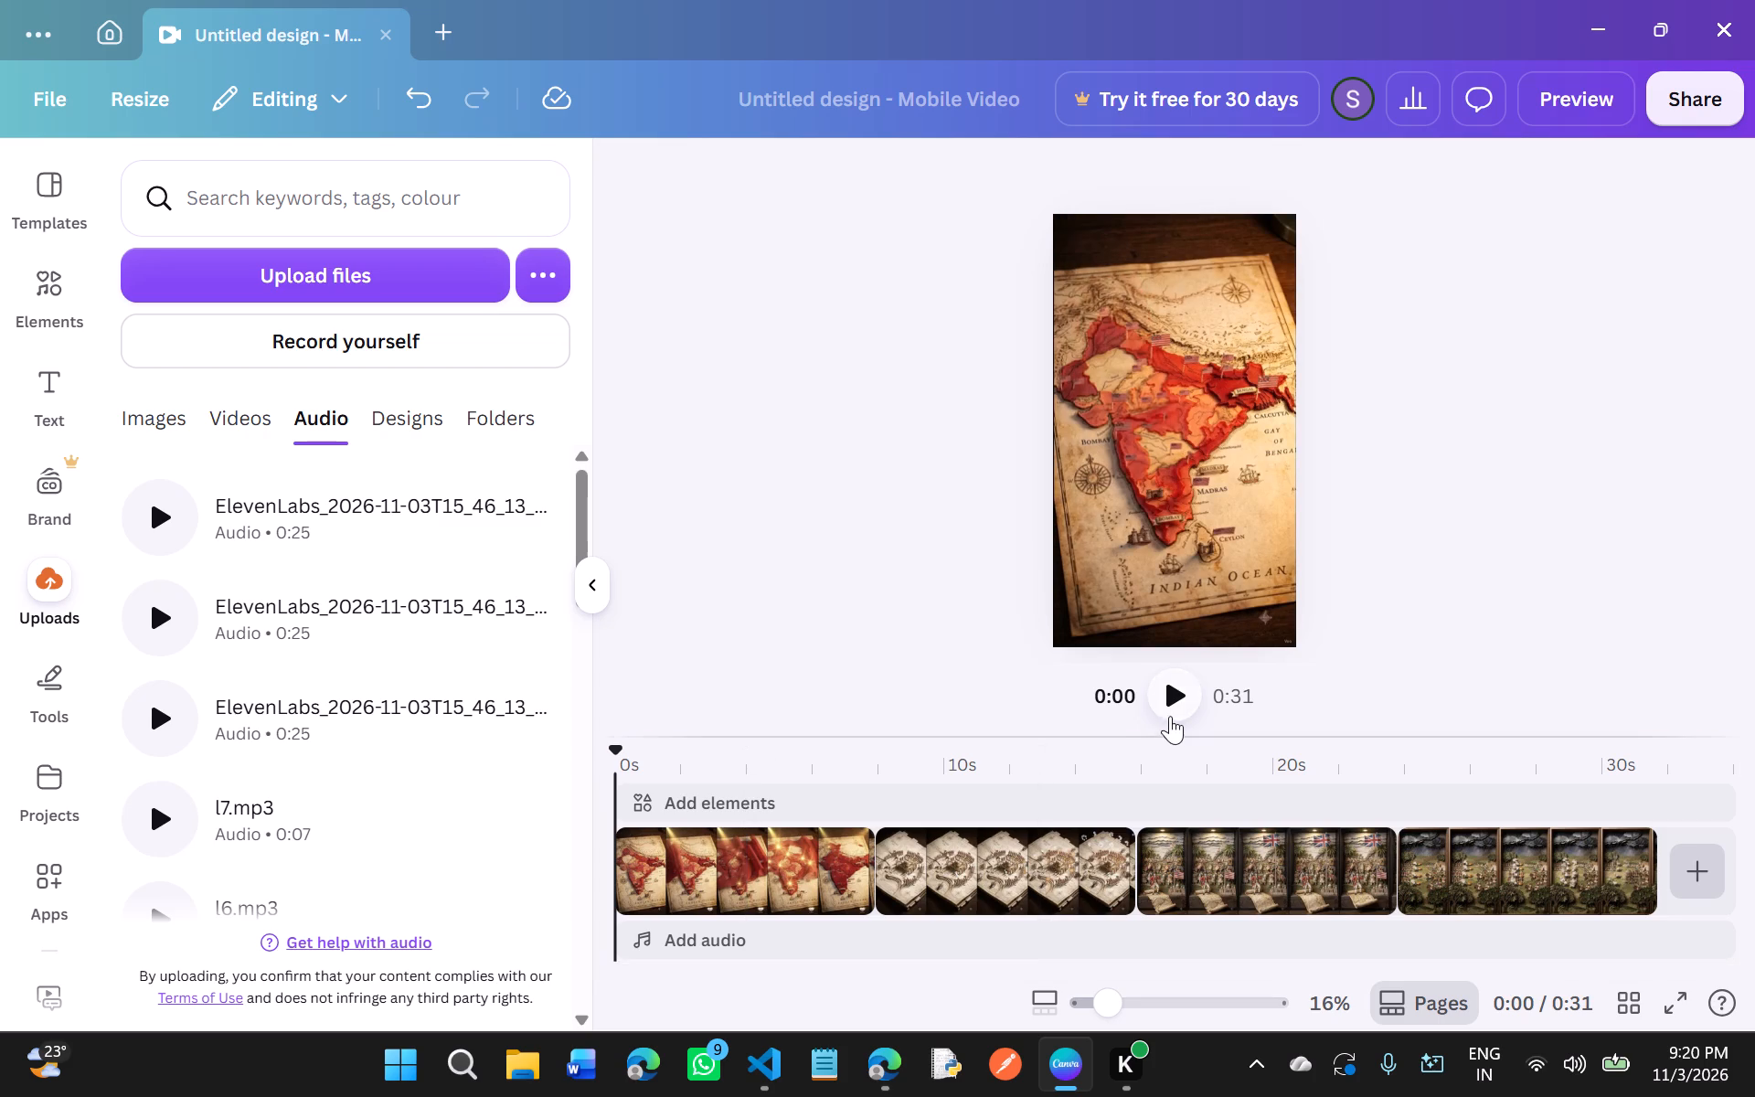
click(1175, 698)
click(654, 336)
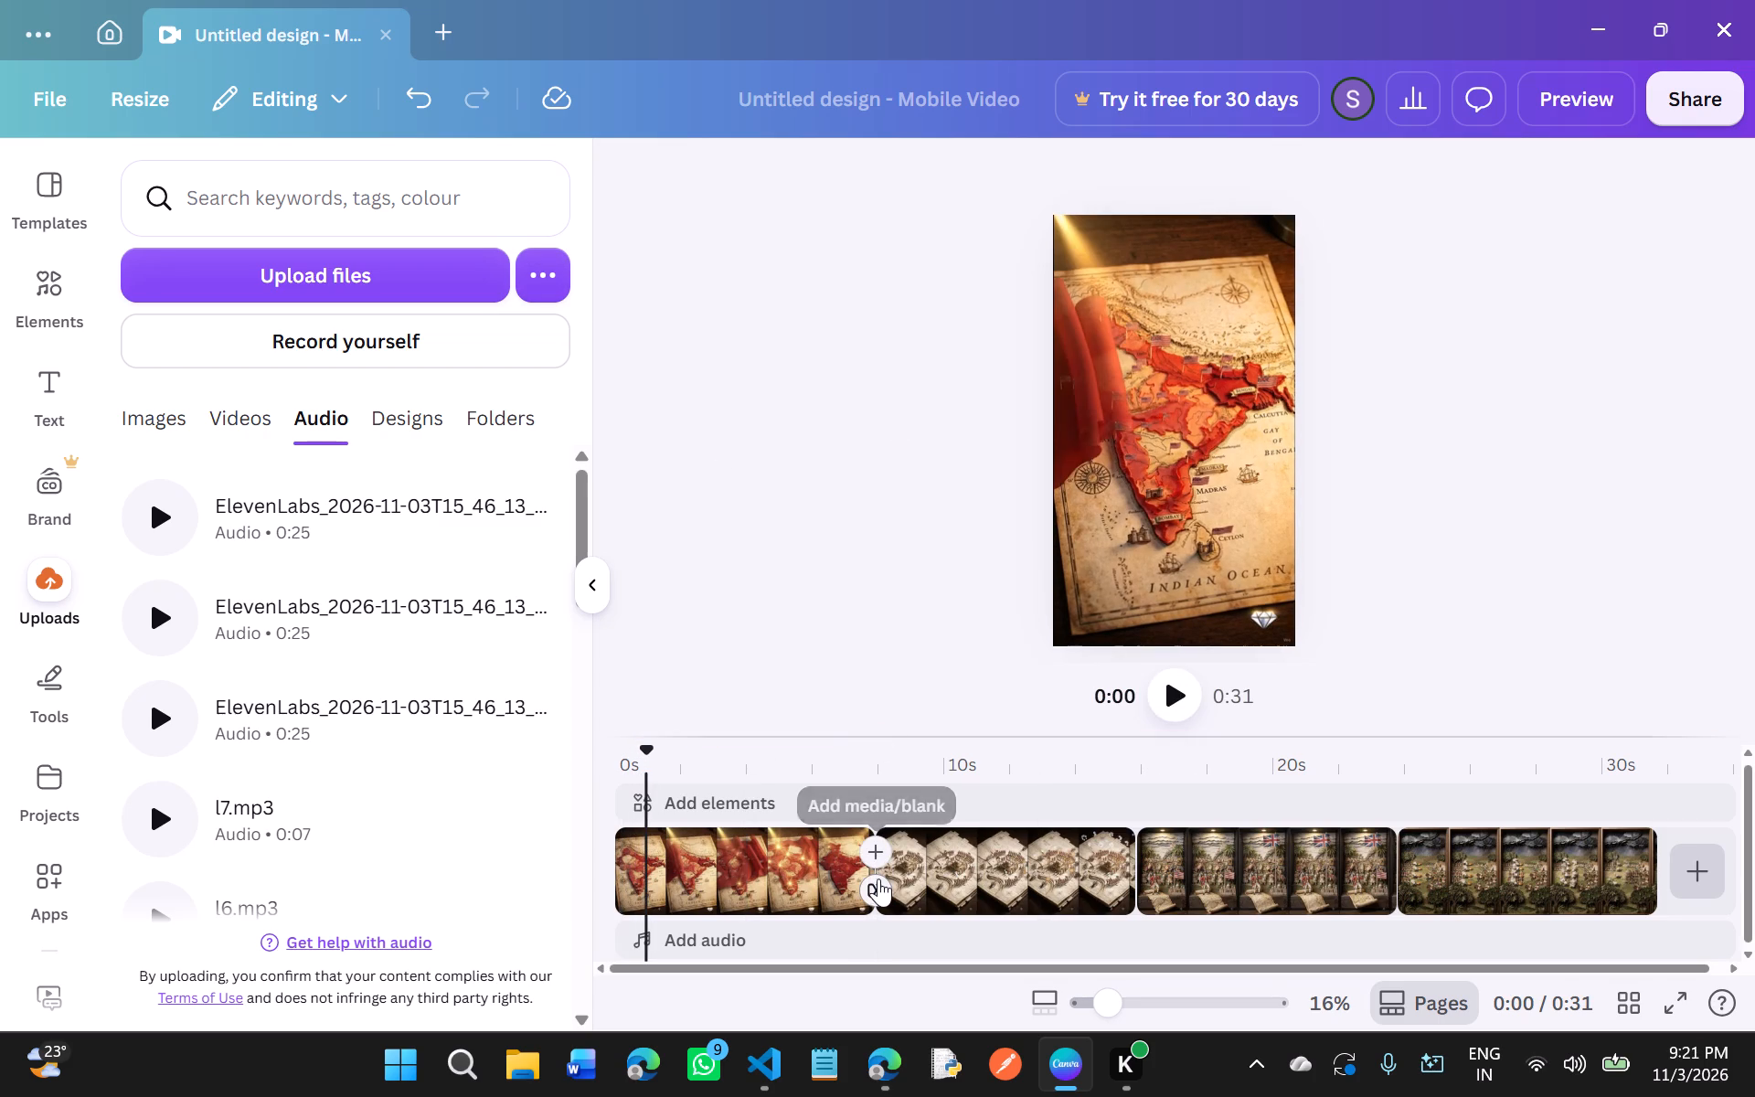
click(878, 880)
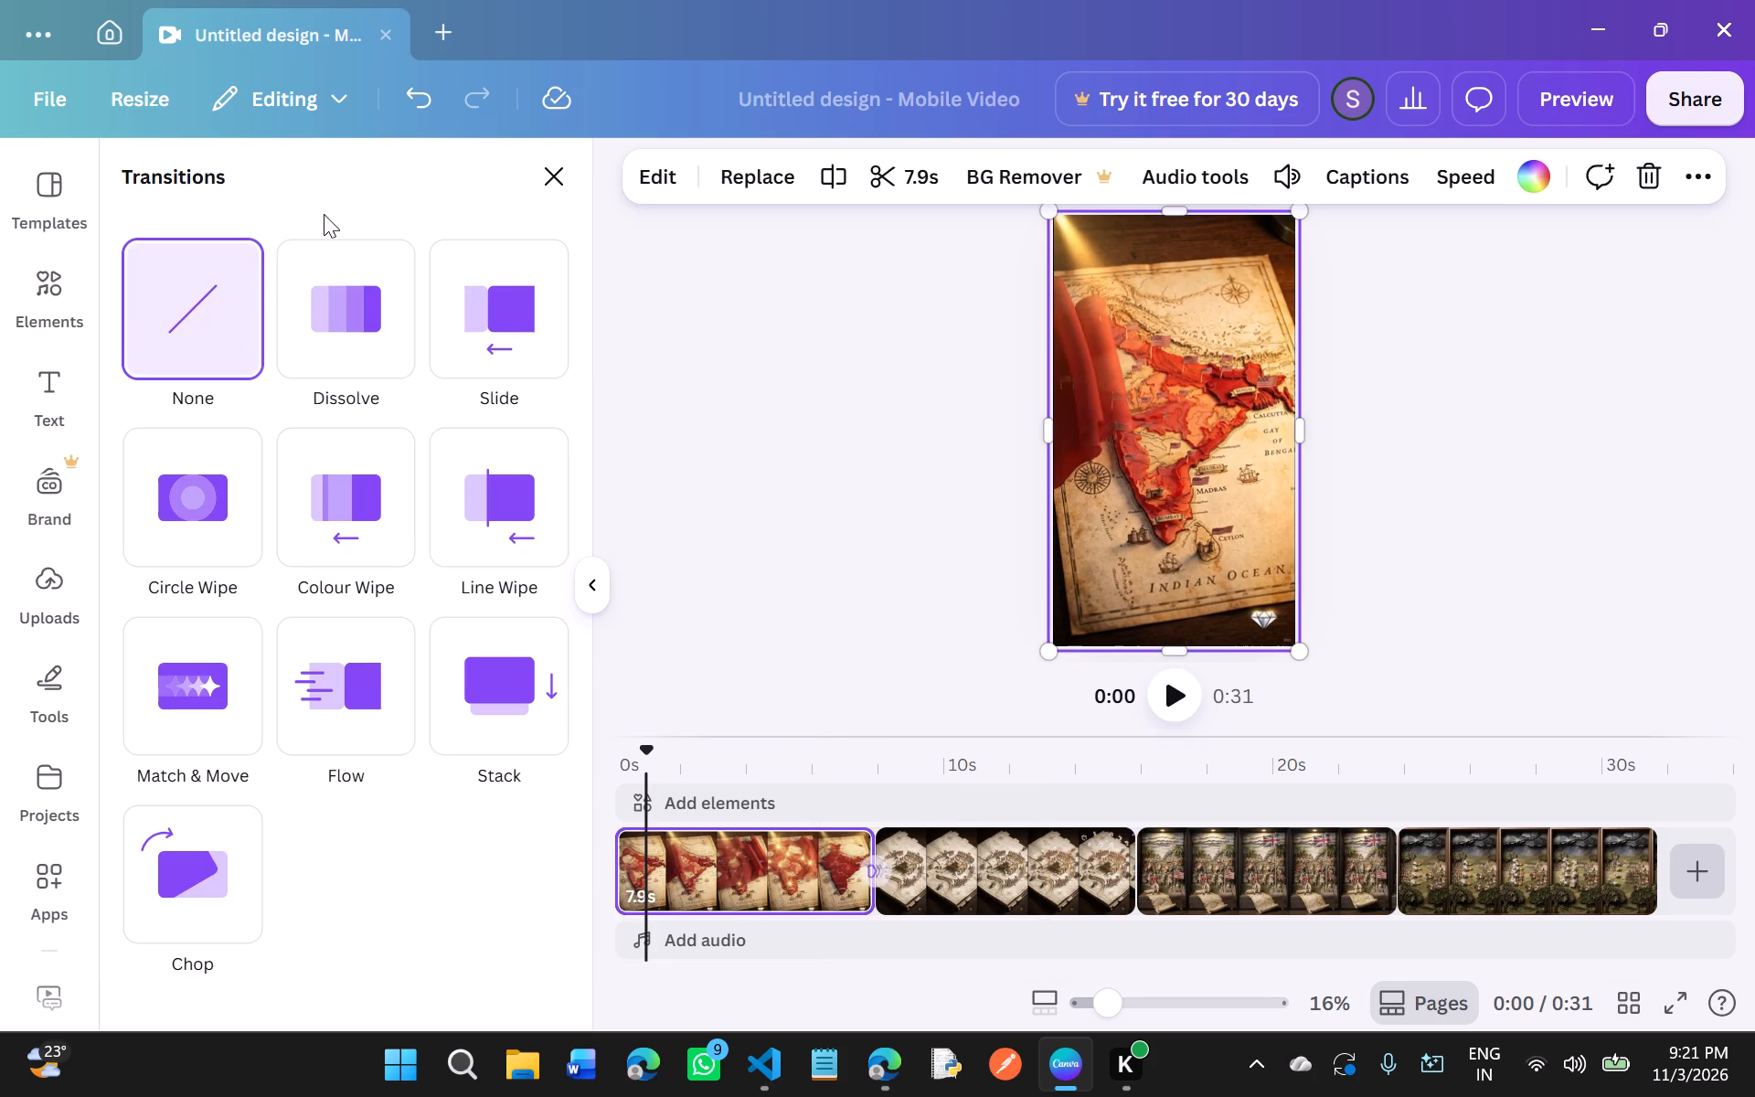
click(366, 307)
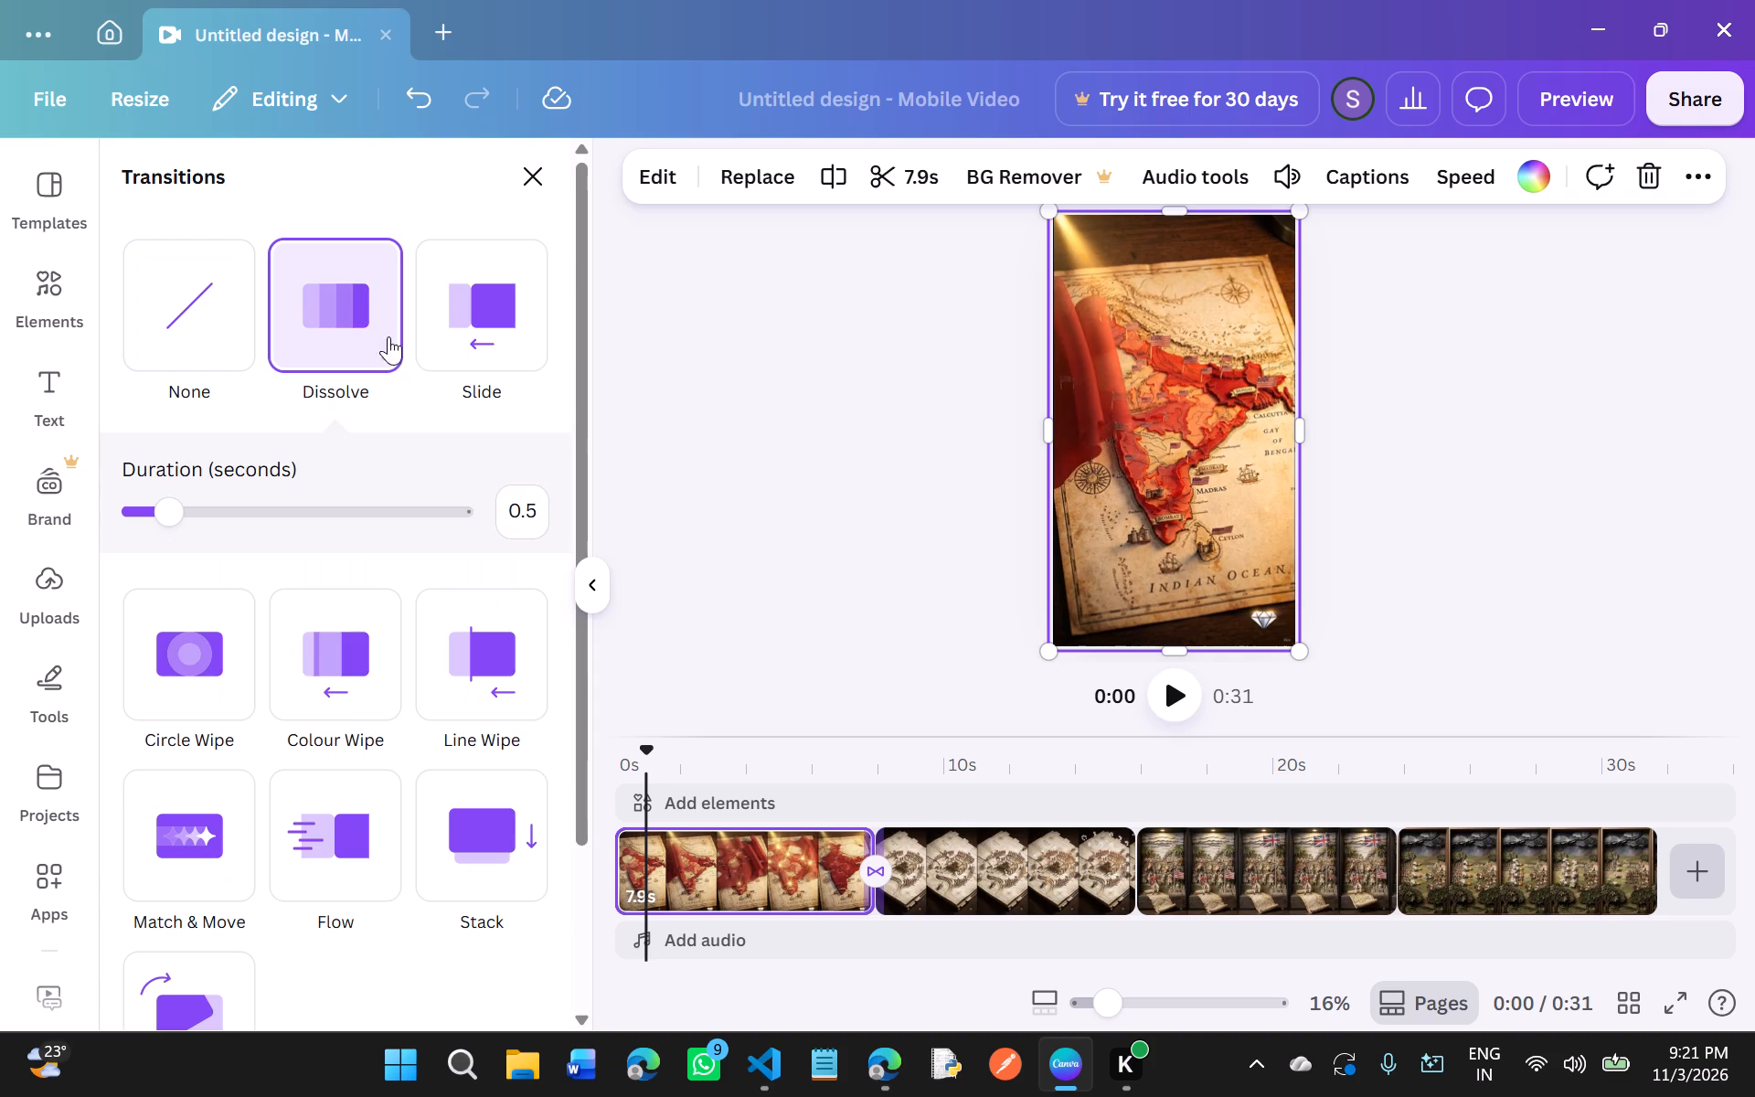
click(1172, 698)
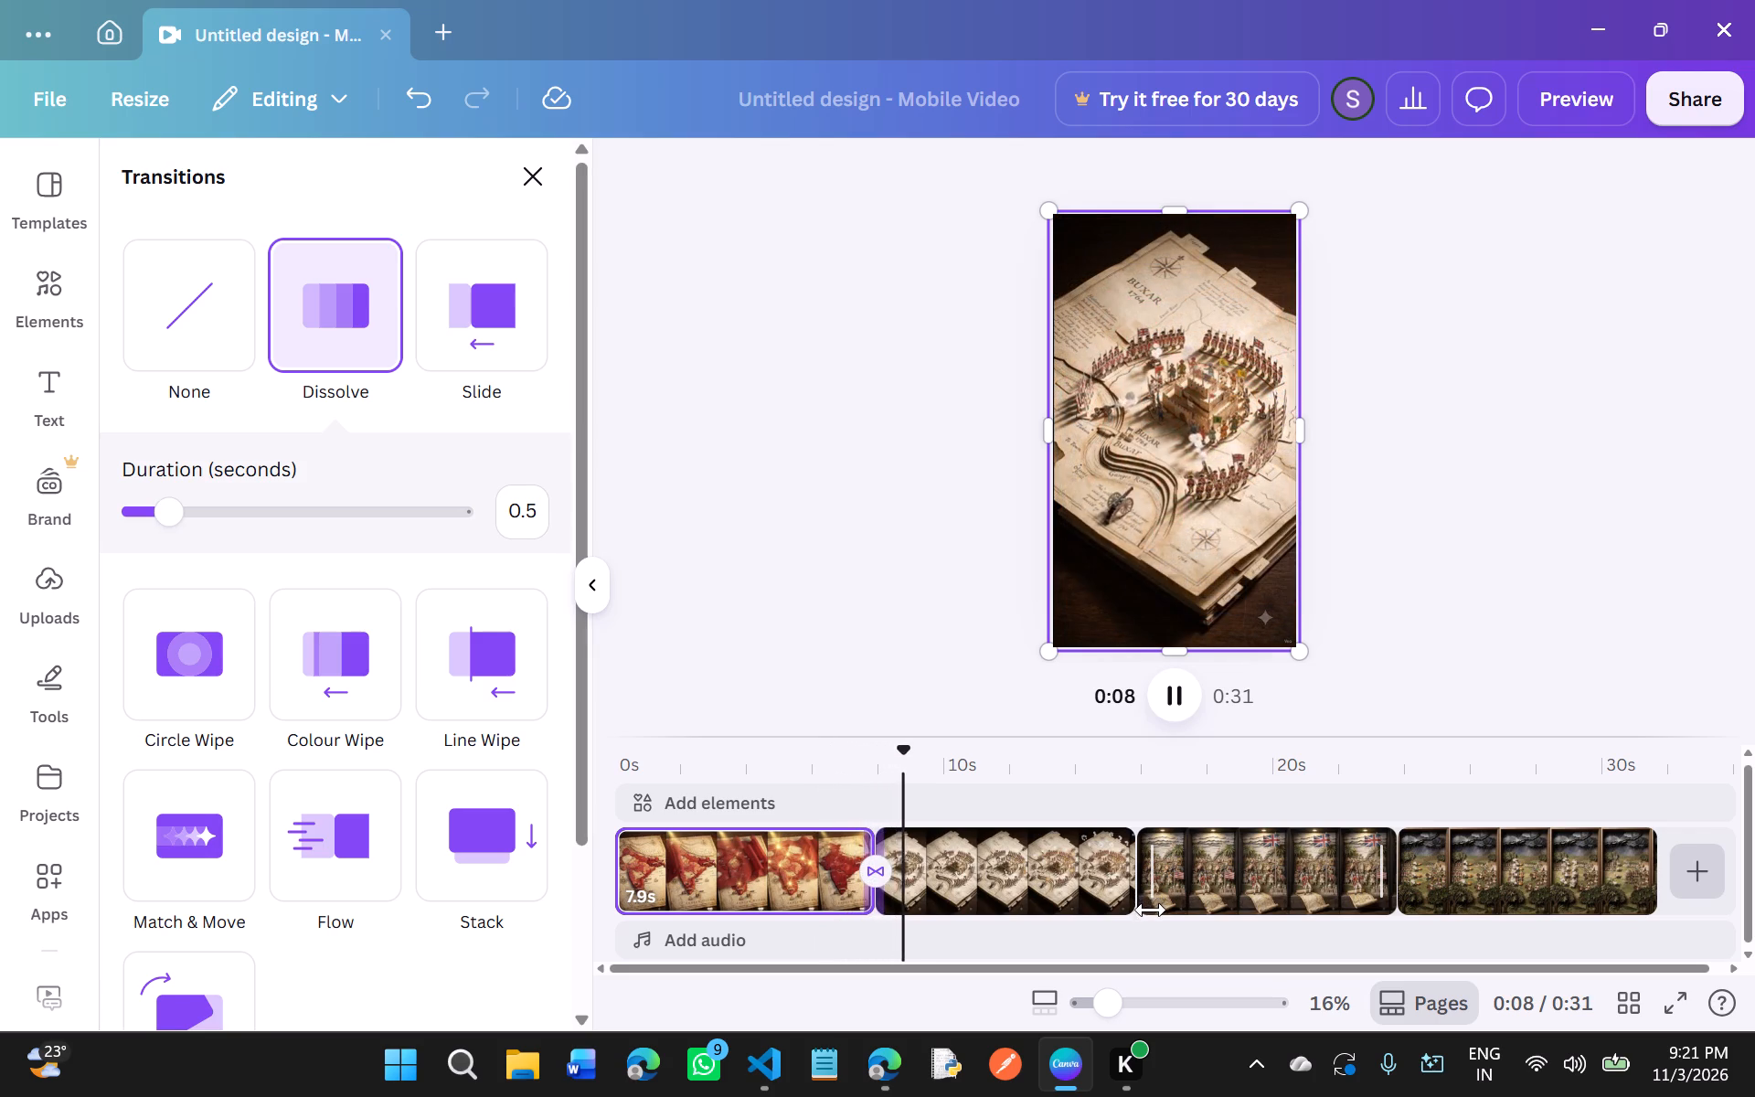
Add a 0.5-second Dissolve transition between the Buxar map clip and the British flag diorama clip.
click(1079, 863)
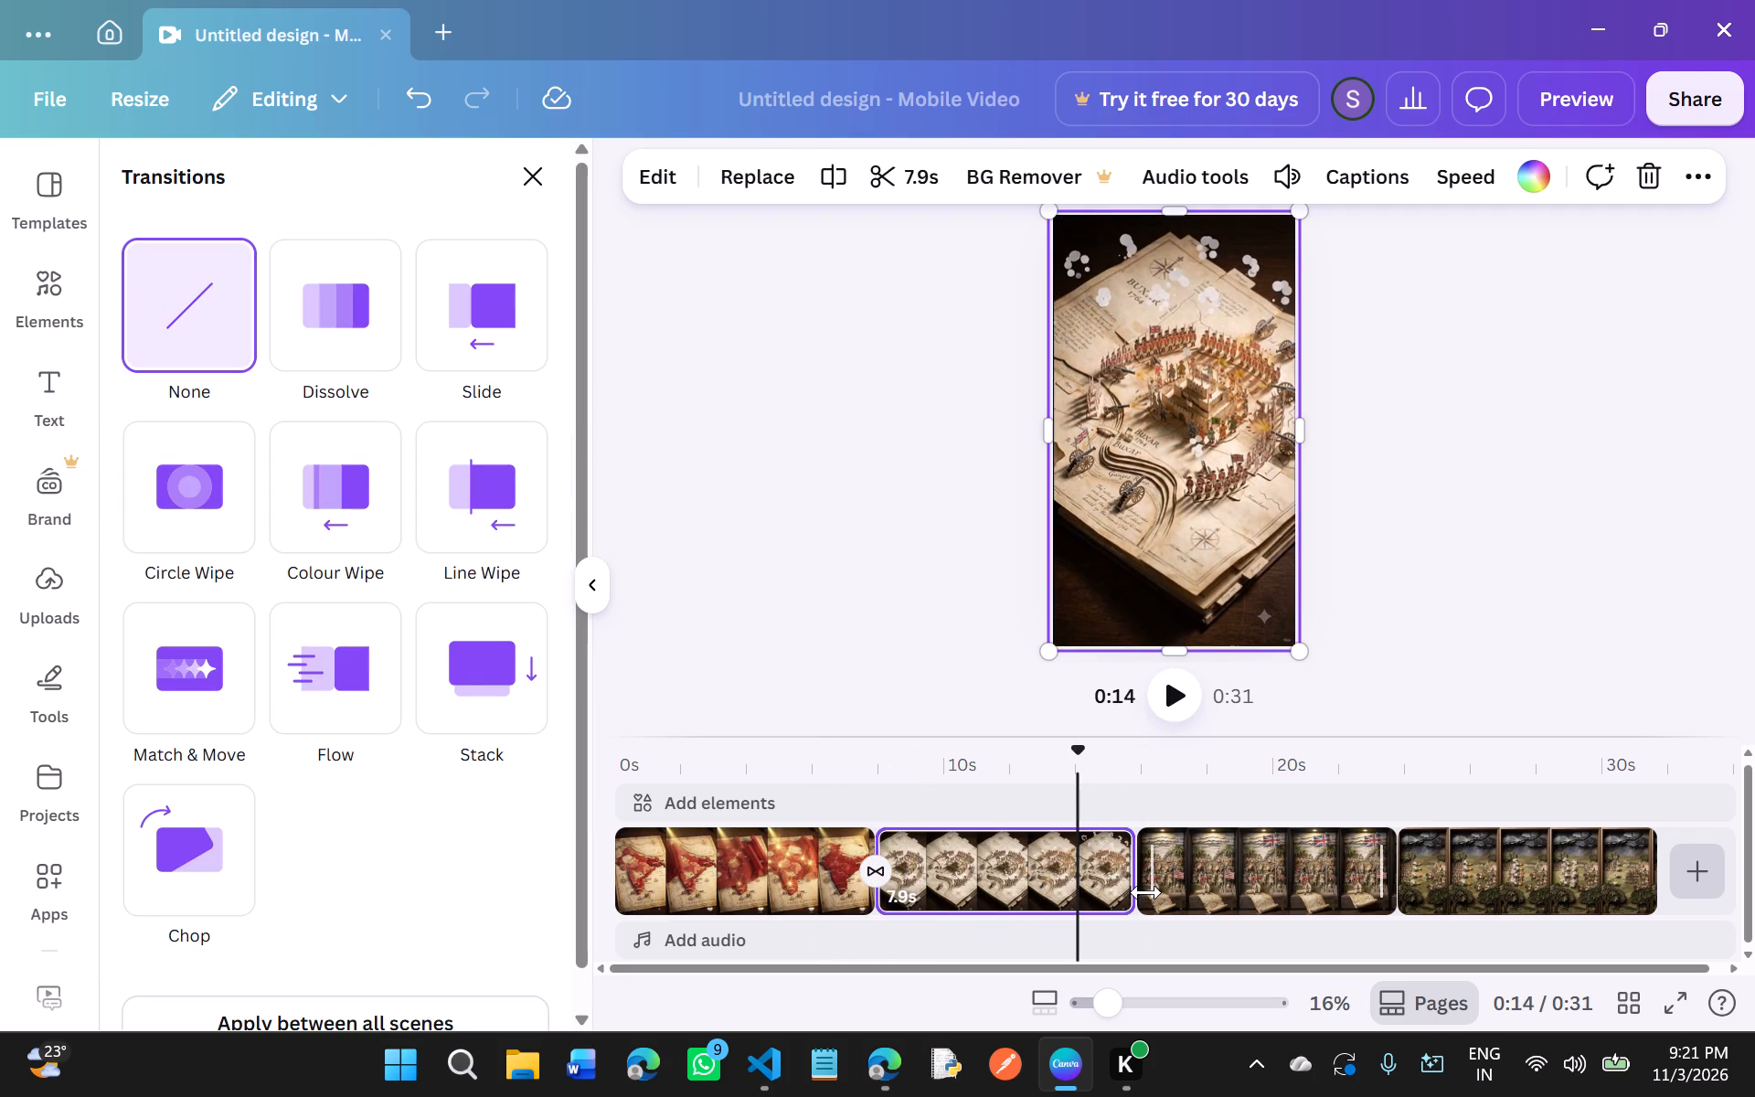
click(1170, 879)
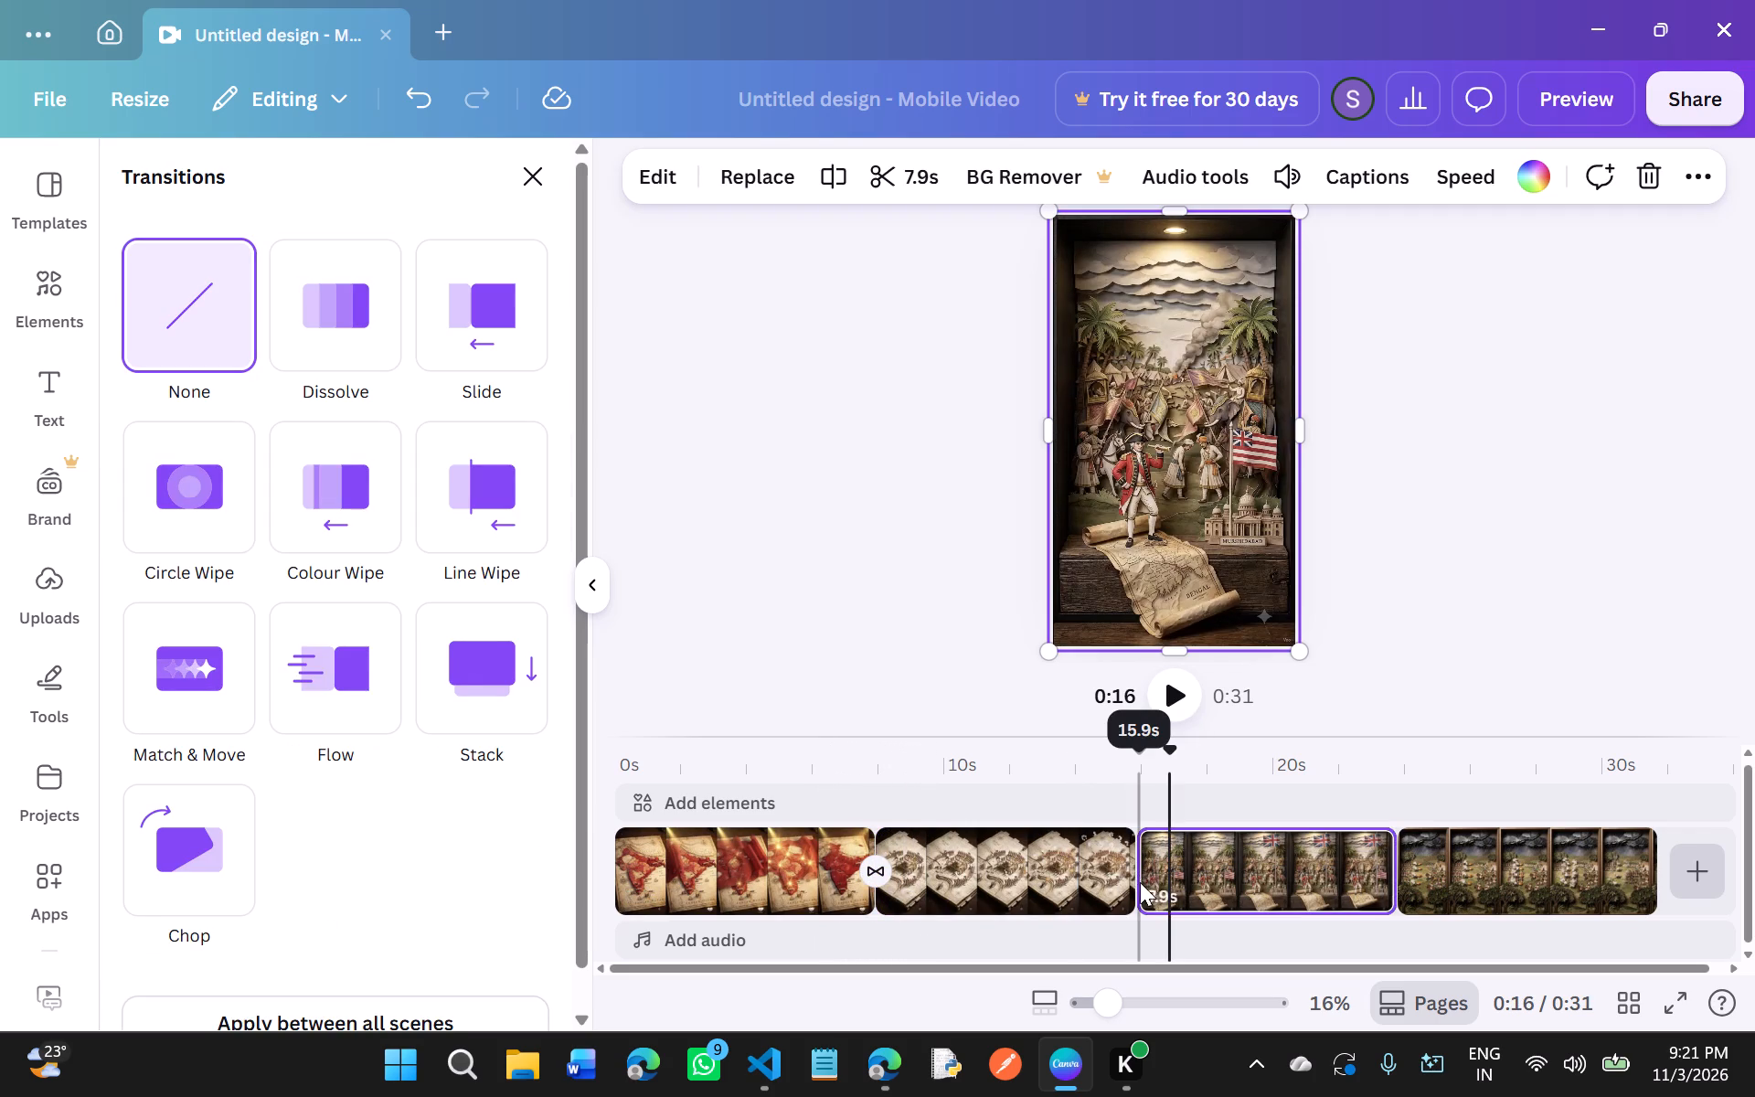
click(1140, 891)
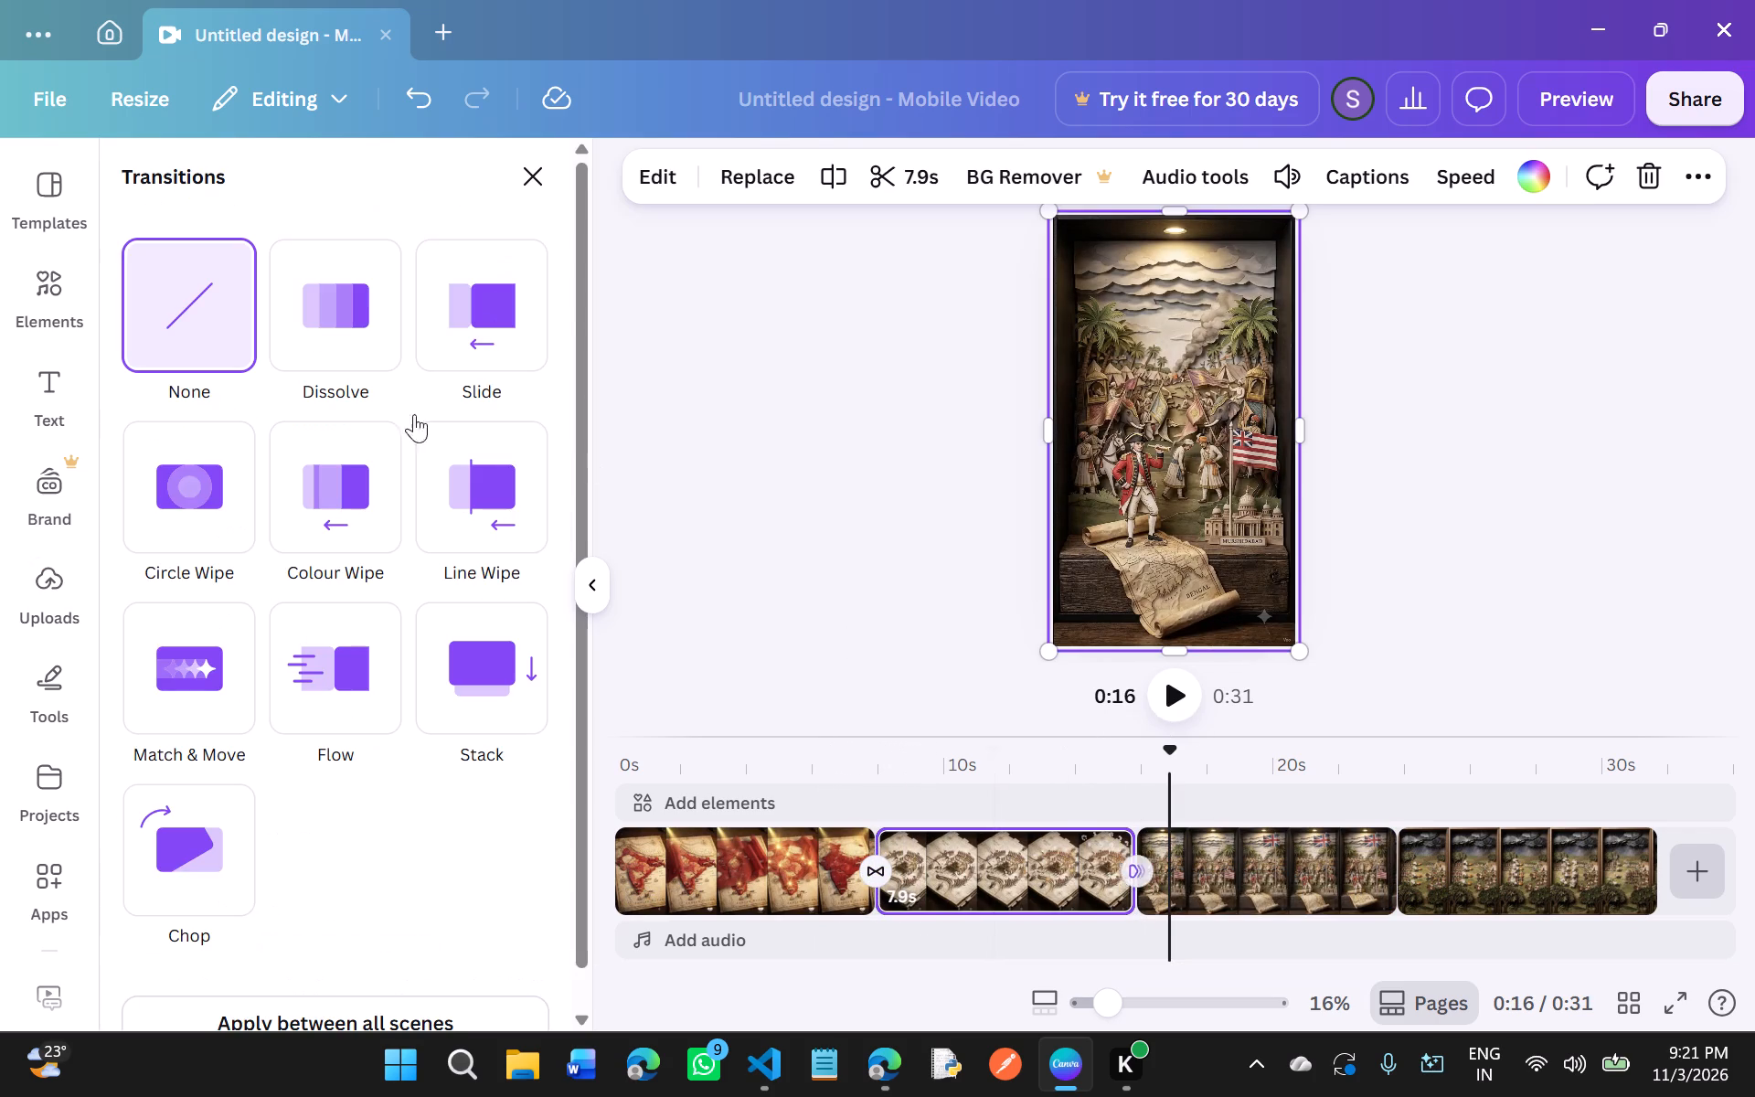
click(358, 379)
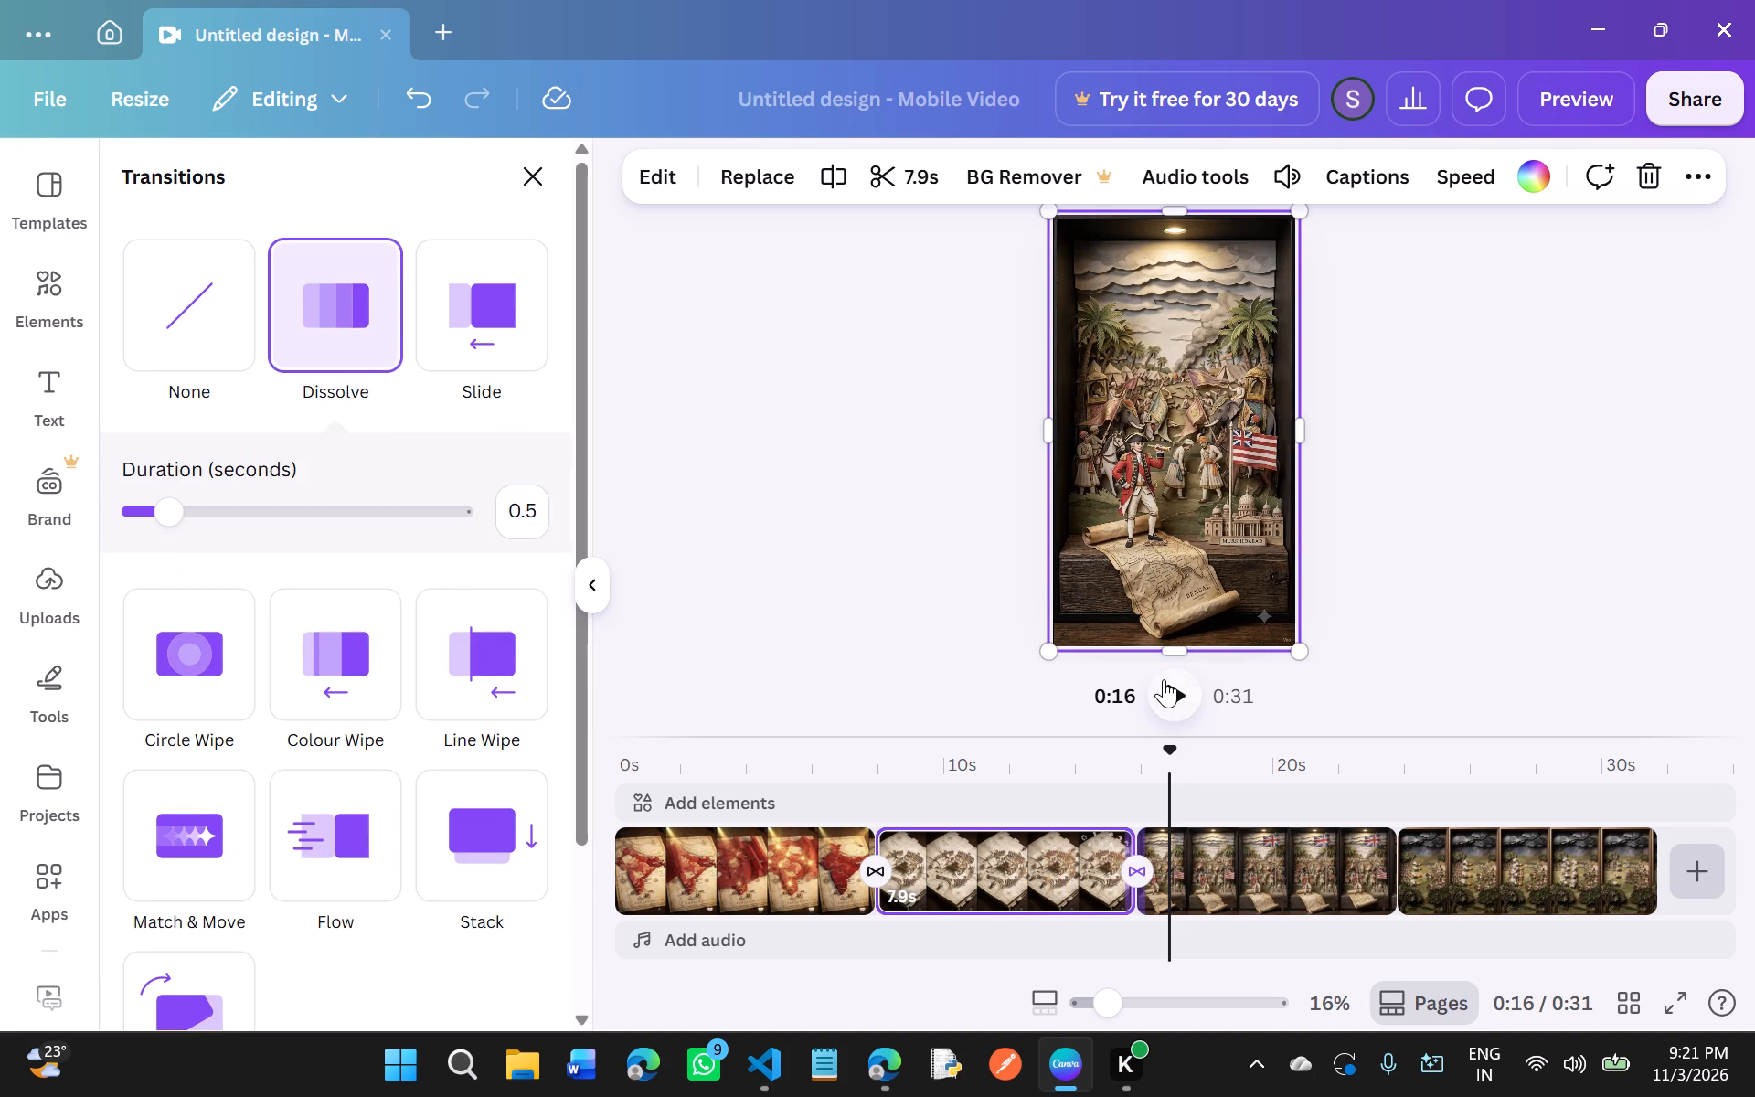
click(1164, 679)
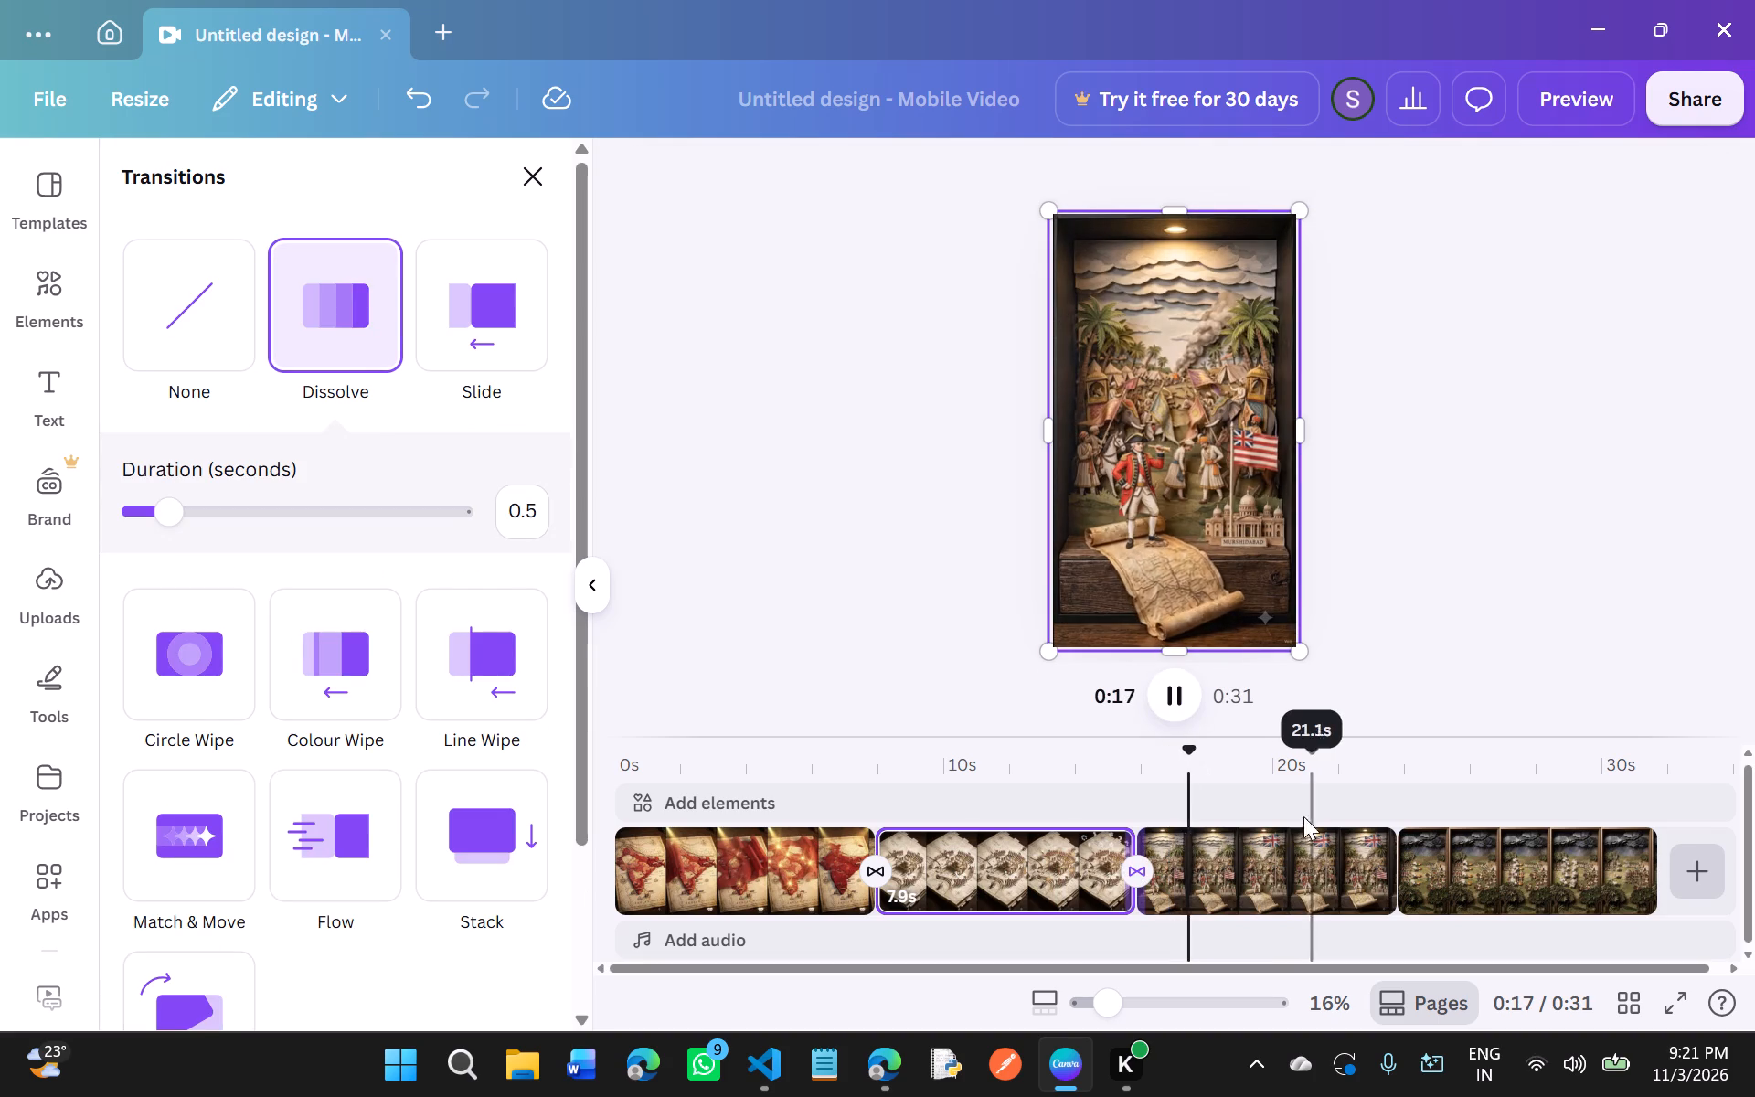
Add a 0.5-second Dissolve transition between the flag diorama clip and the final battle clip, and play it back.
click(1294, 836)
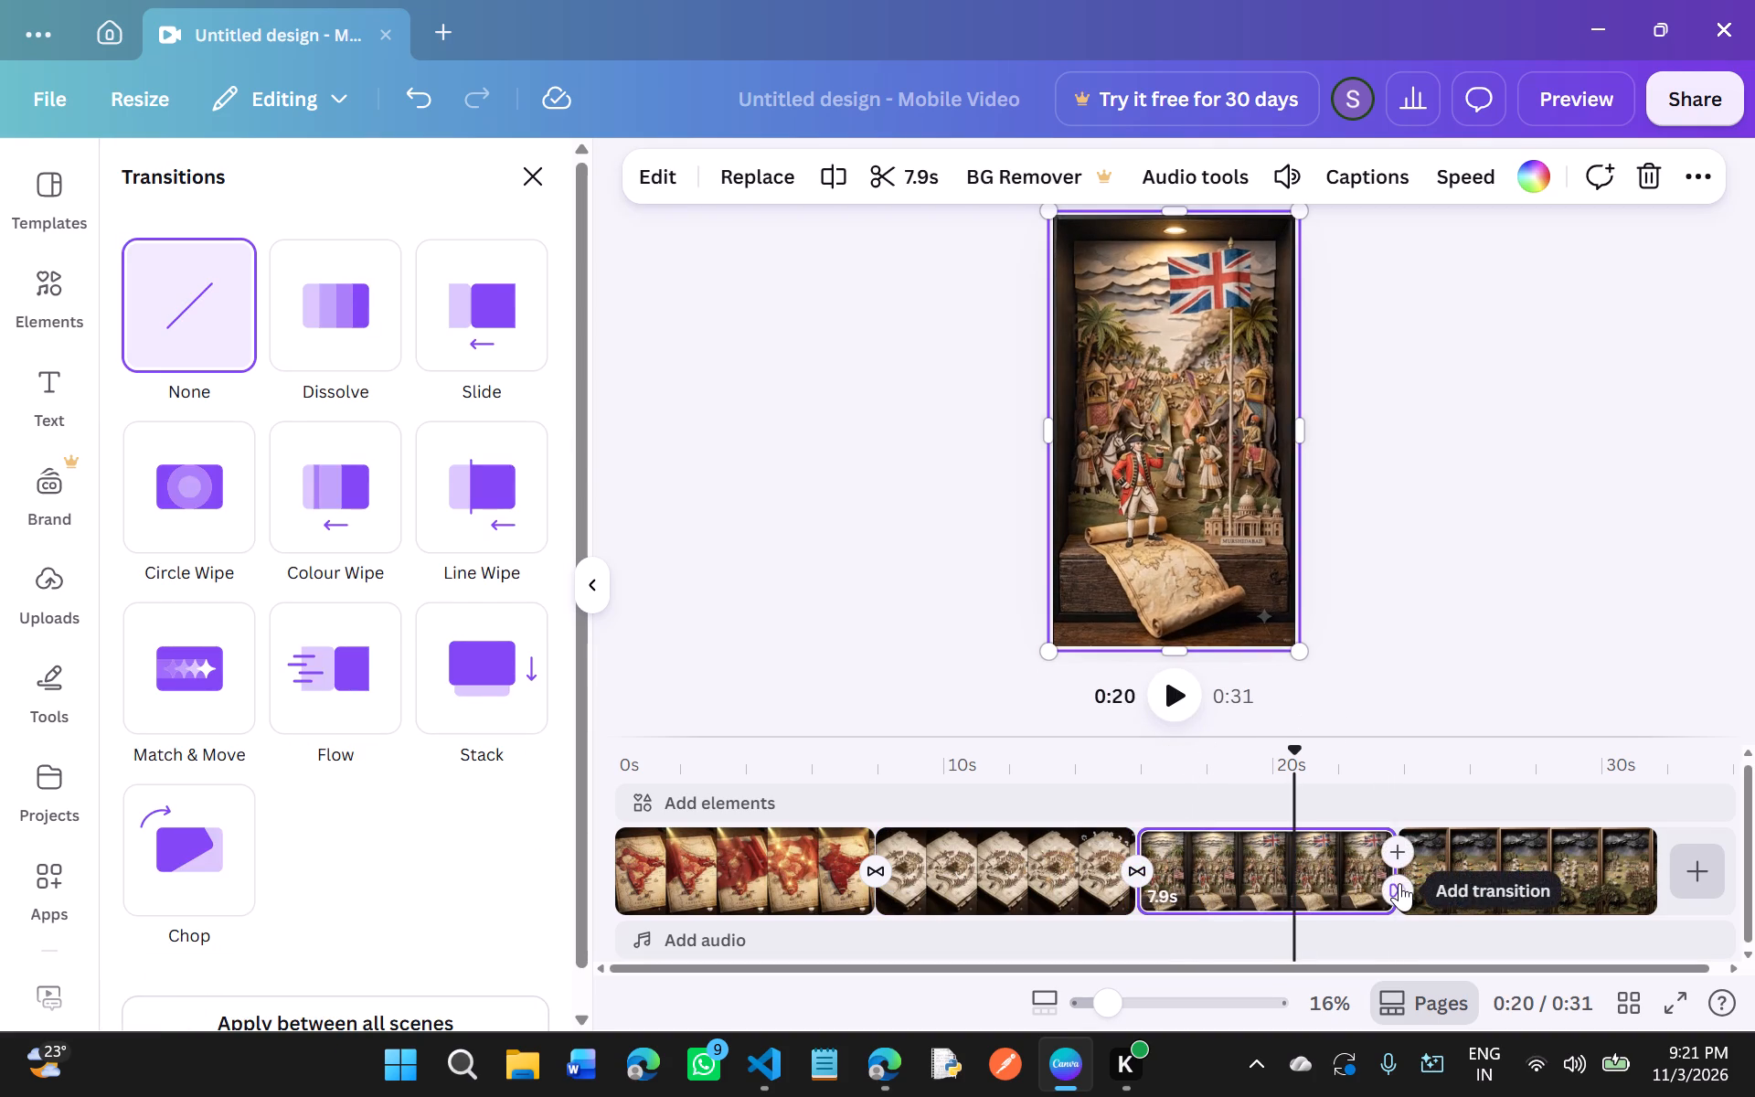
click(1399, 883)
click(354, 331)
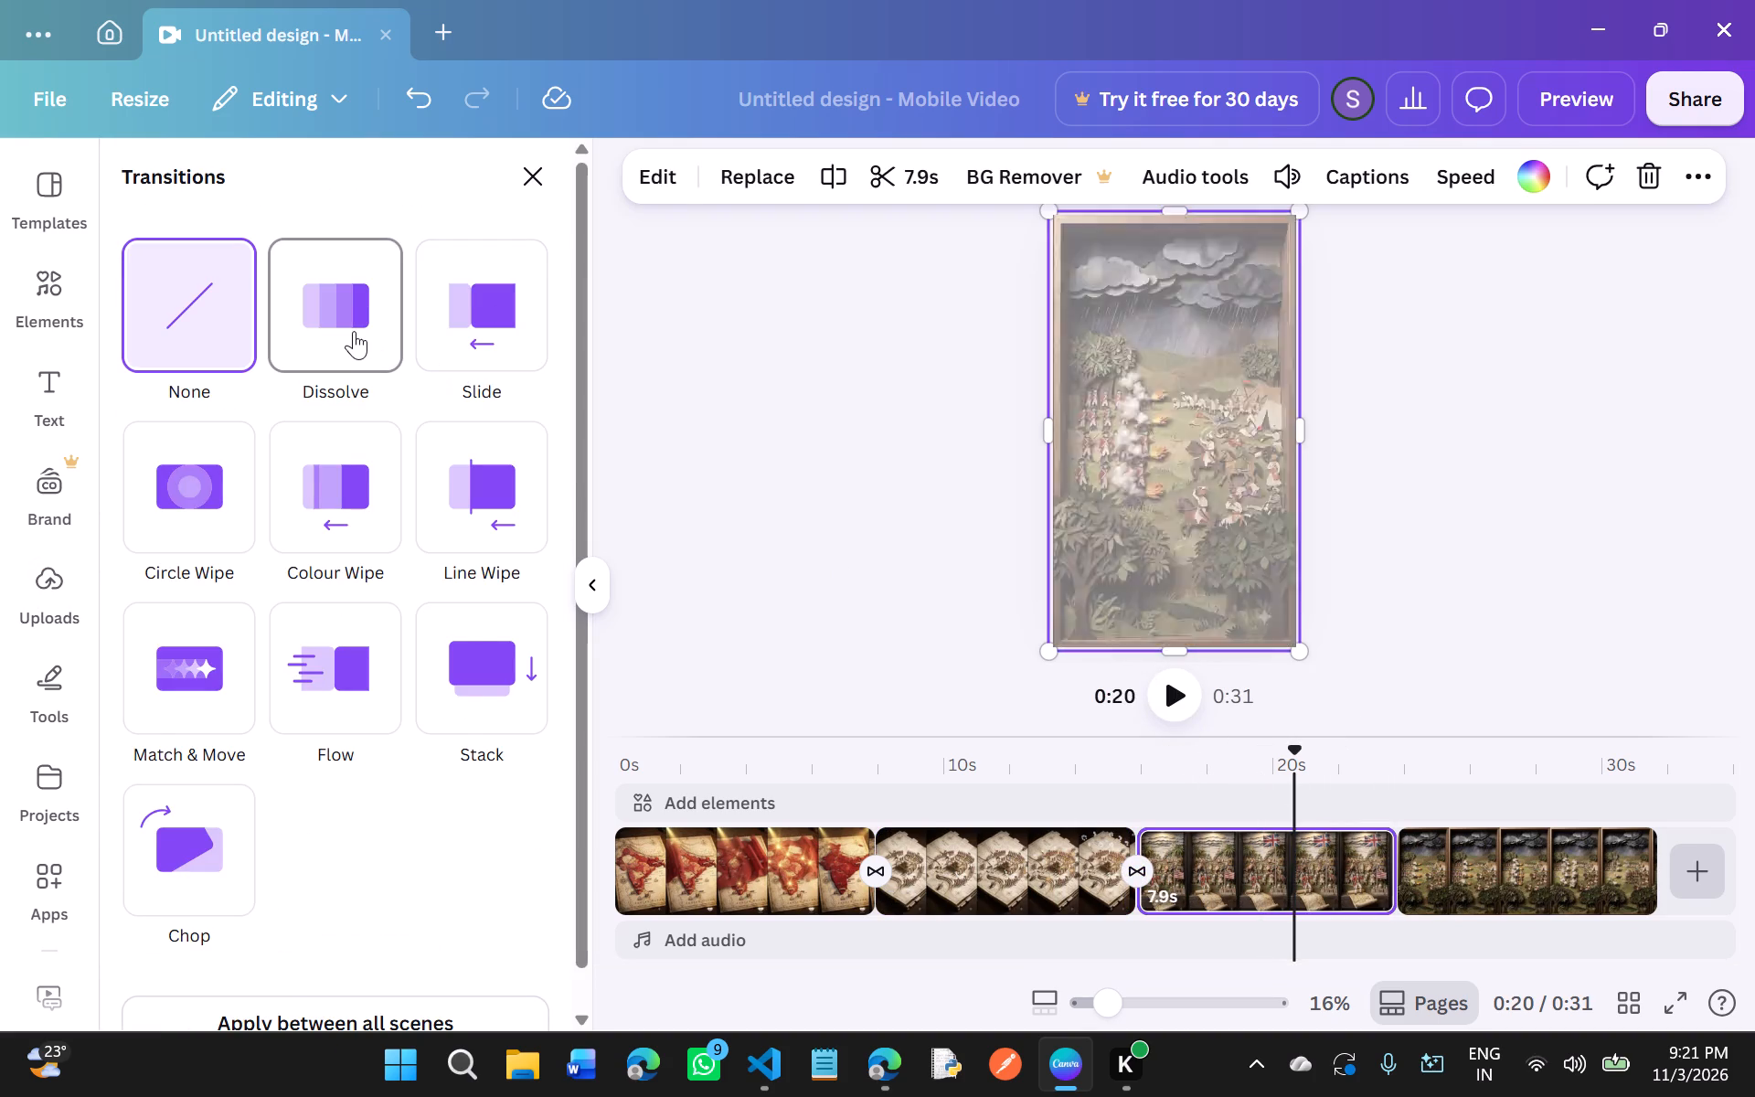
click(1175, 708)
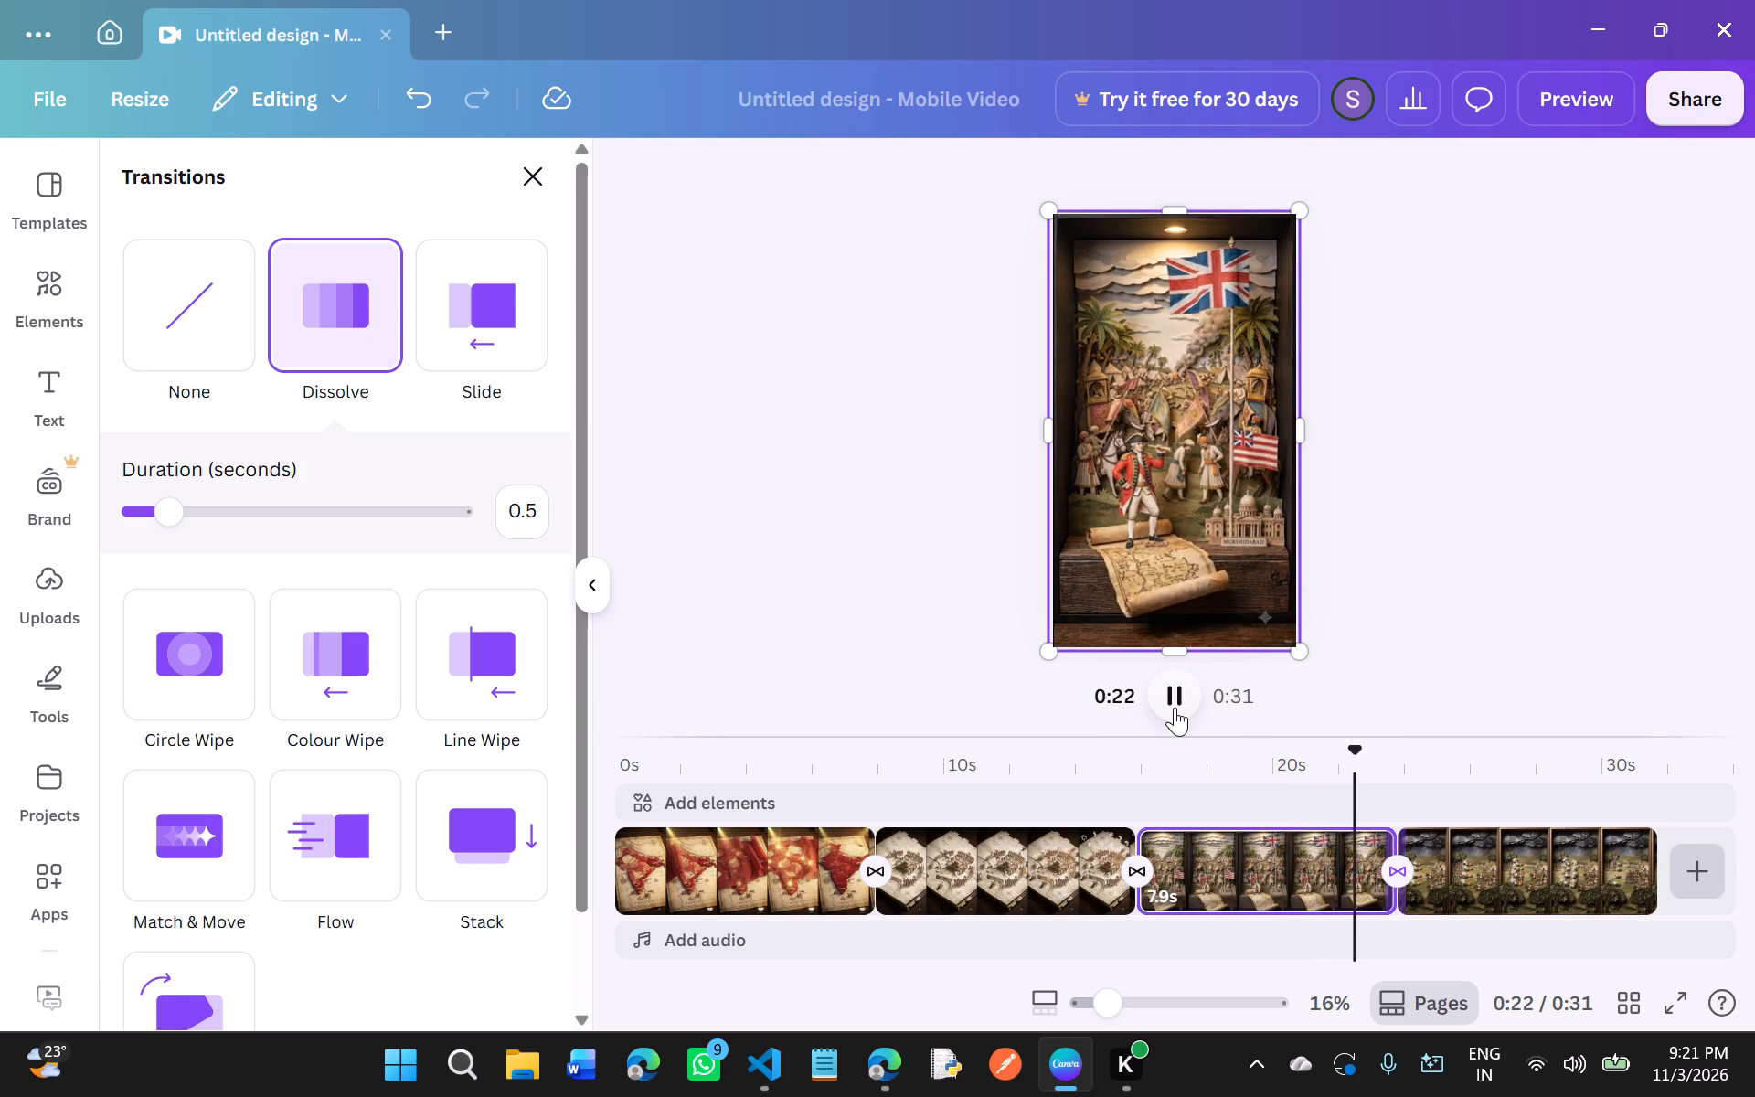
click(1175, 708)
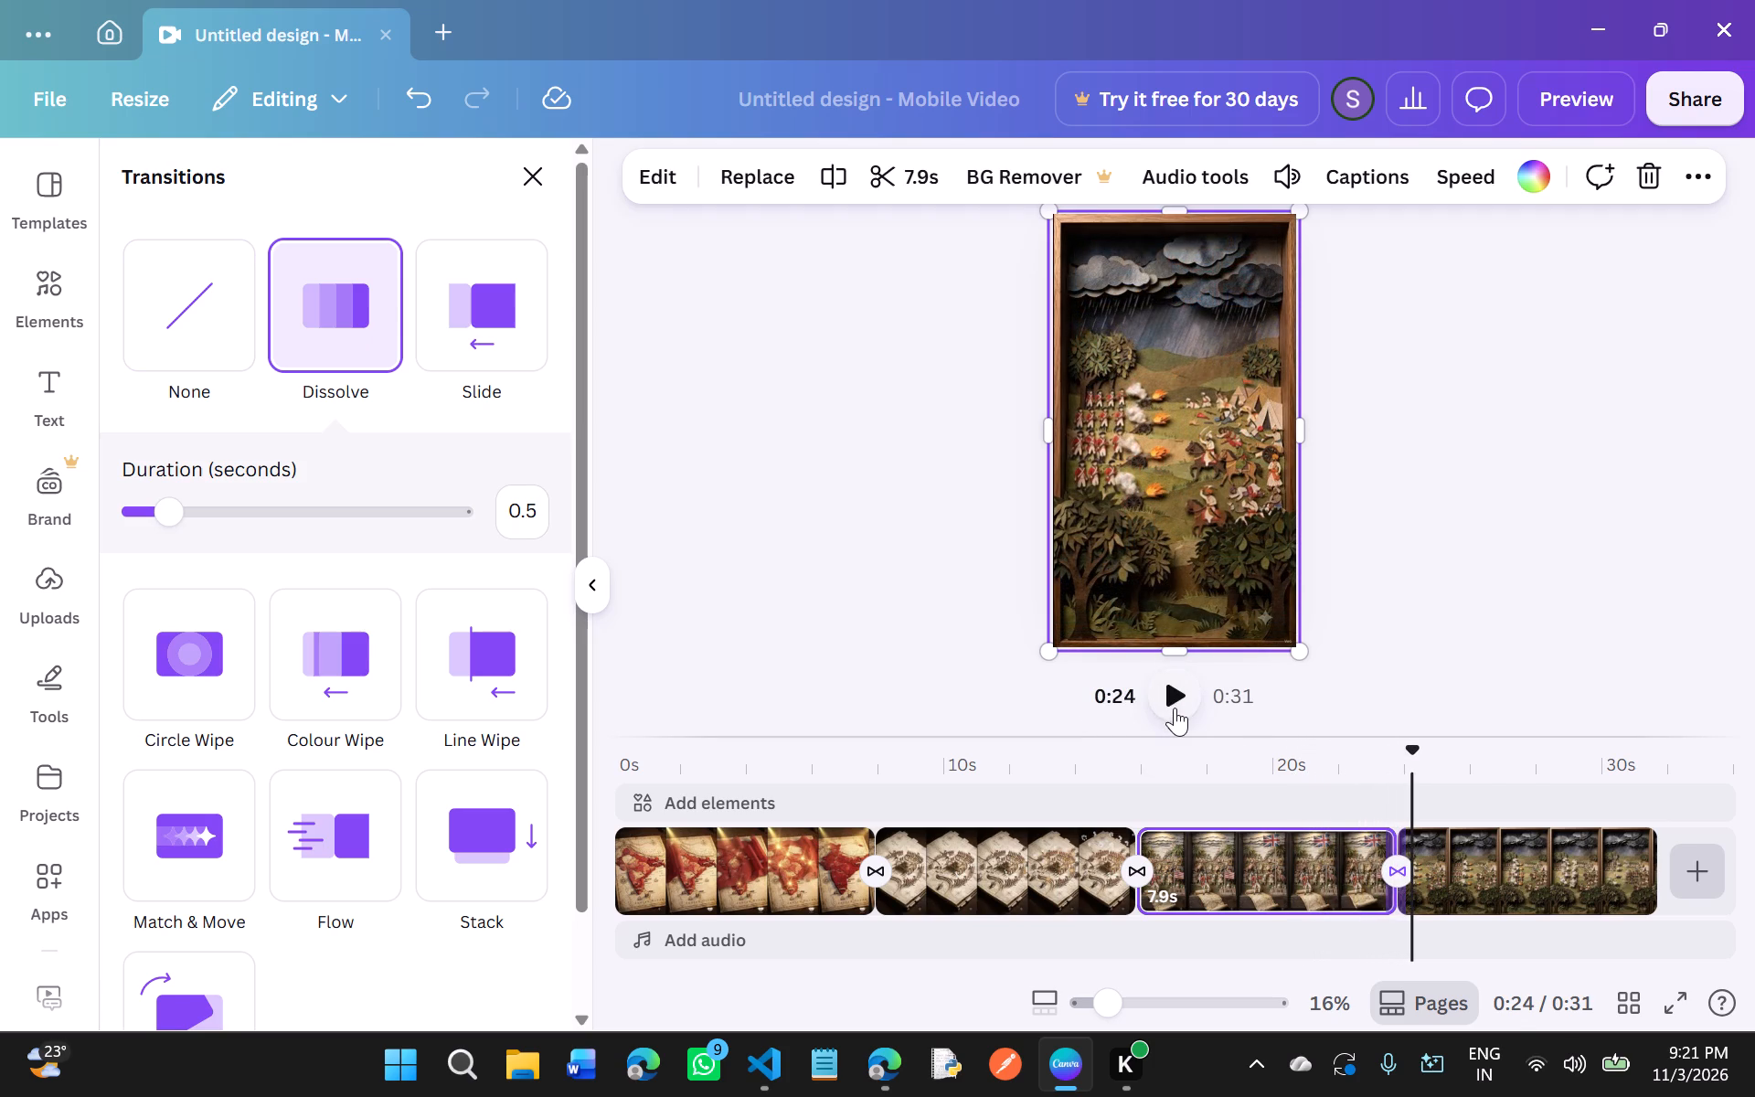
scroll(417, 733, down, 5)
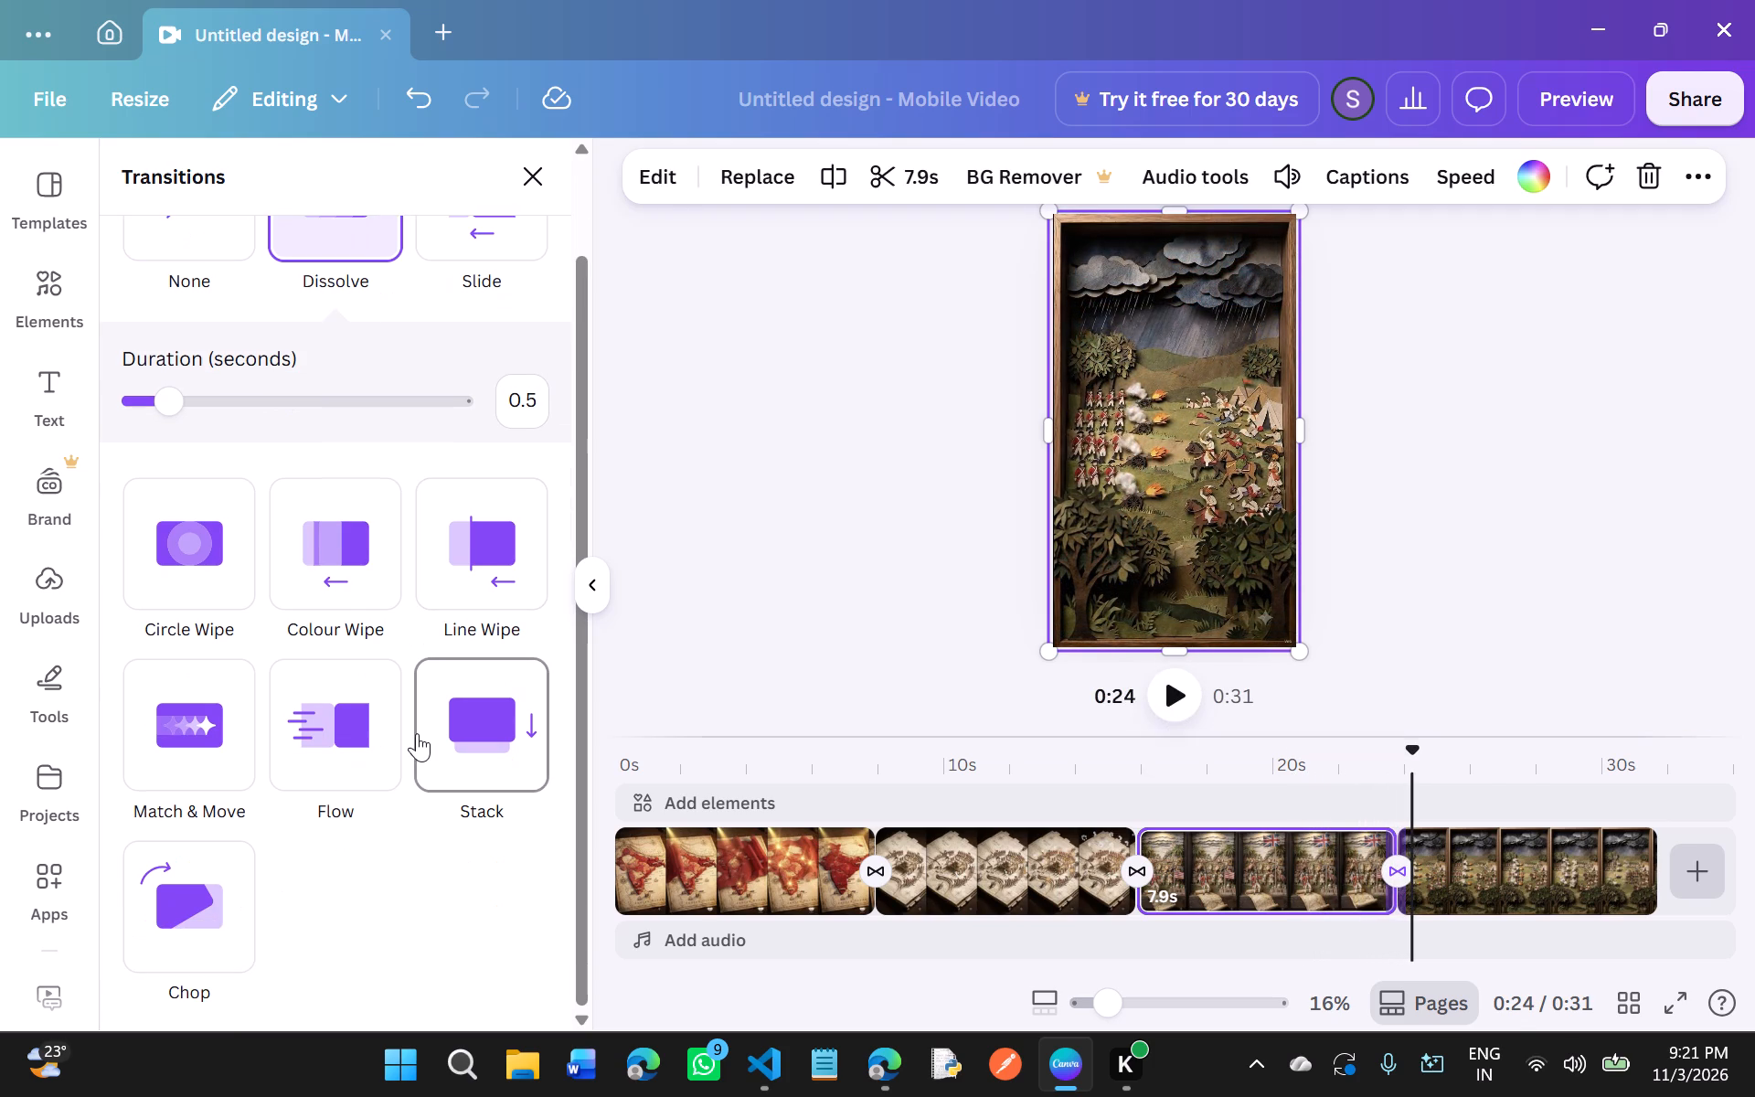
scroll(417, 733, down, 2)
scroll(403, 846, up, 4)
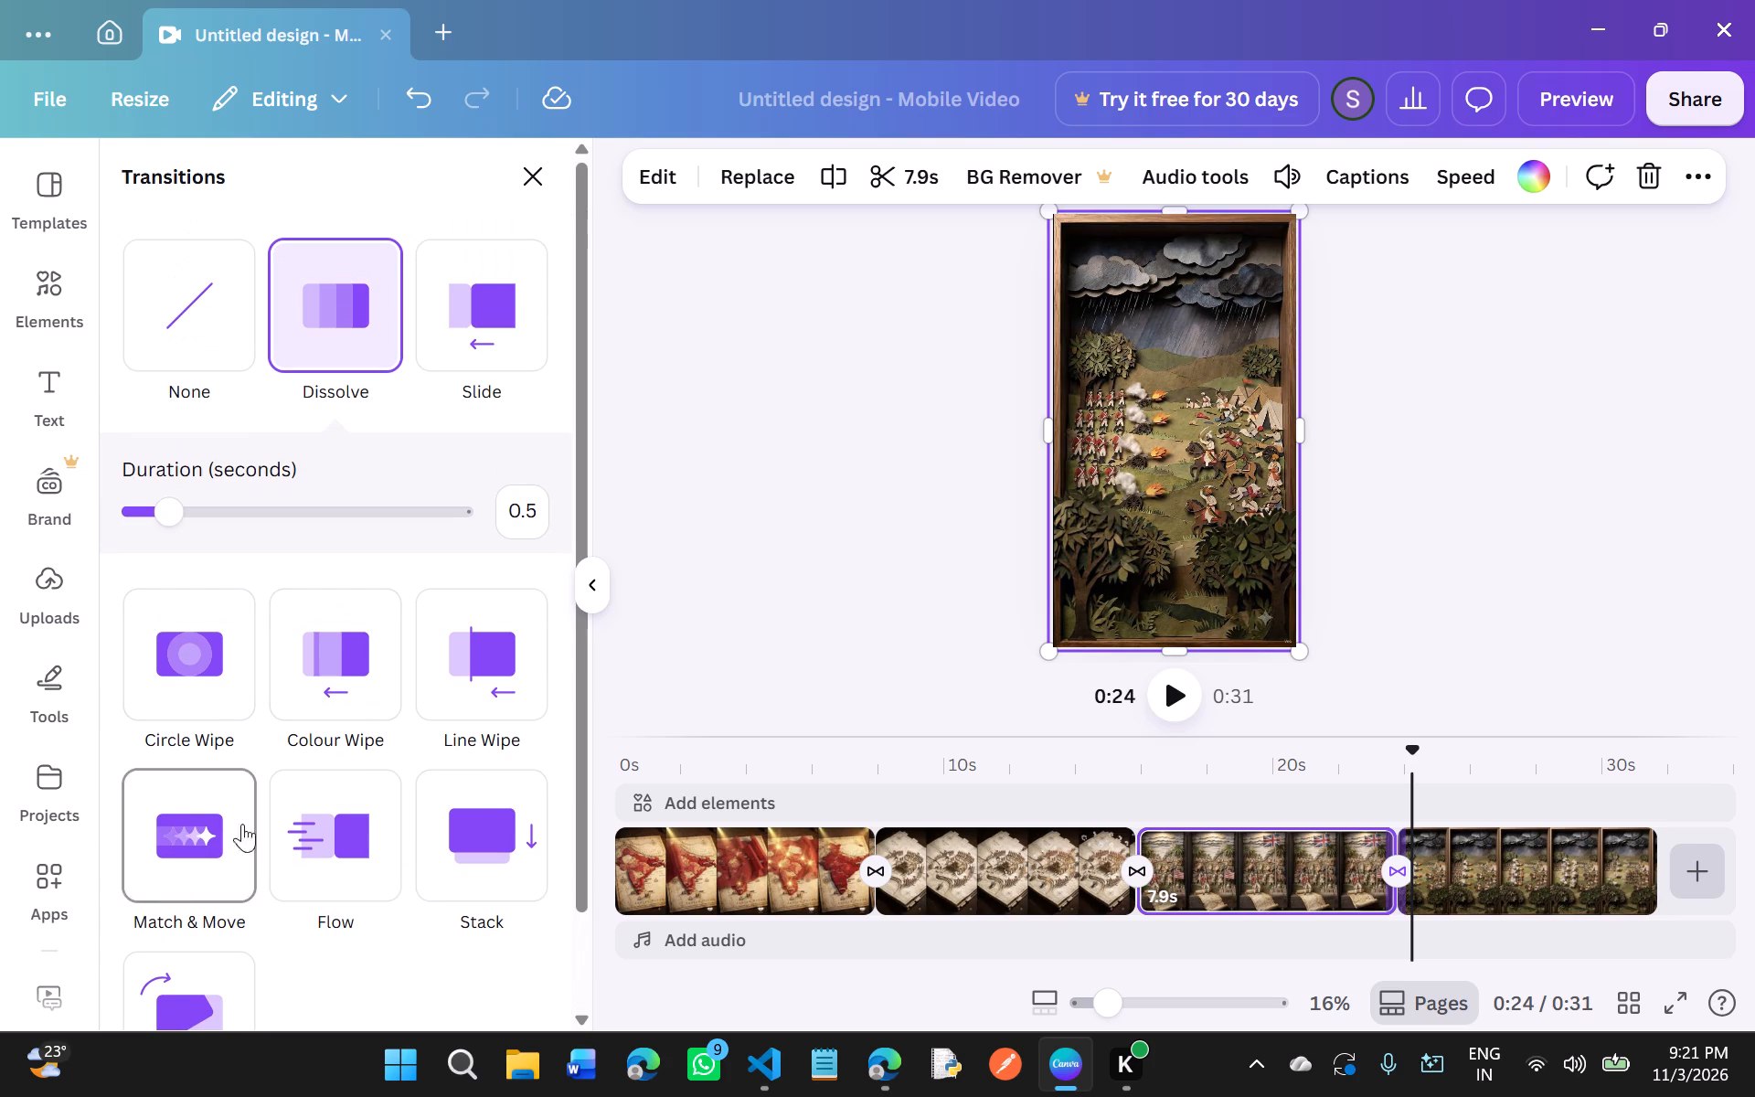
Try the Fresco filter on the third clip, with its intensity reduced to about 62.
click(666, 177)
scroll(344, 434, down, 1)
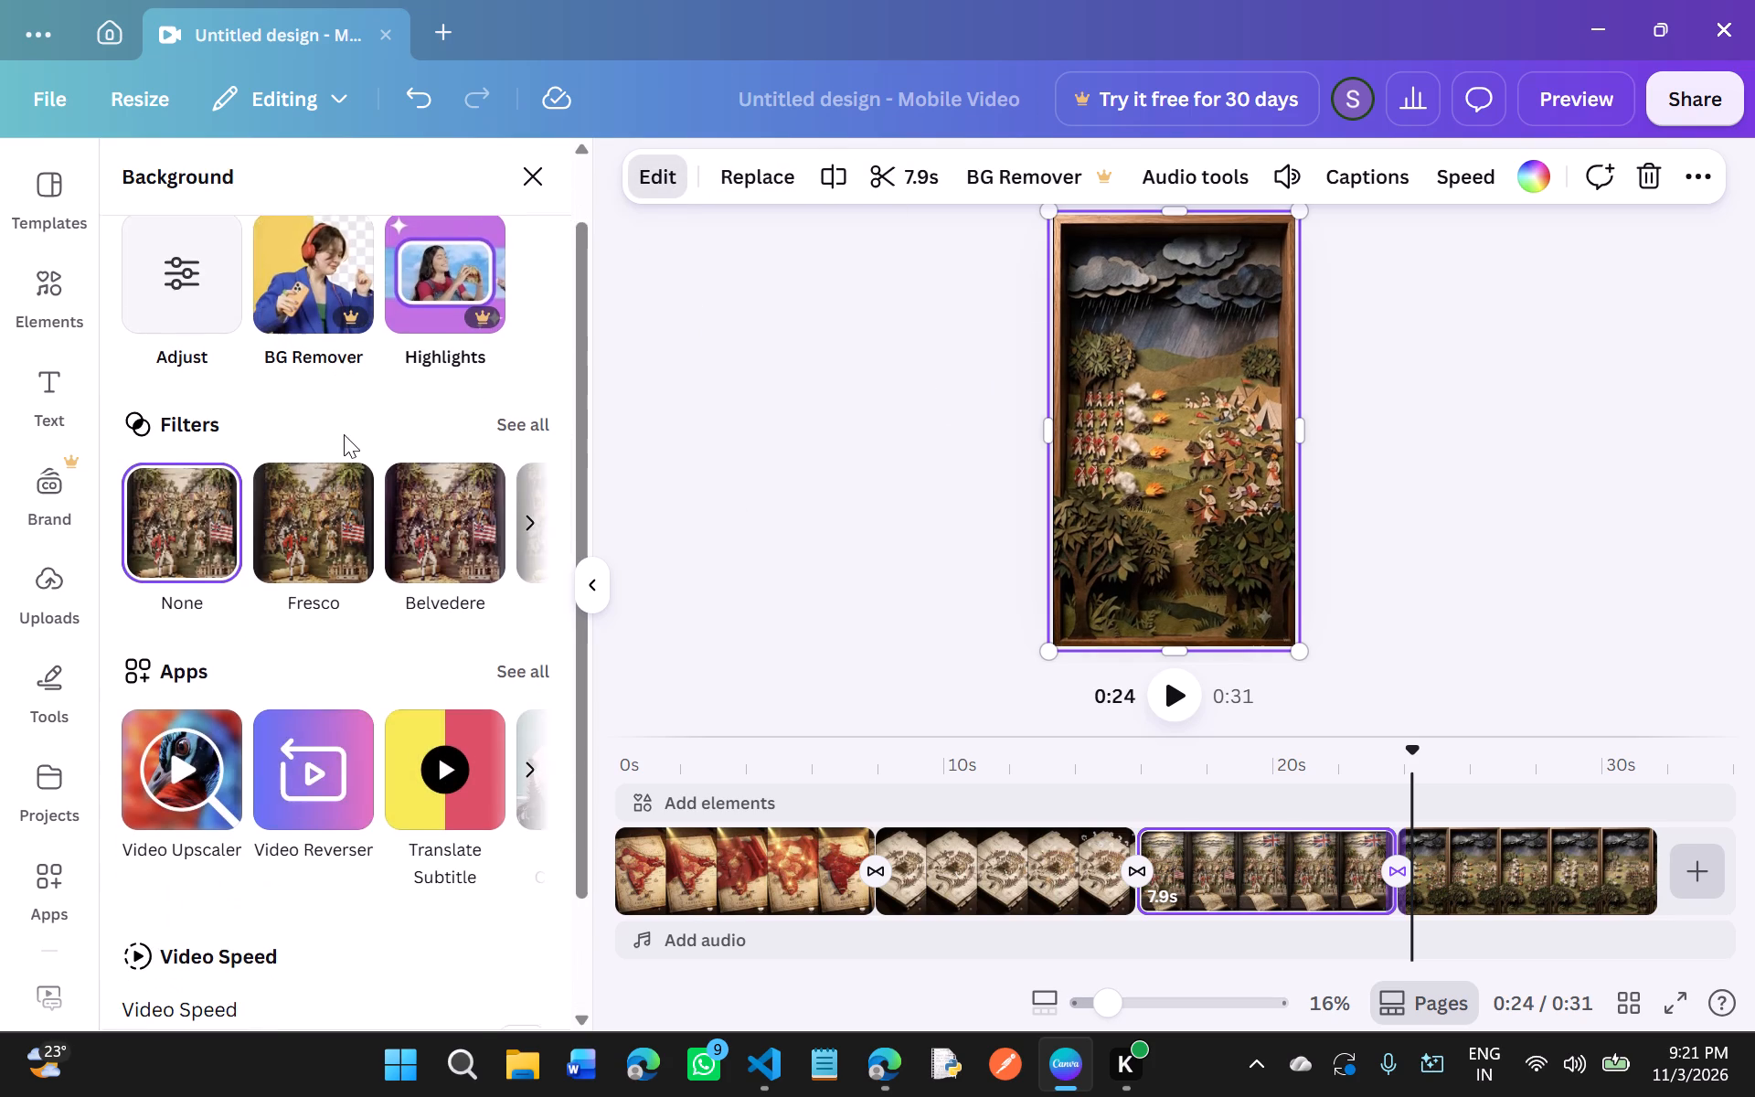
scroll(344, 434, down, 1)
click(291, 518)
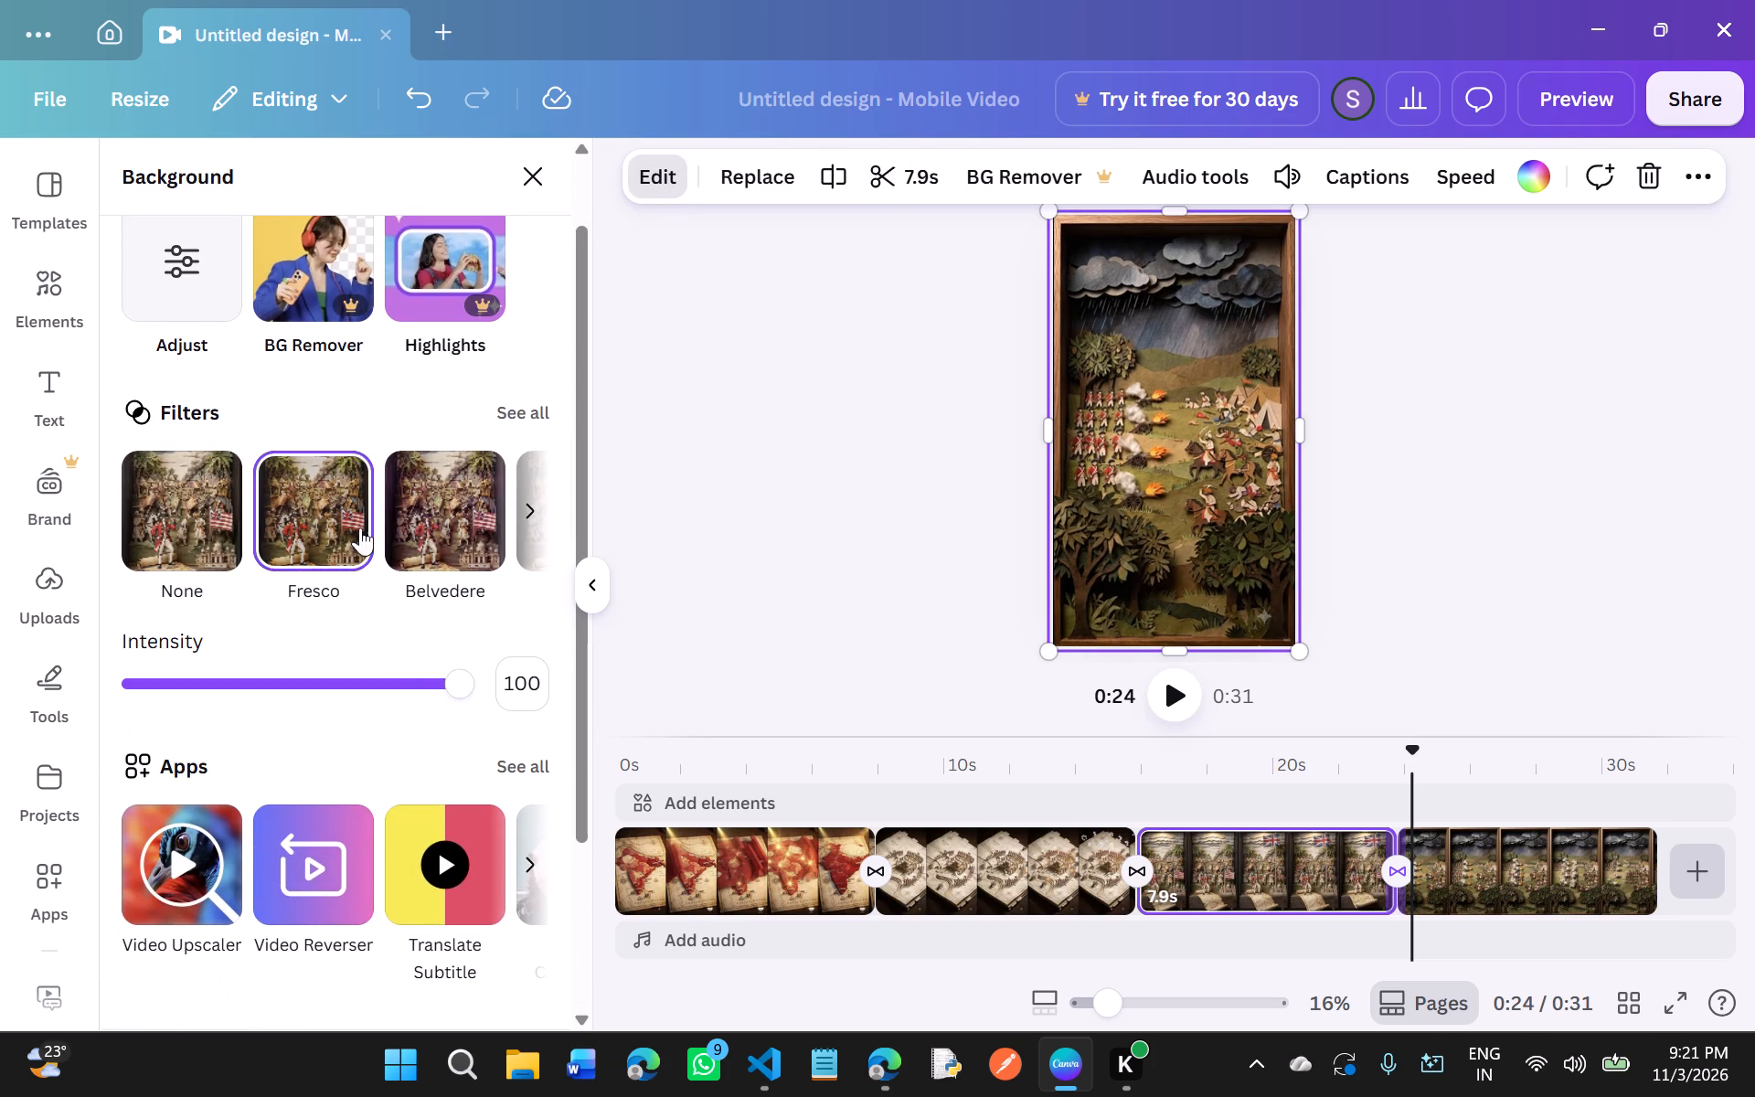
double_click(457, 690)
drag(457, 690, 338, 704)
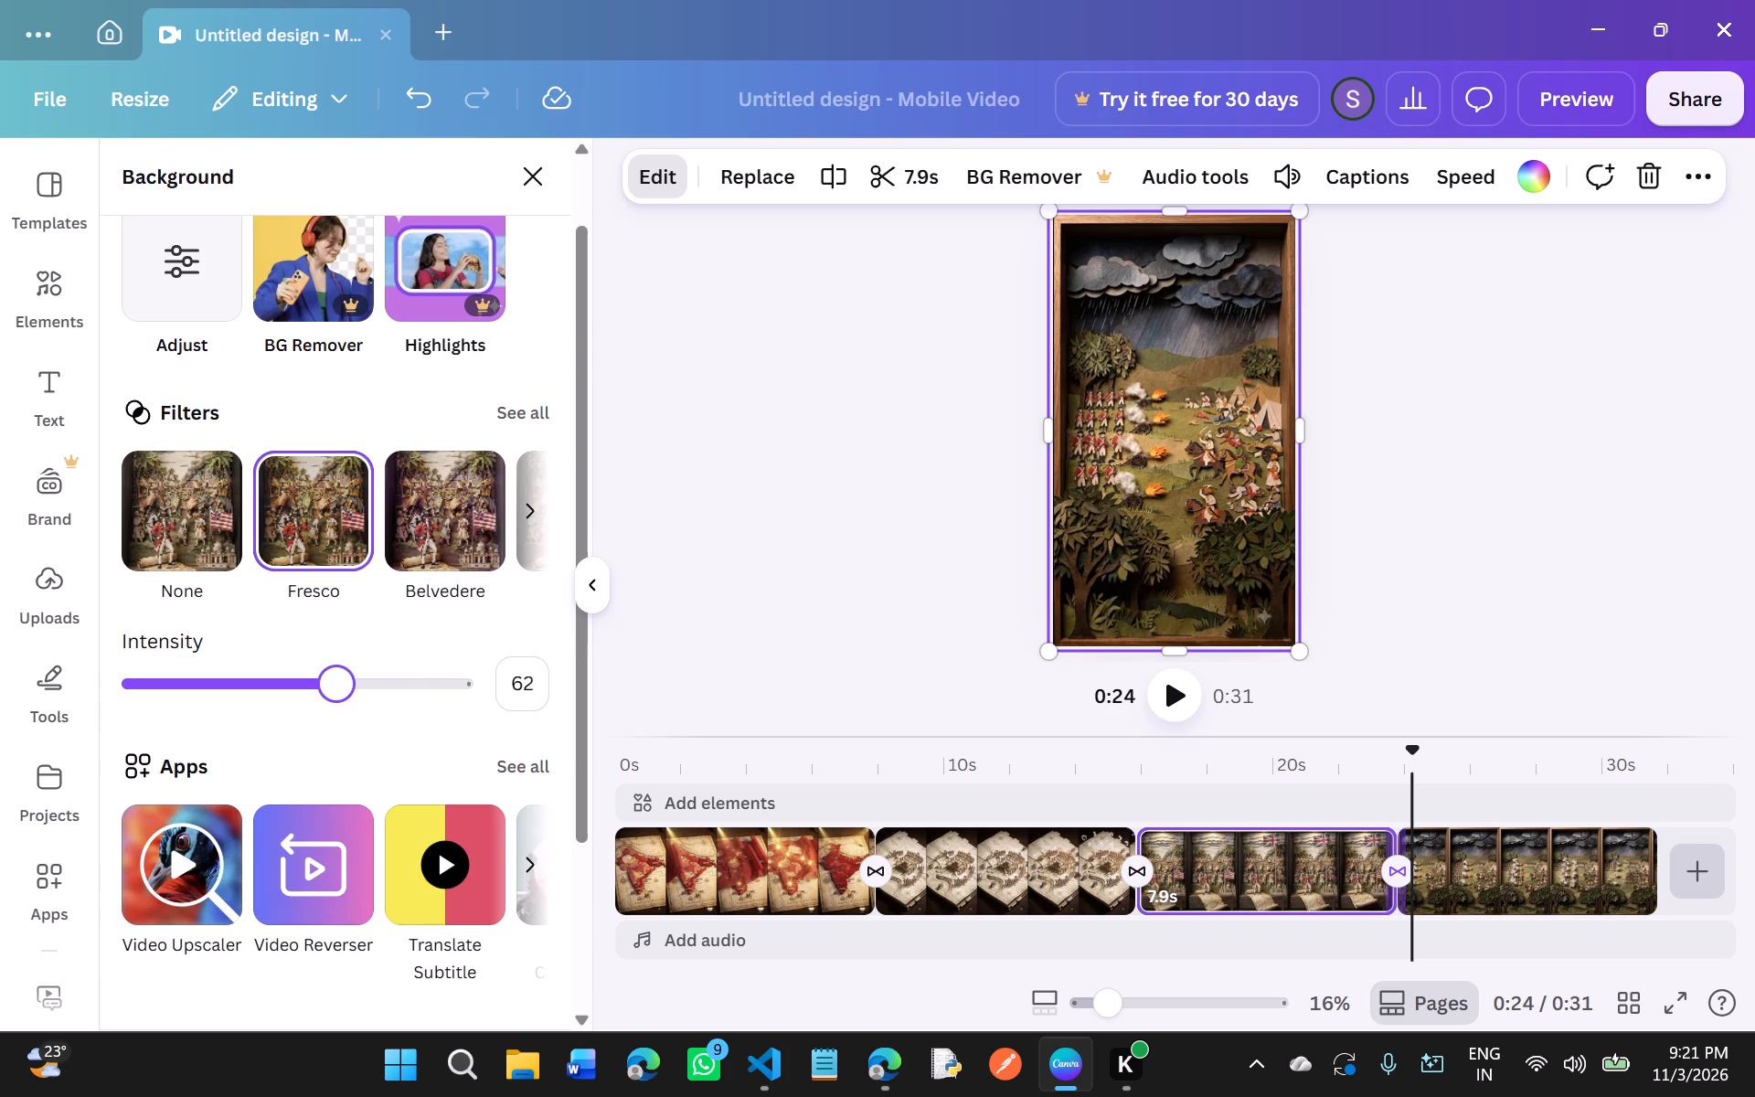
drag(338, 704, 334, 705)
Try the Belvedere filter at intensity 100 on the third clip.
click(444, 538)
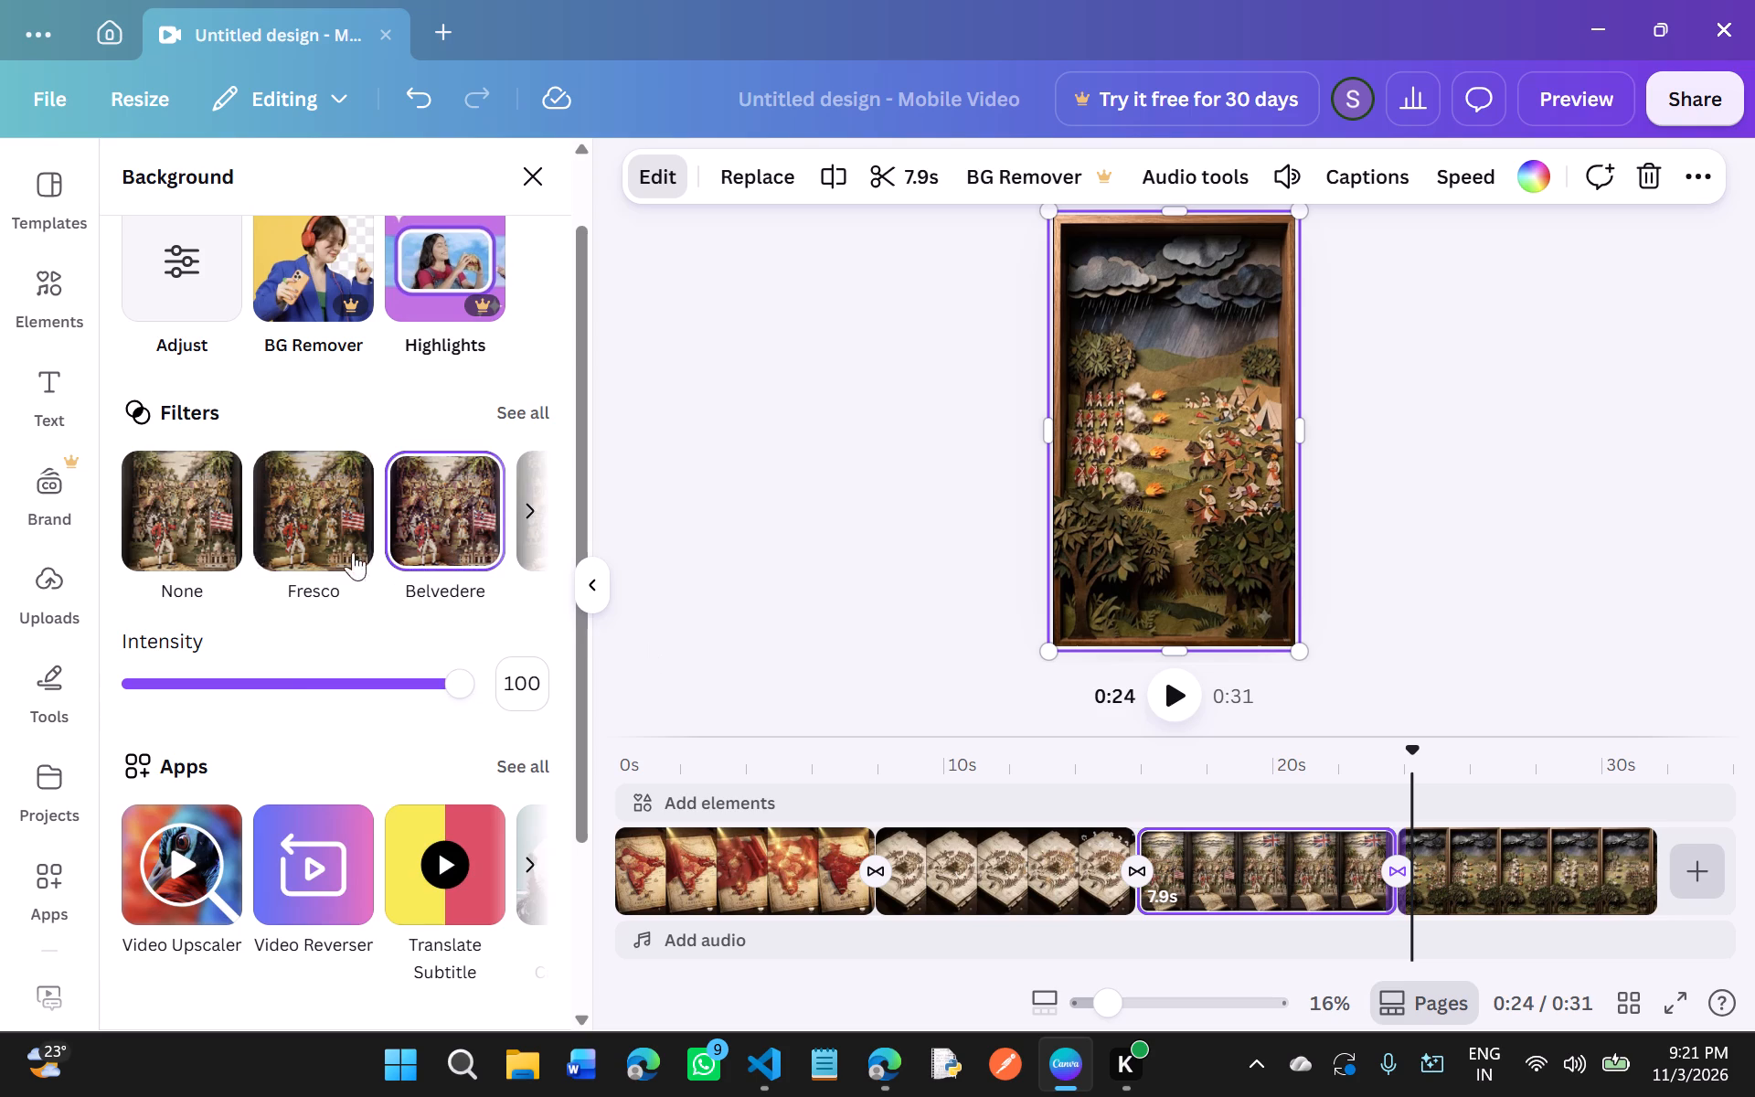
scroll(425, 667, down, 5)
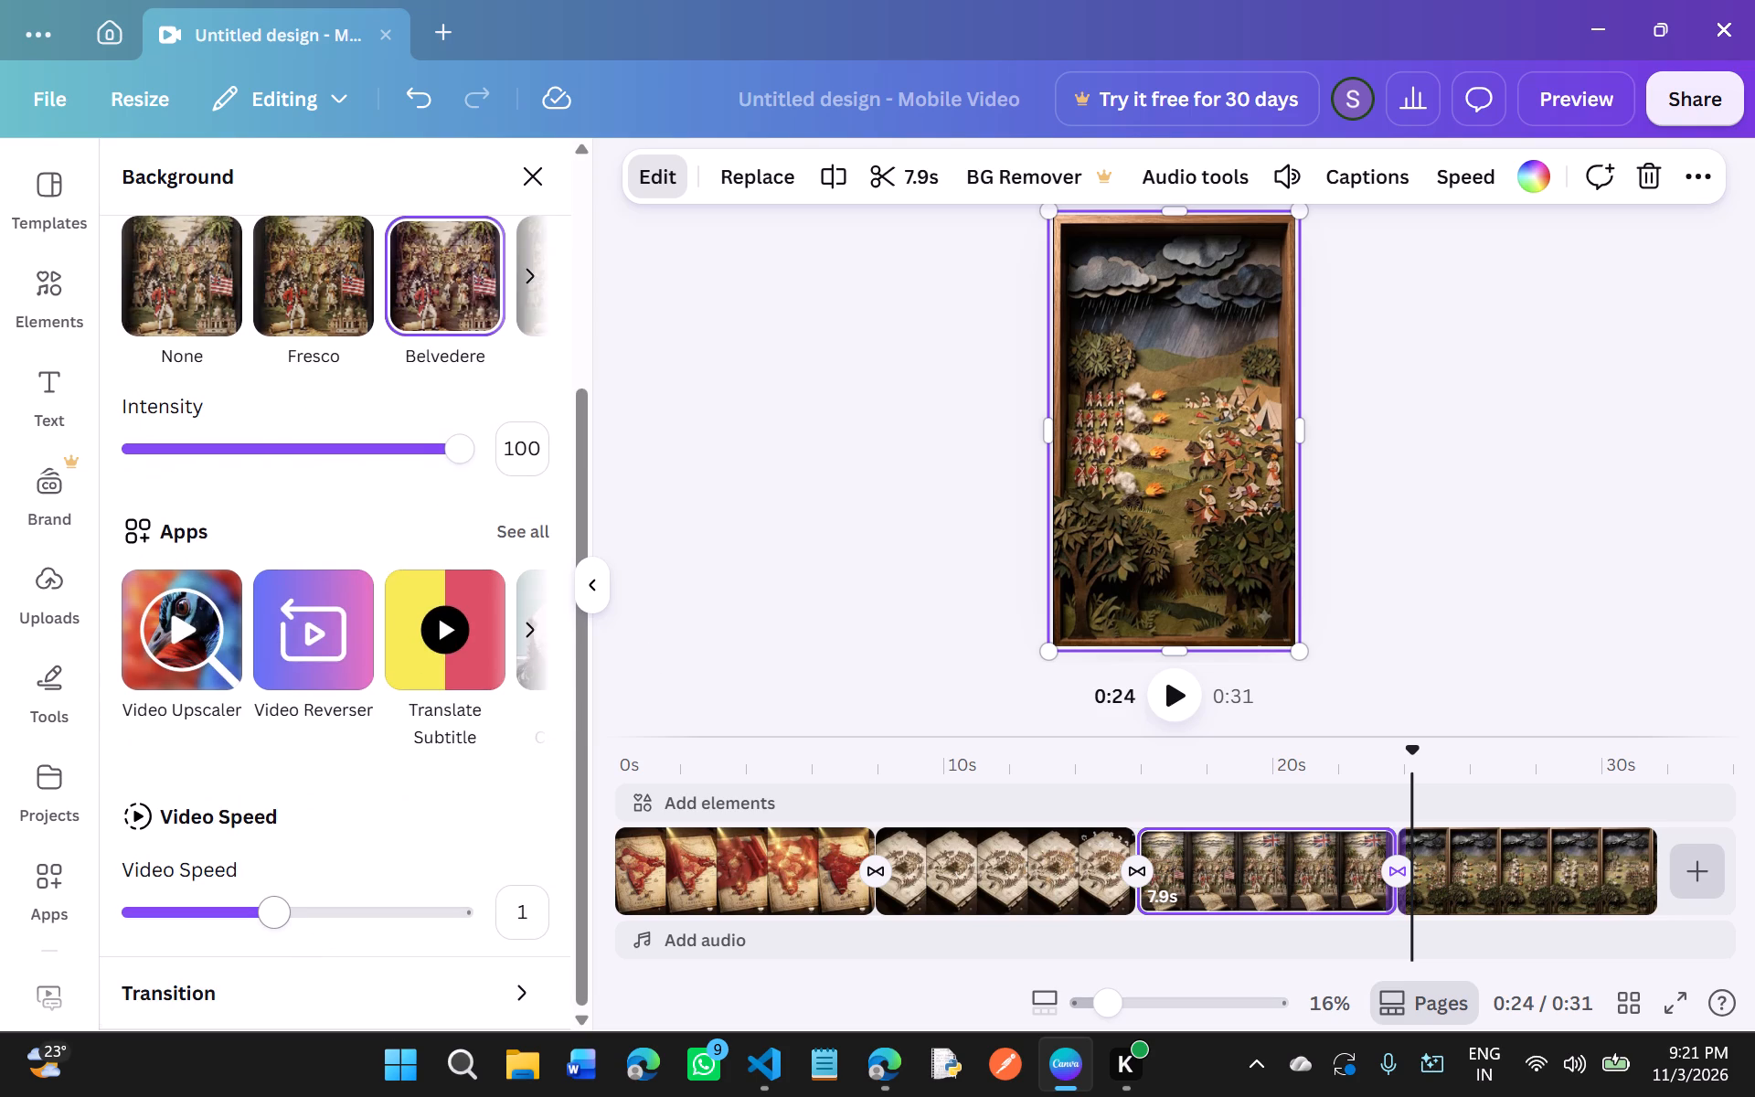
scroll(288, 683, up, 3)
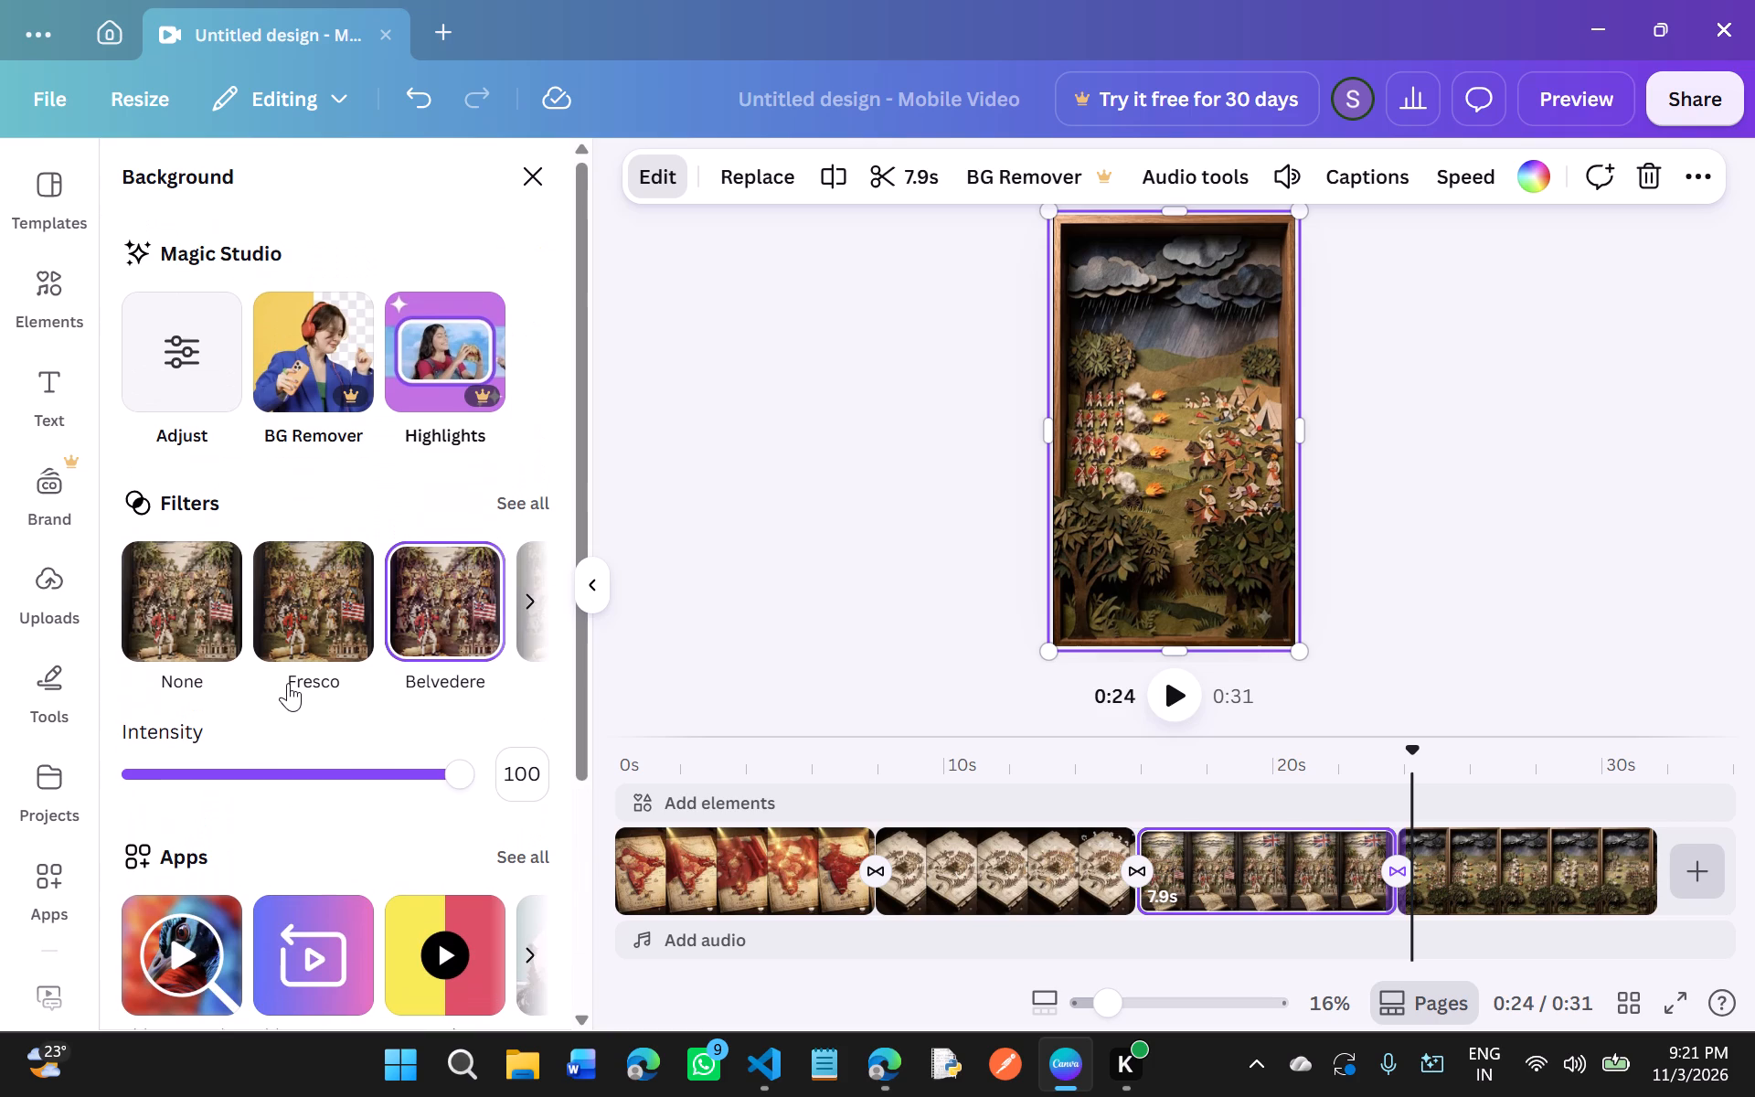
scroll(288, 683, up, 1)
Apply the Aero filter at intensity 100 to the third clip.
click(535, 604)
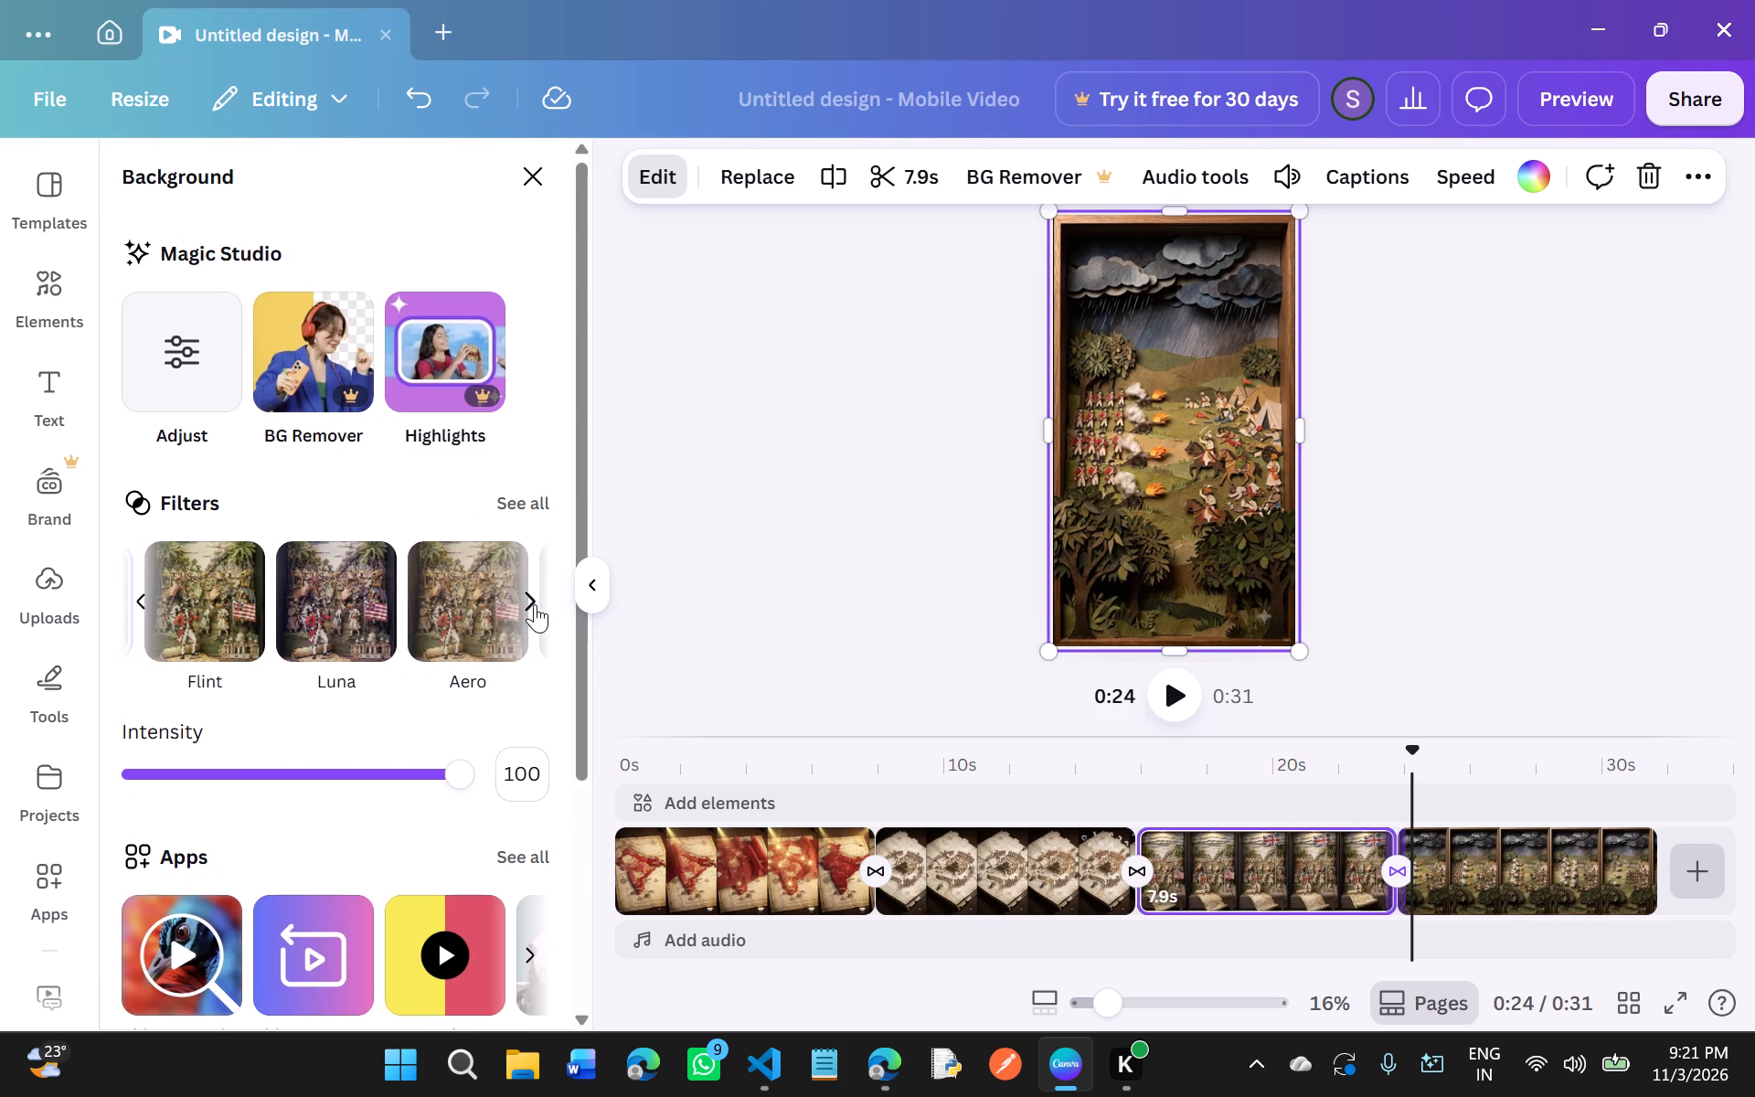
click(462, 602)
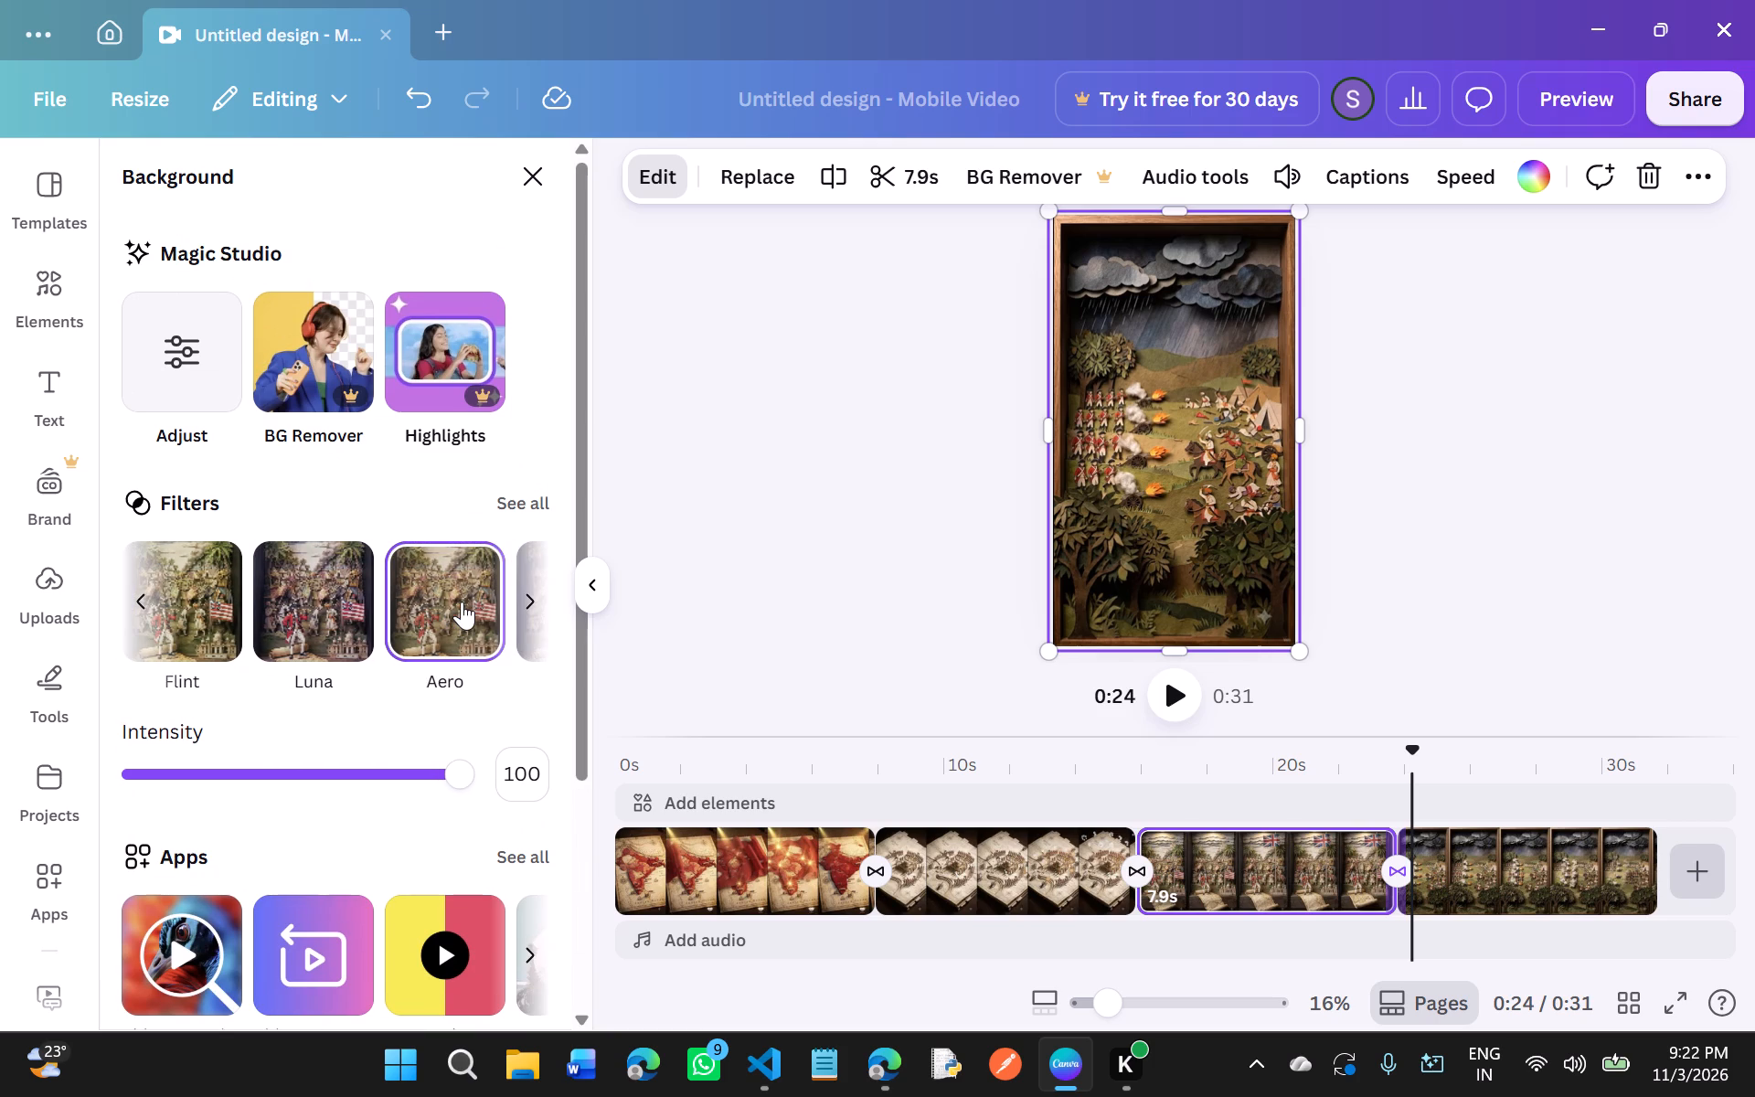
scroll(466, 724, down, 5)
scroll(466, 724, up, 1)
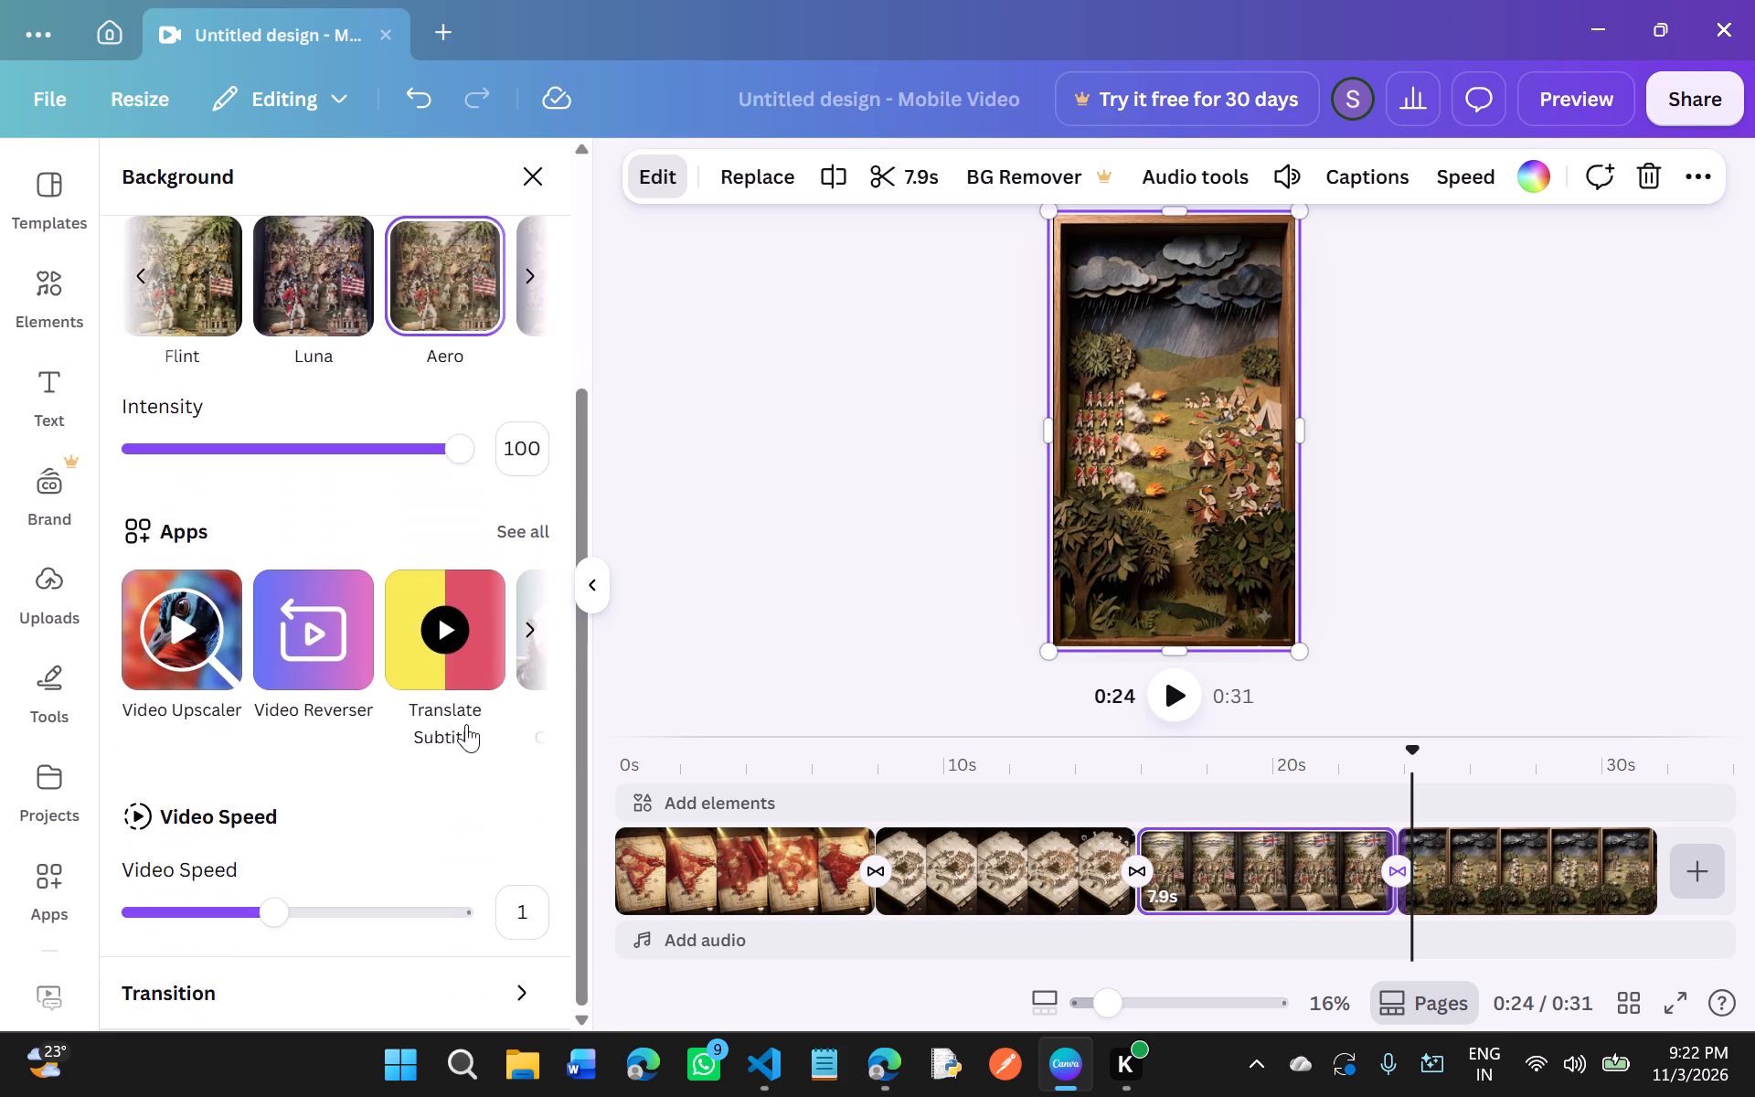
scroll(466, 724, up, 1)
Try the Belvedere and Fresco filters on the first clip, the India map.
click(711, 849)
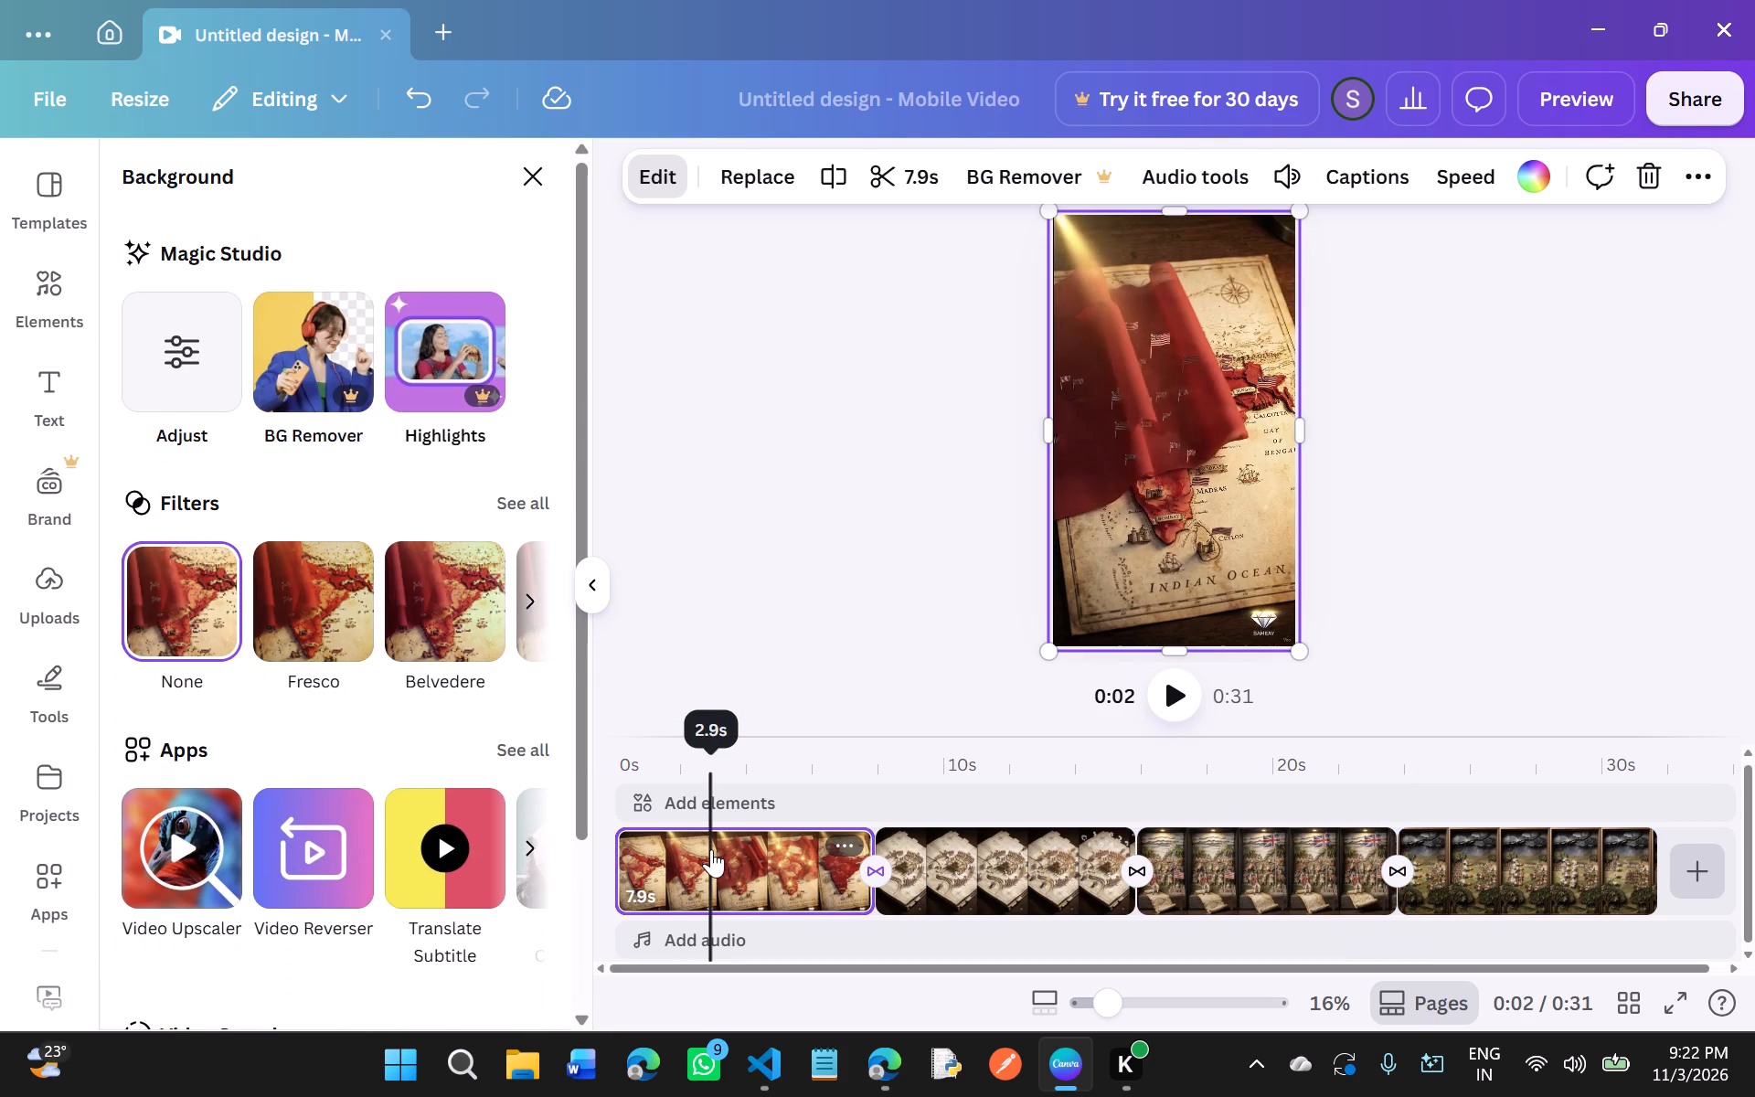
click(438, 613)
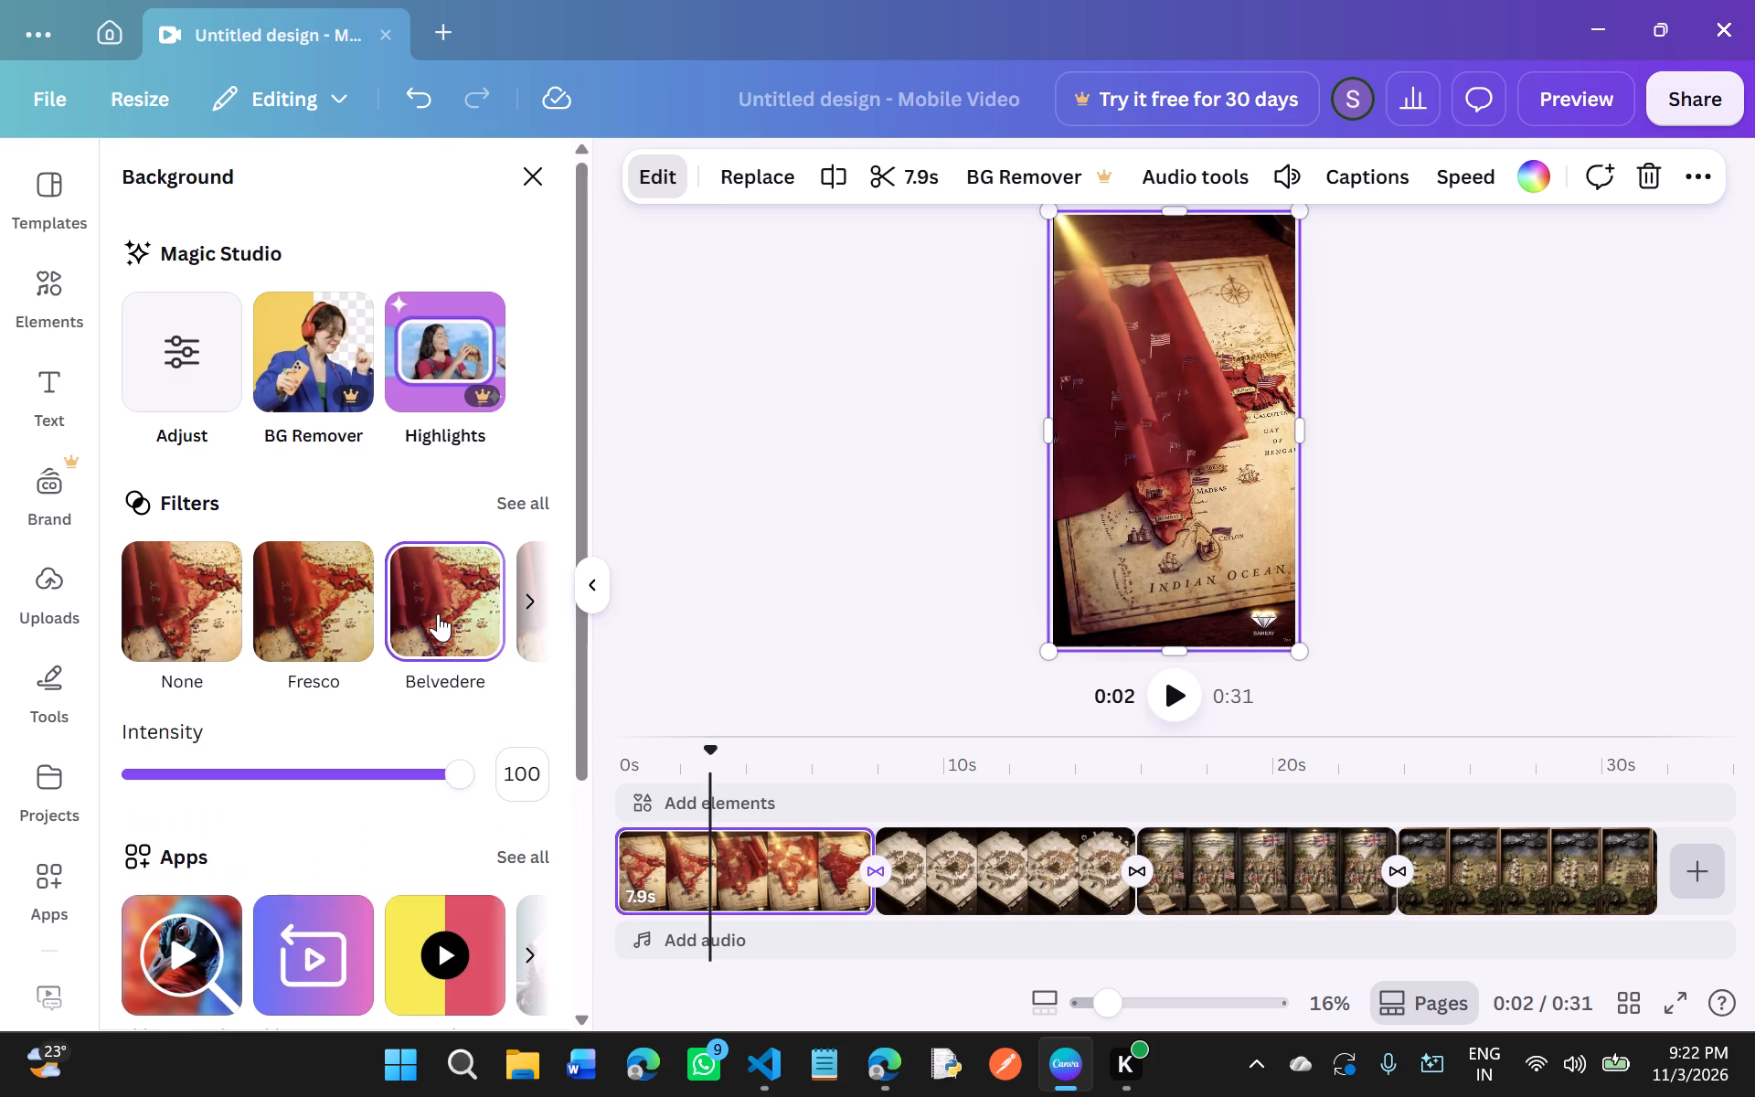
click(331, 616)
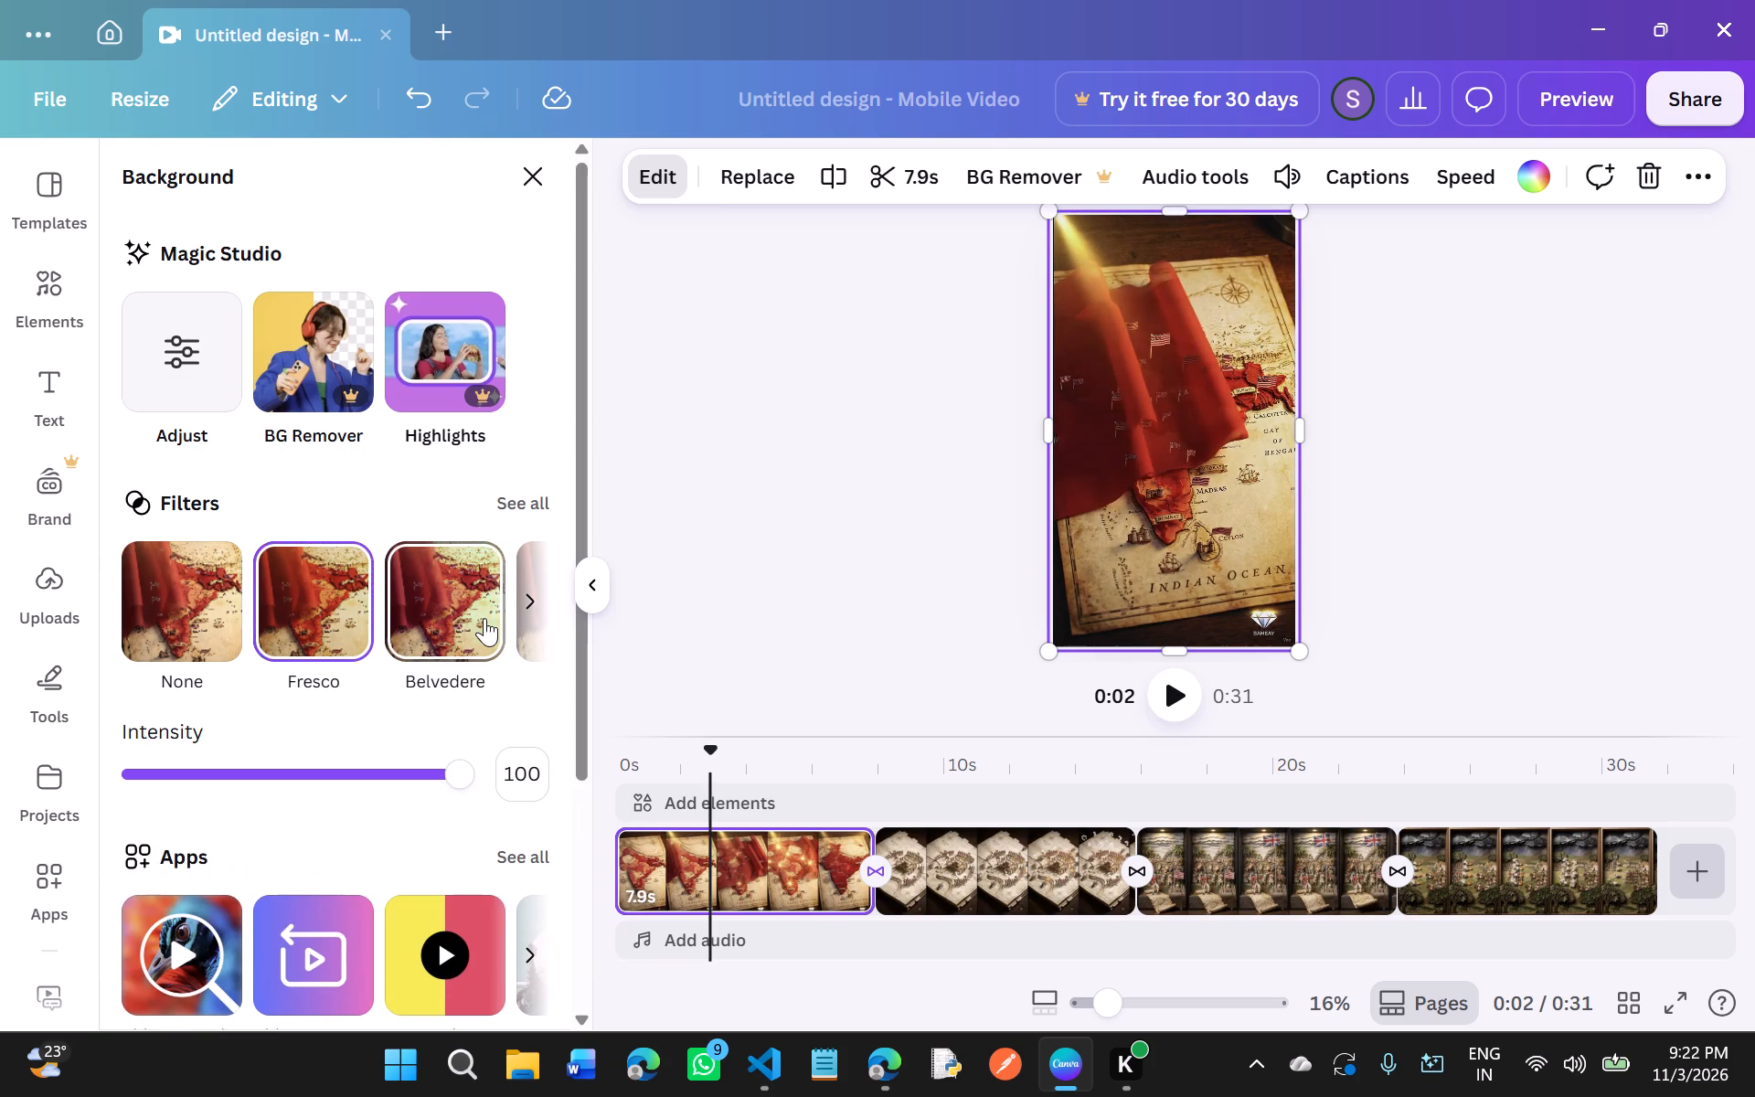
Apply the Myst filter to the India map clip and play it back into the second clip.
click(528, 603)
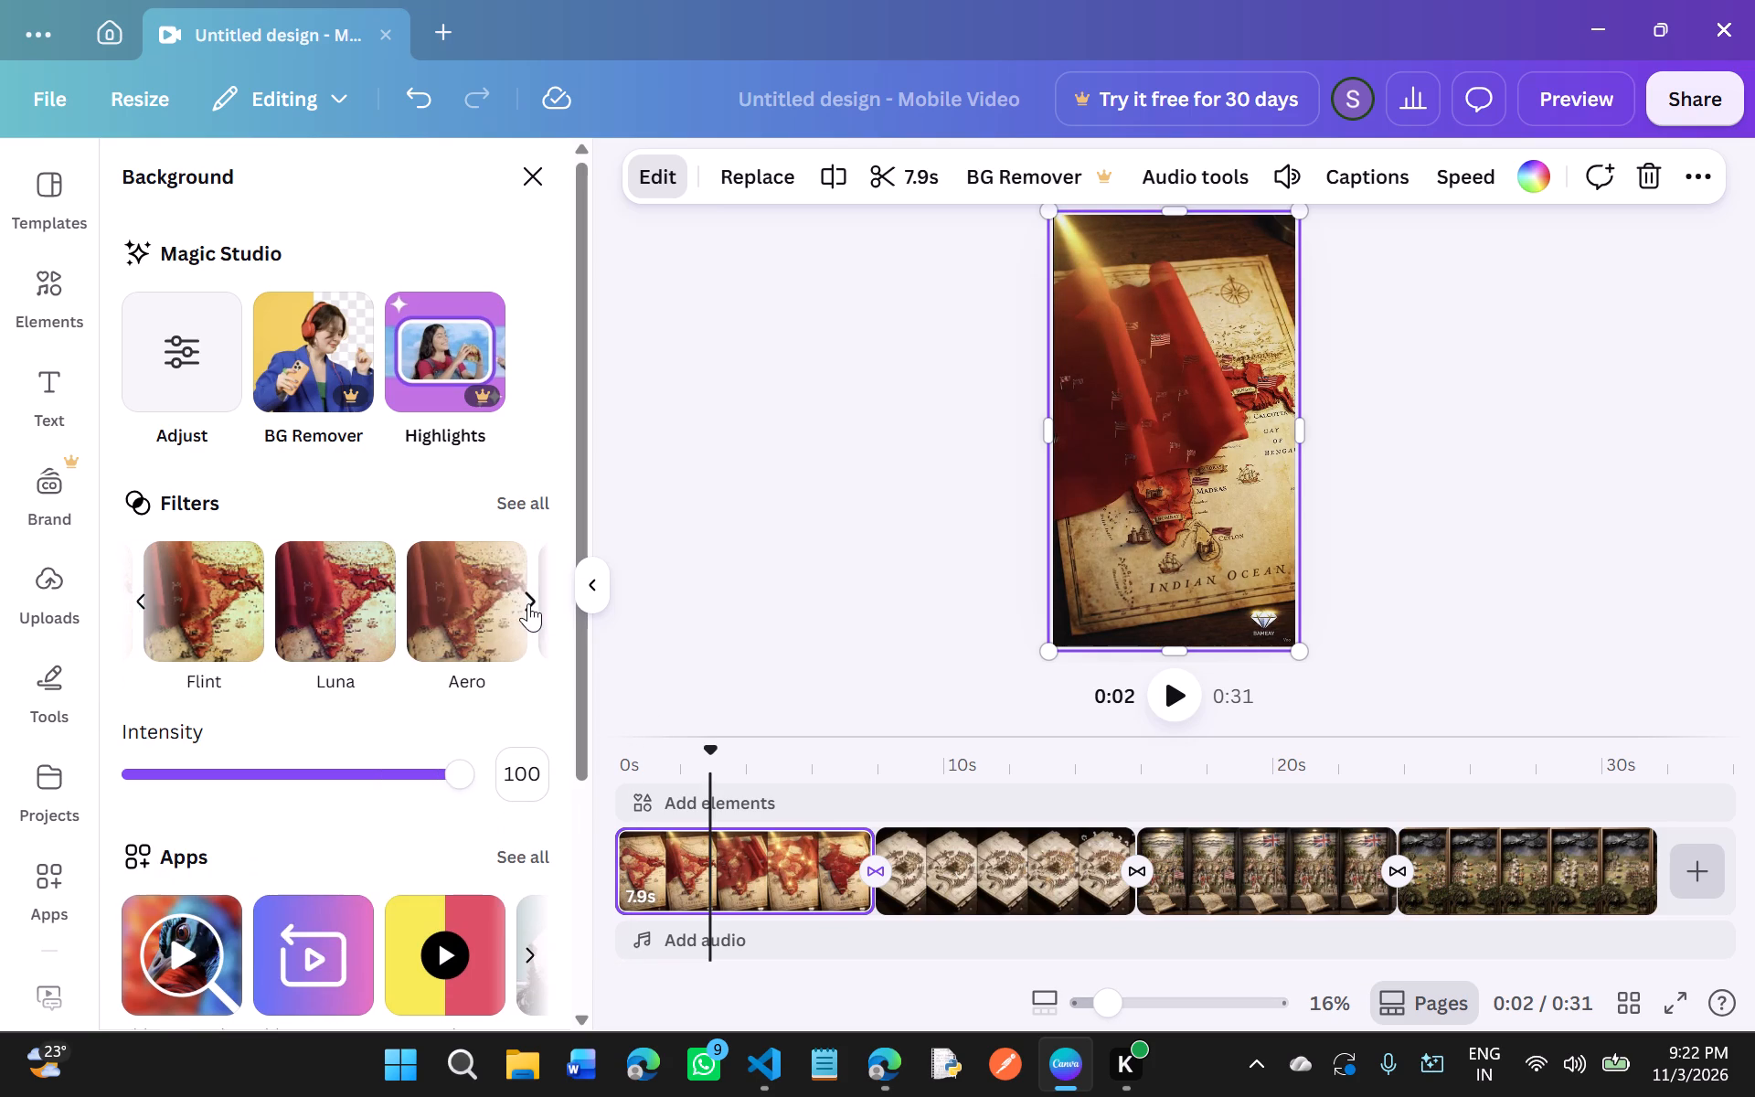
click(528, 603)
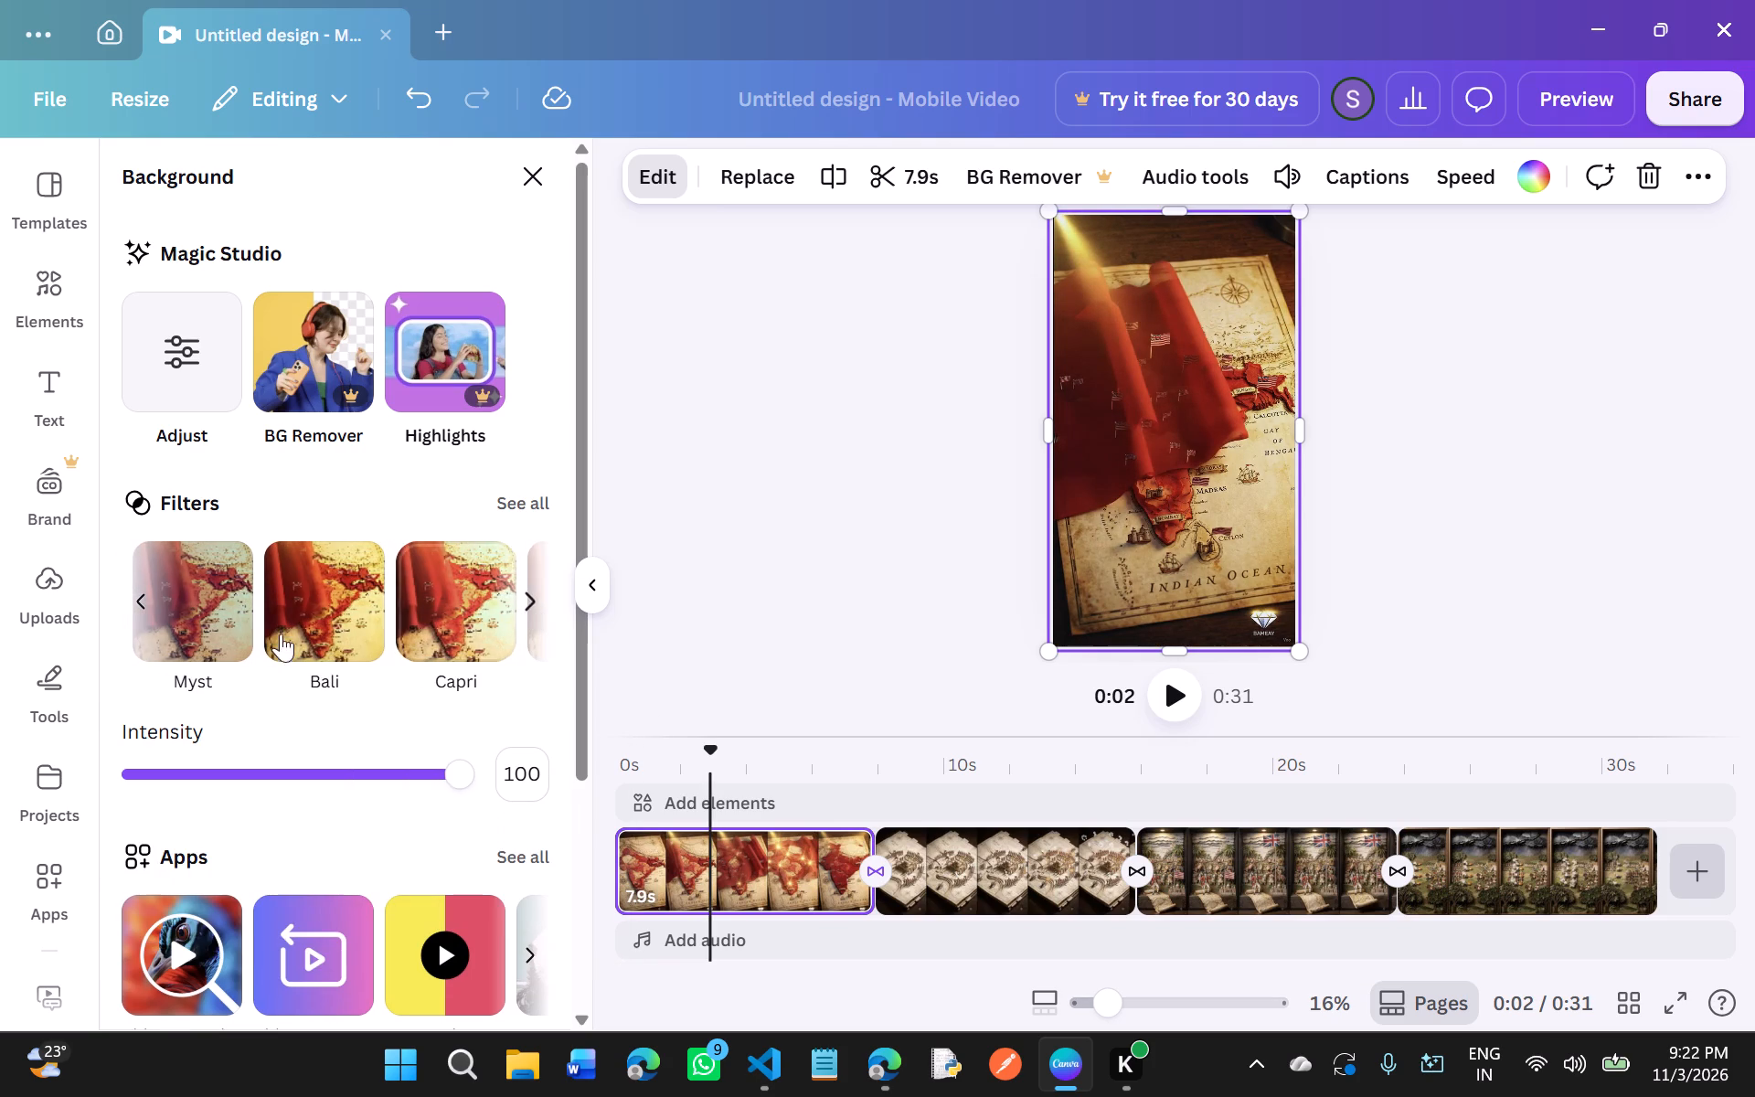
click(187, 610)
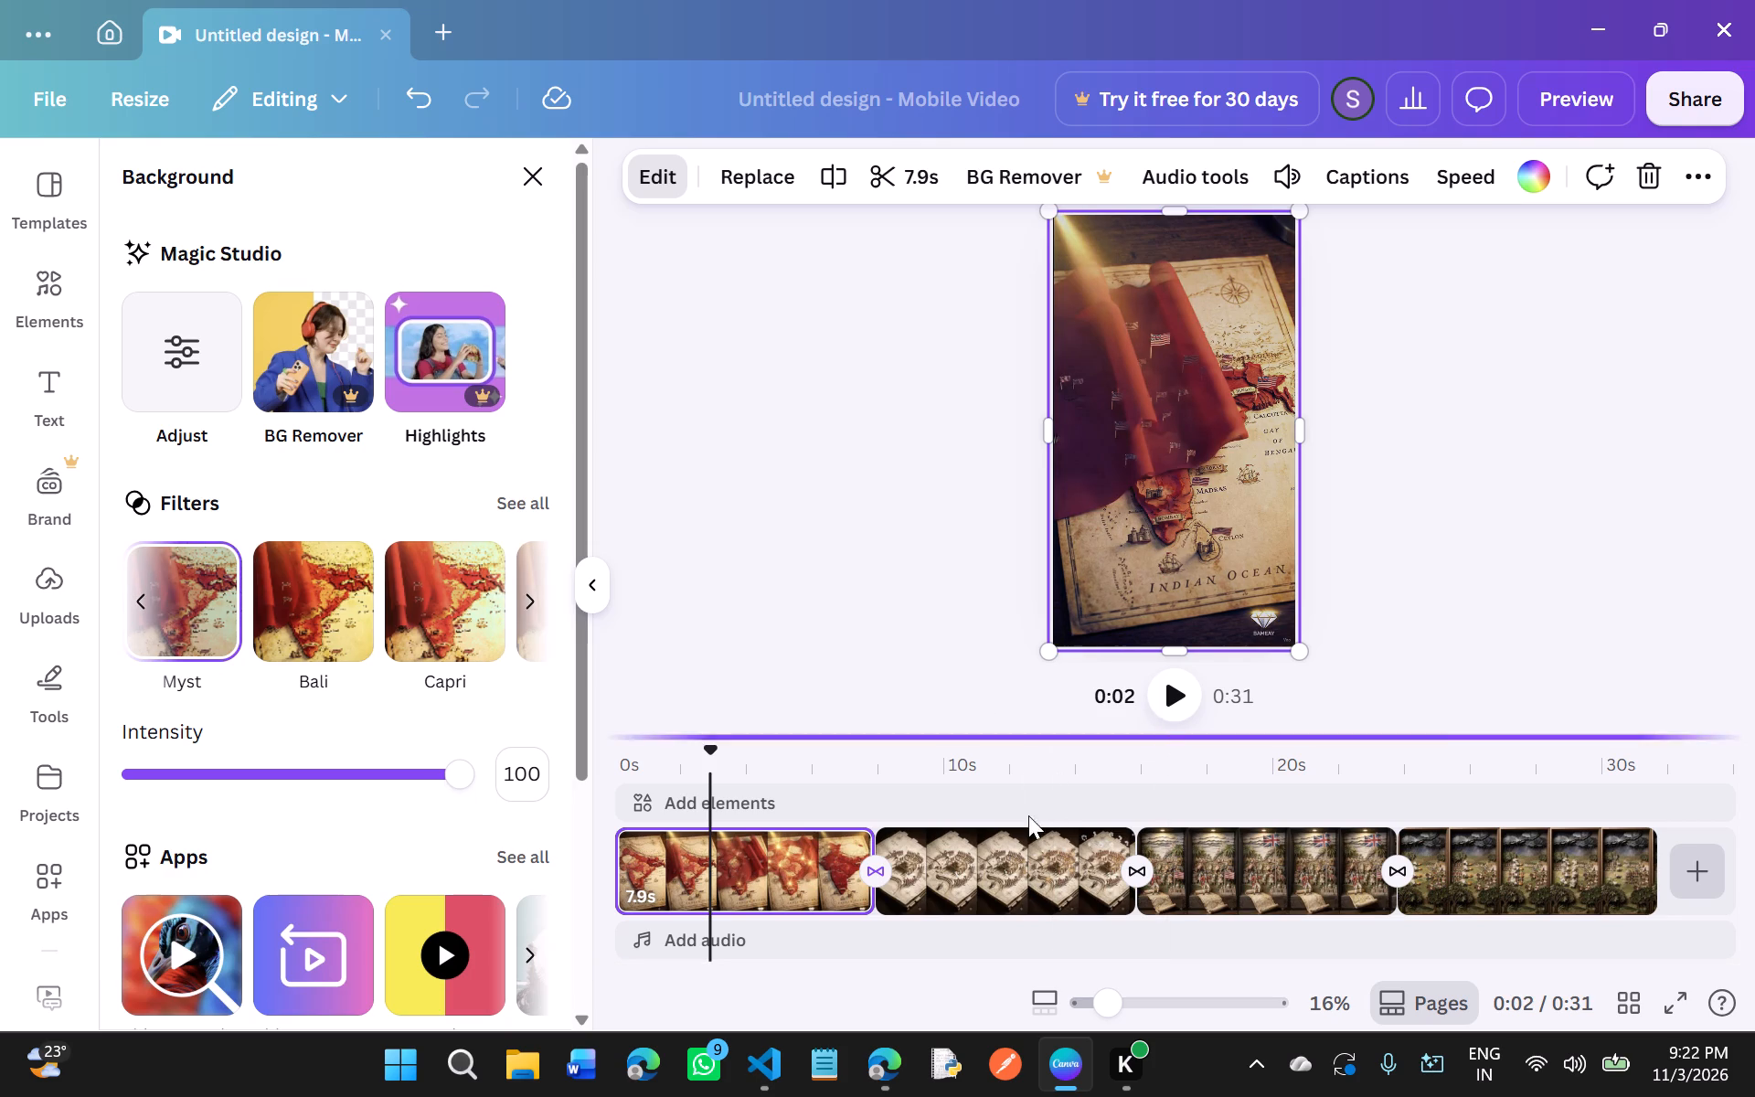
click(1180, 708)
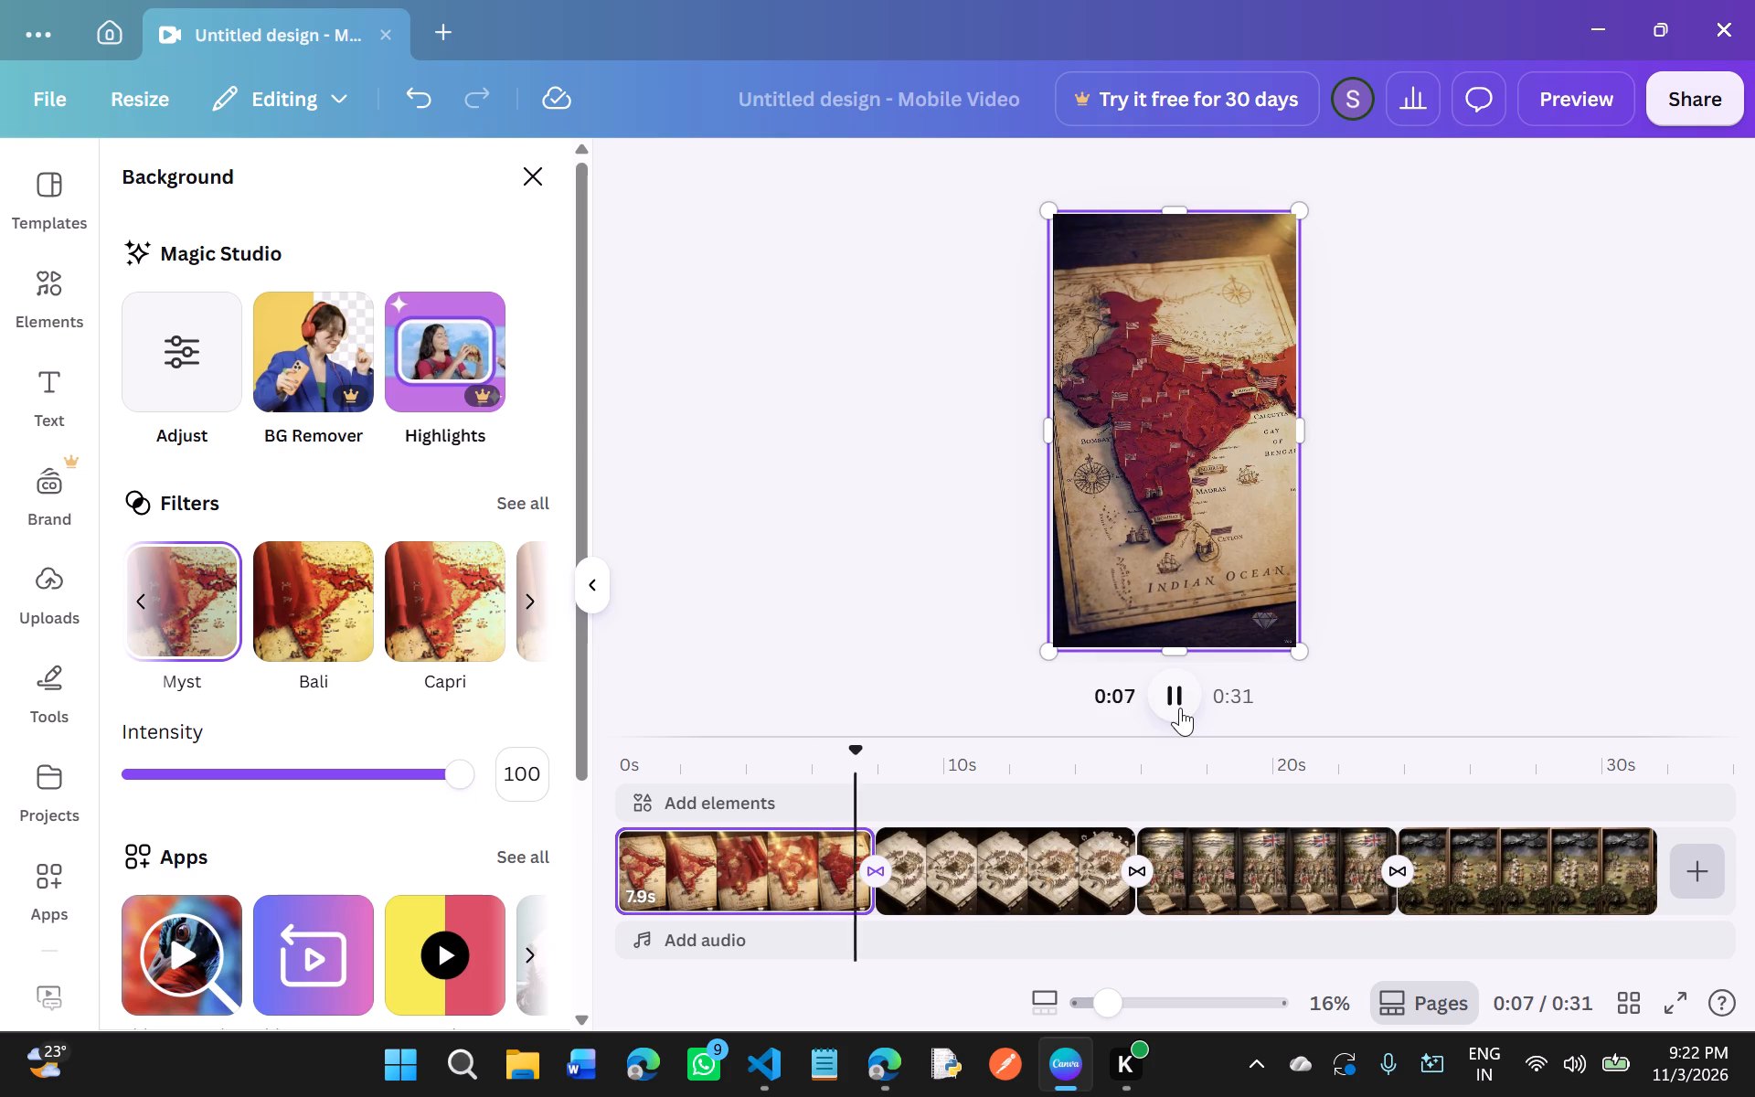
click(1180, 708)
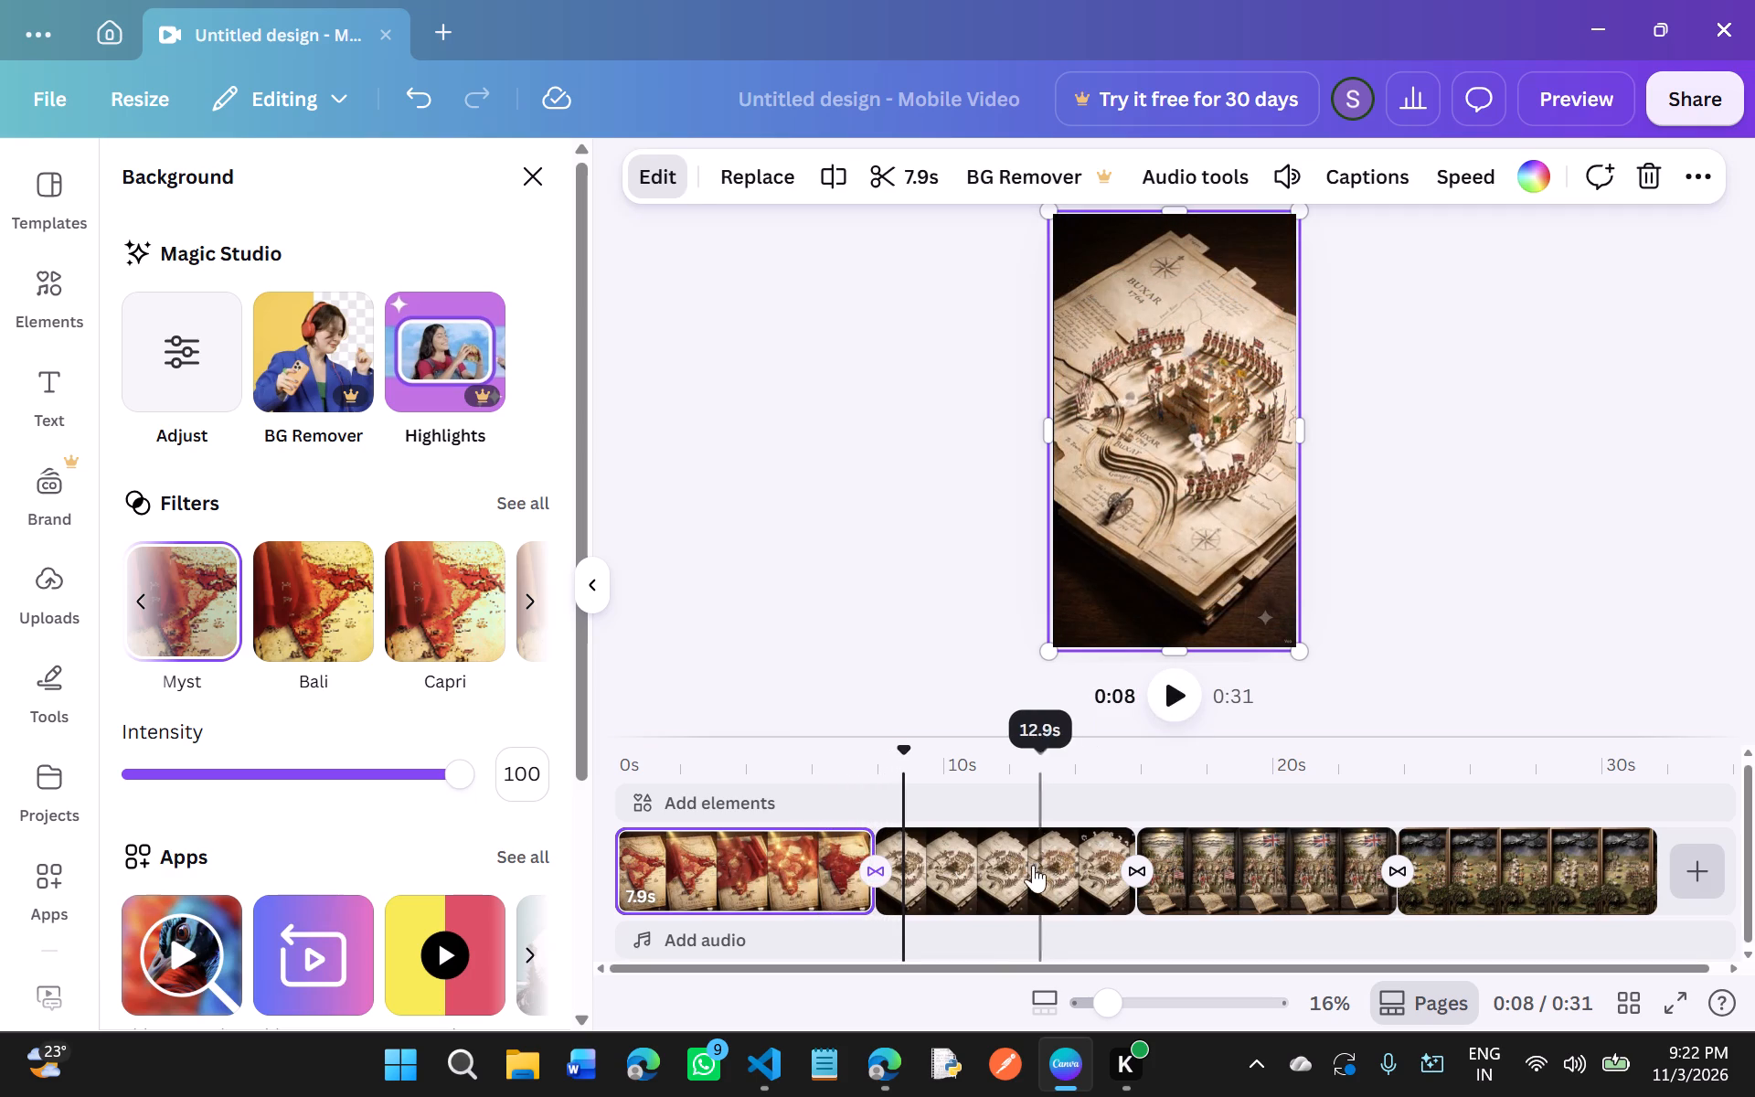
Try the Aero filter on the second clip, the Buxar map, and replace it with Myst at intensity 100.
click(989, 895)
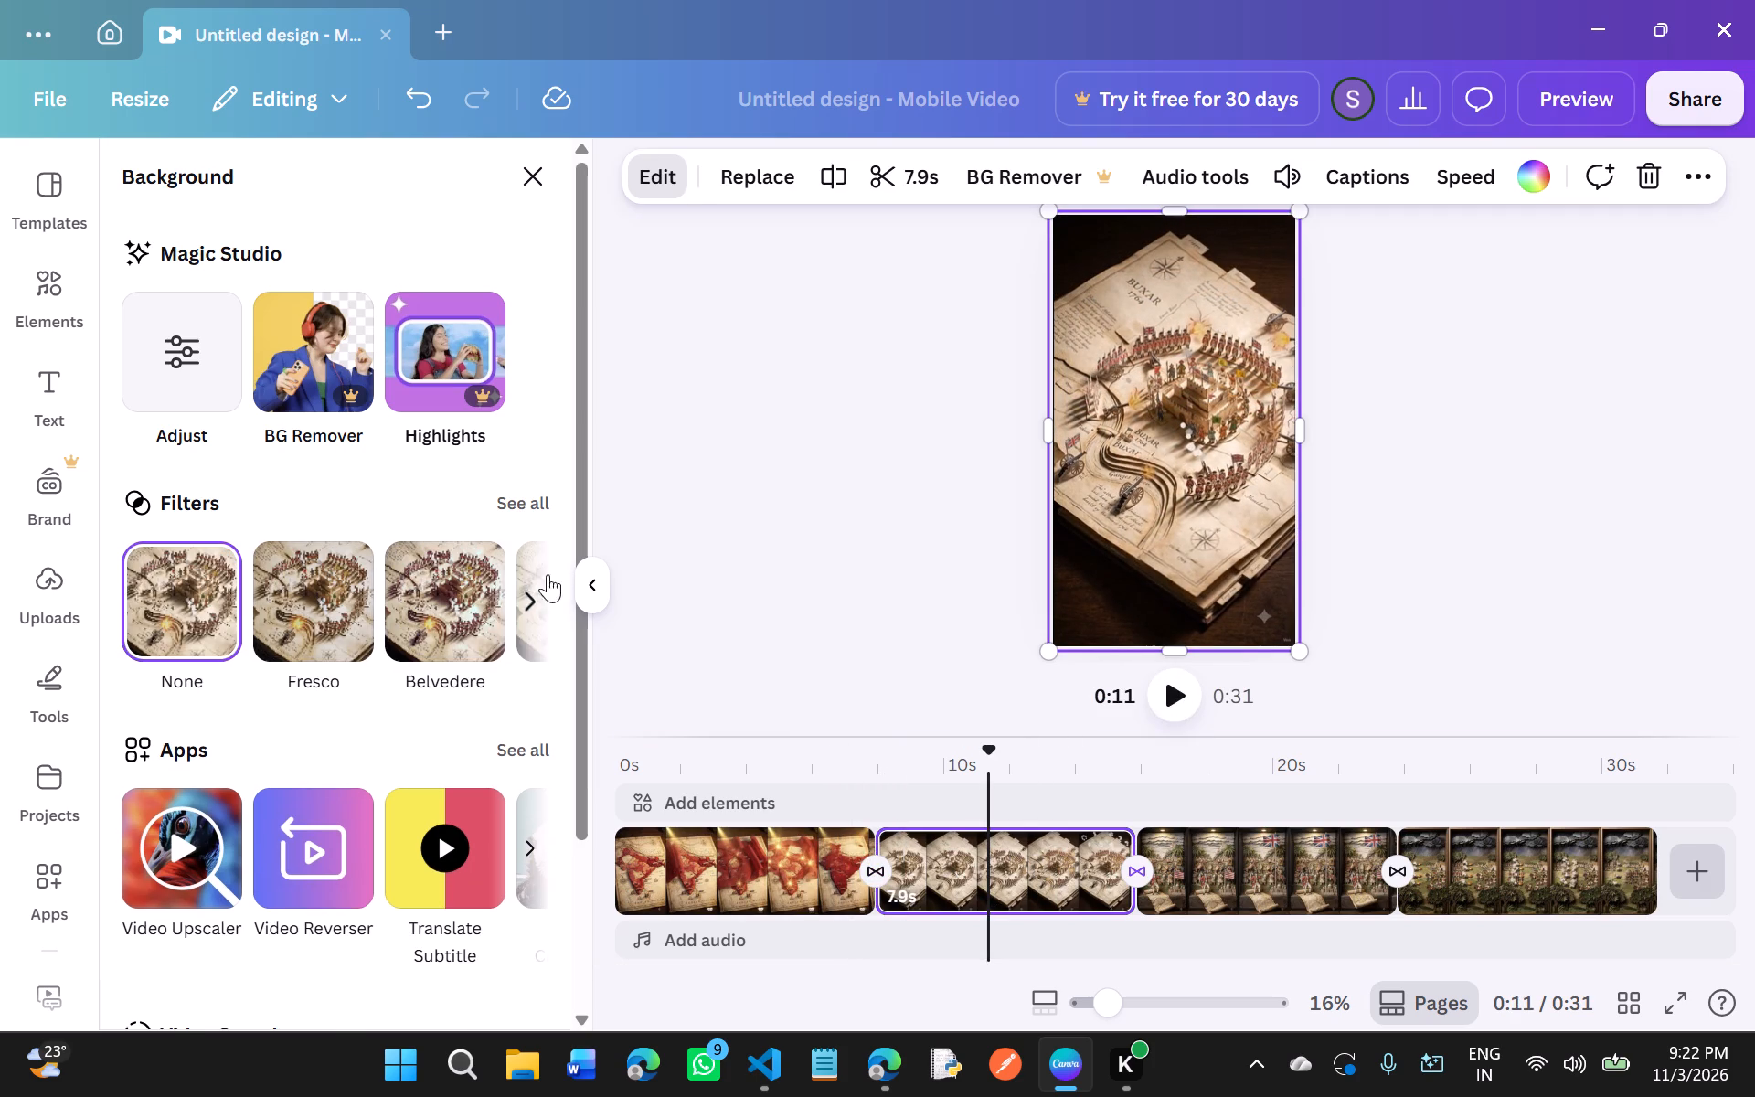
click(532, 600)
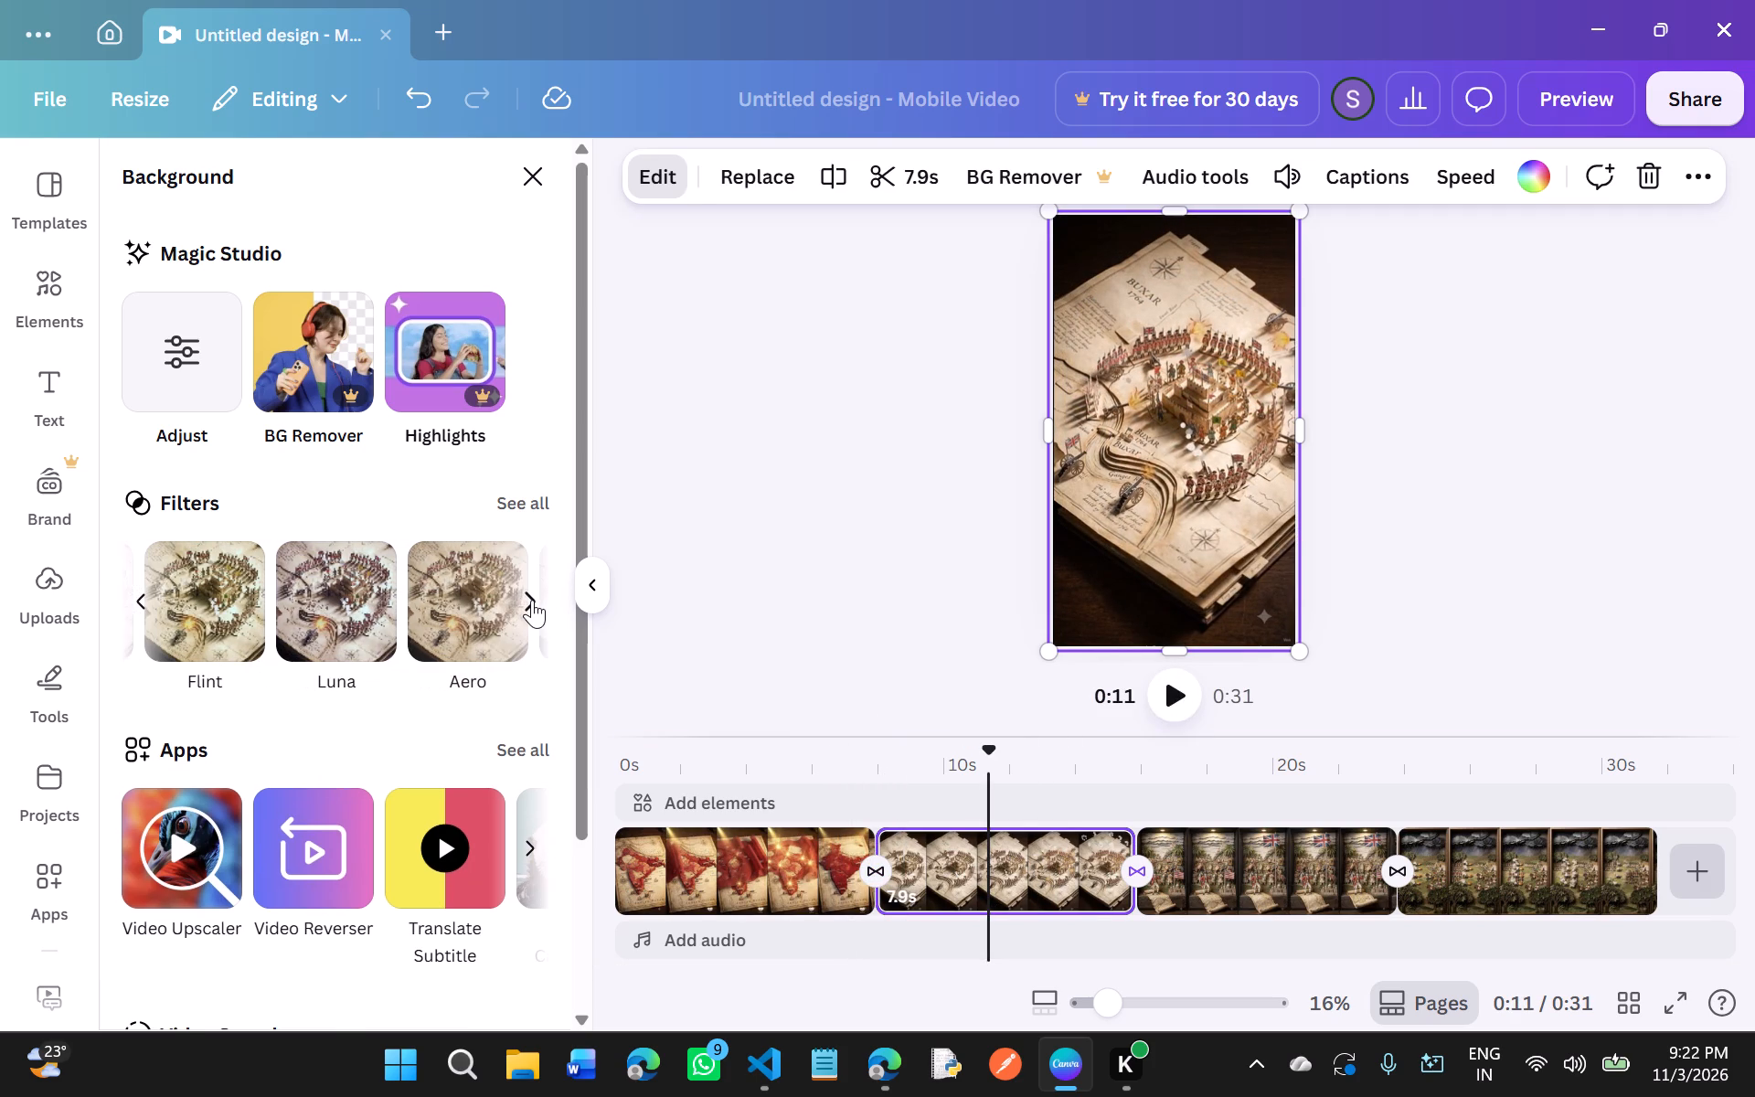
click(469, 600)
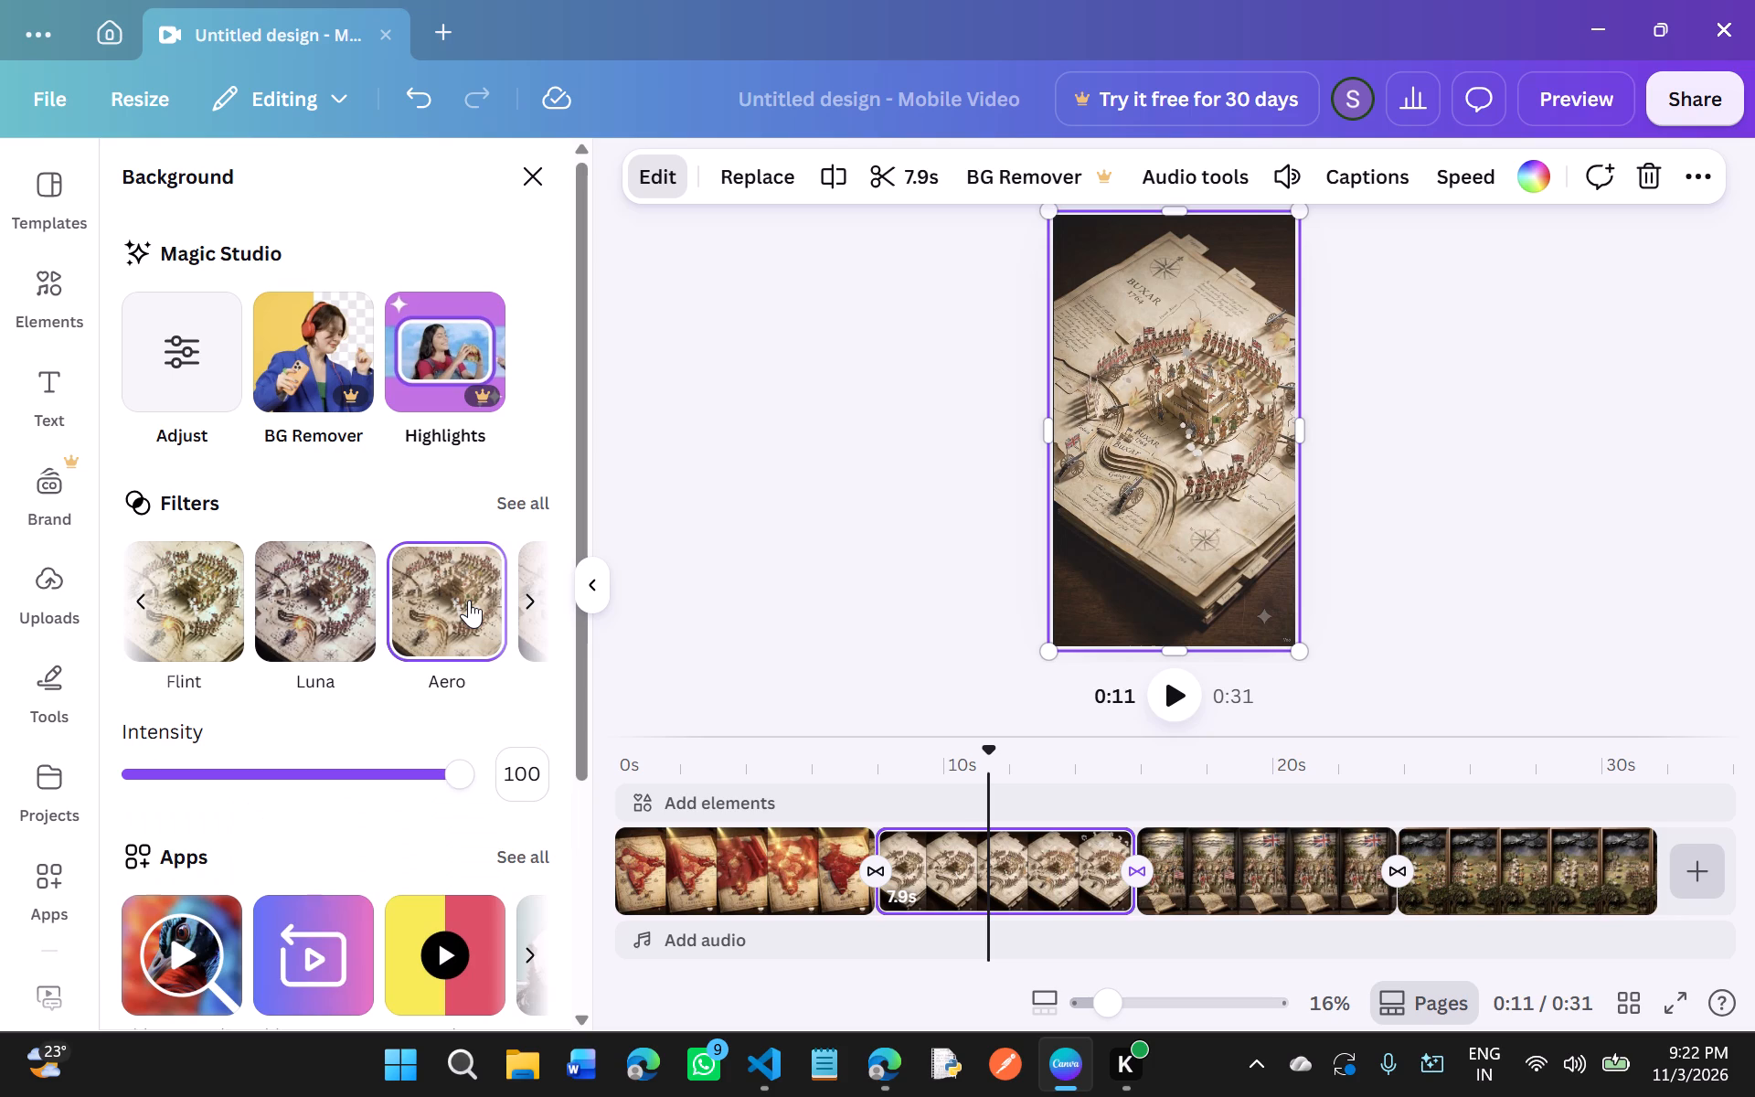
click(533, 586)
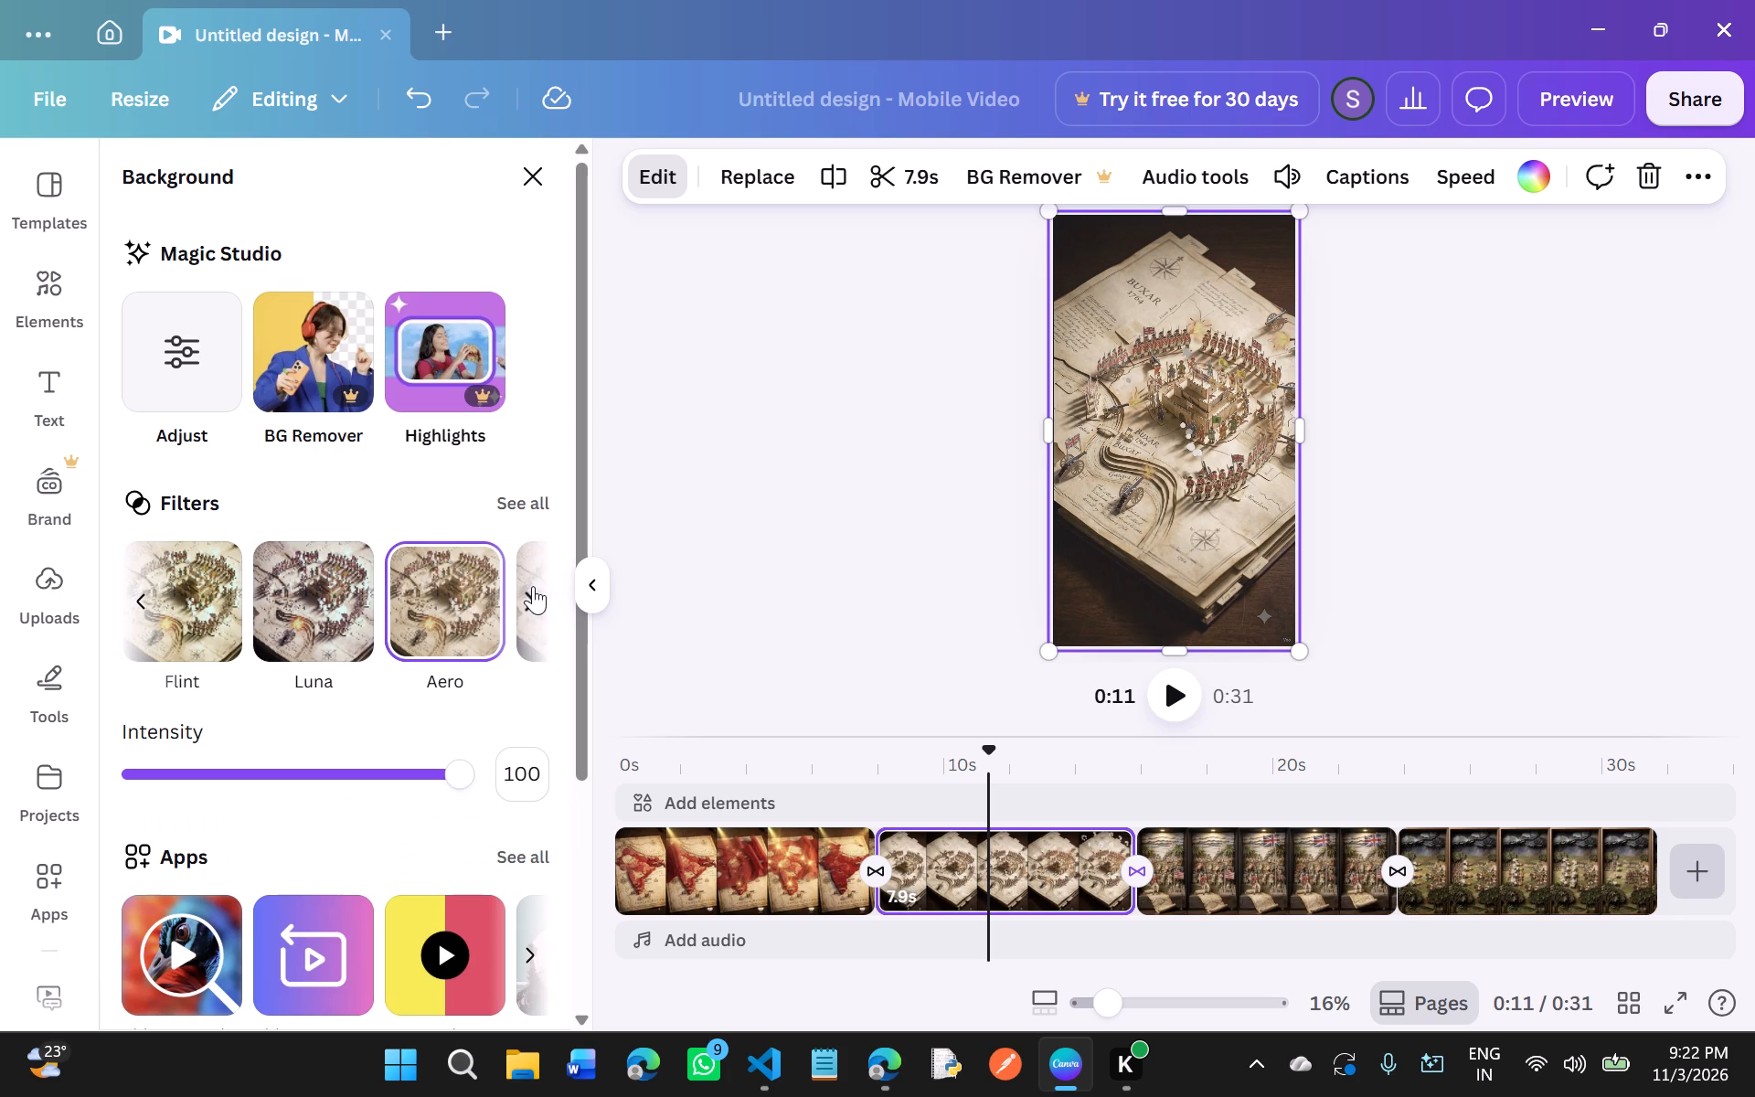
click(209, 601)
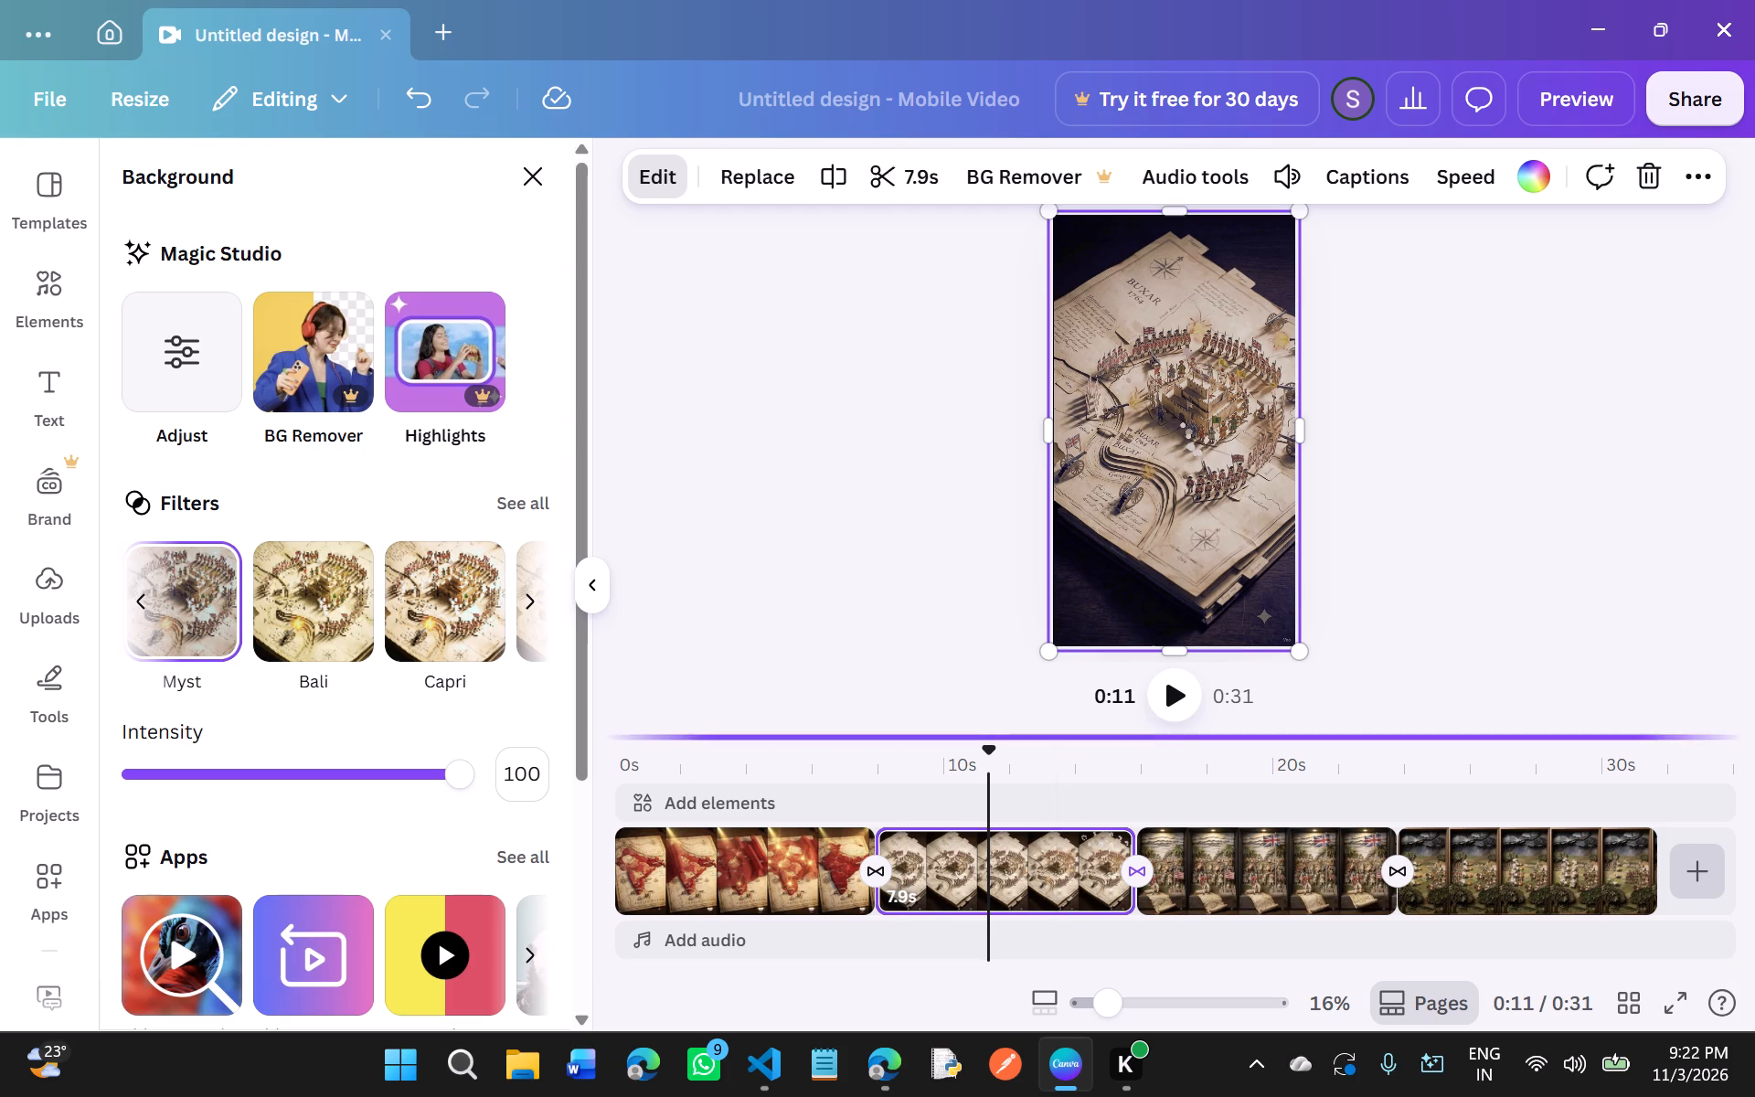
Change the filter of the third clip, the diorama with the red-coated soldier, to Myst at intensity 100.
click(1228, 842)
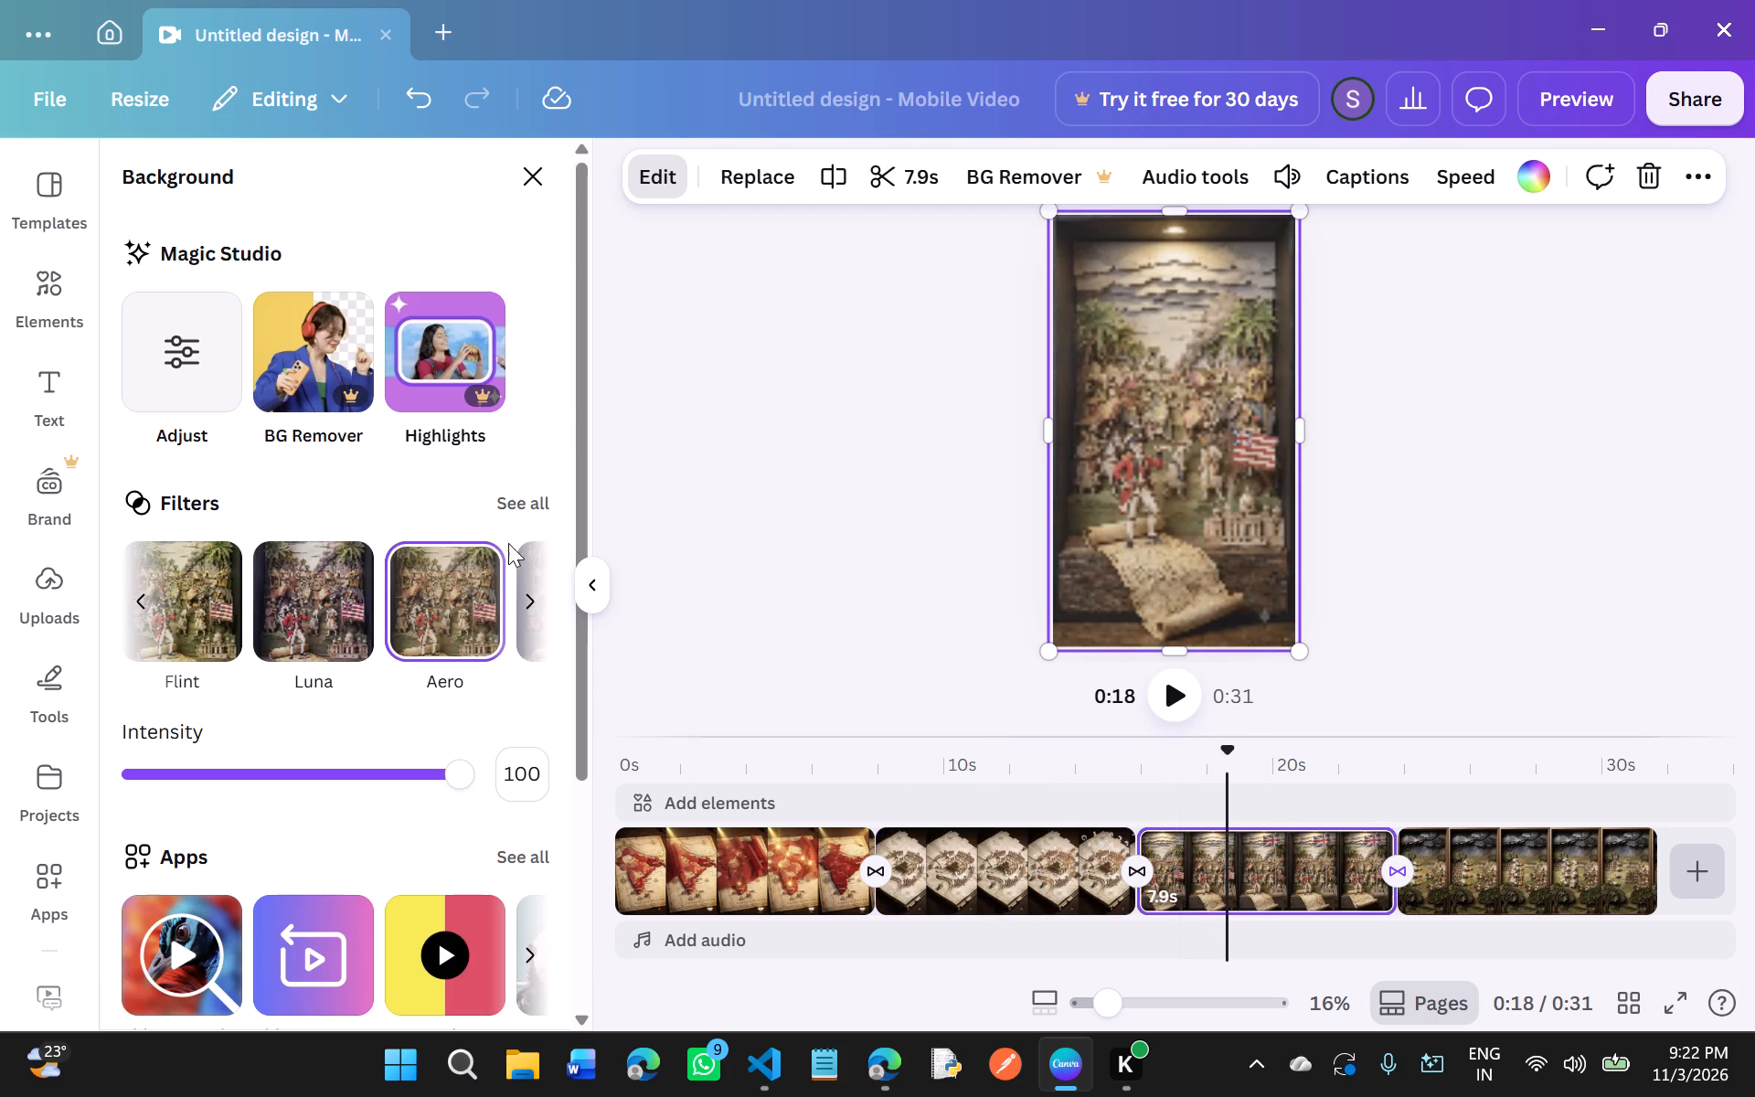
click(531, 611)
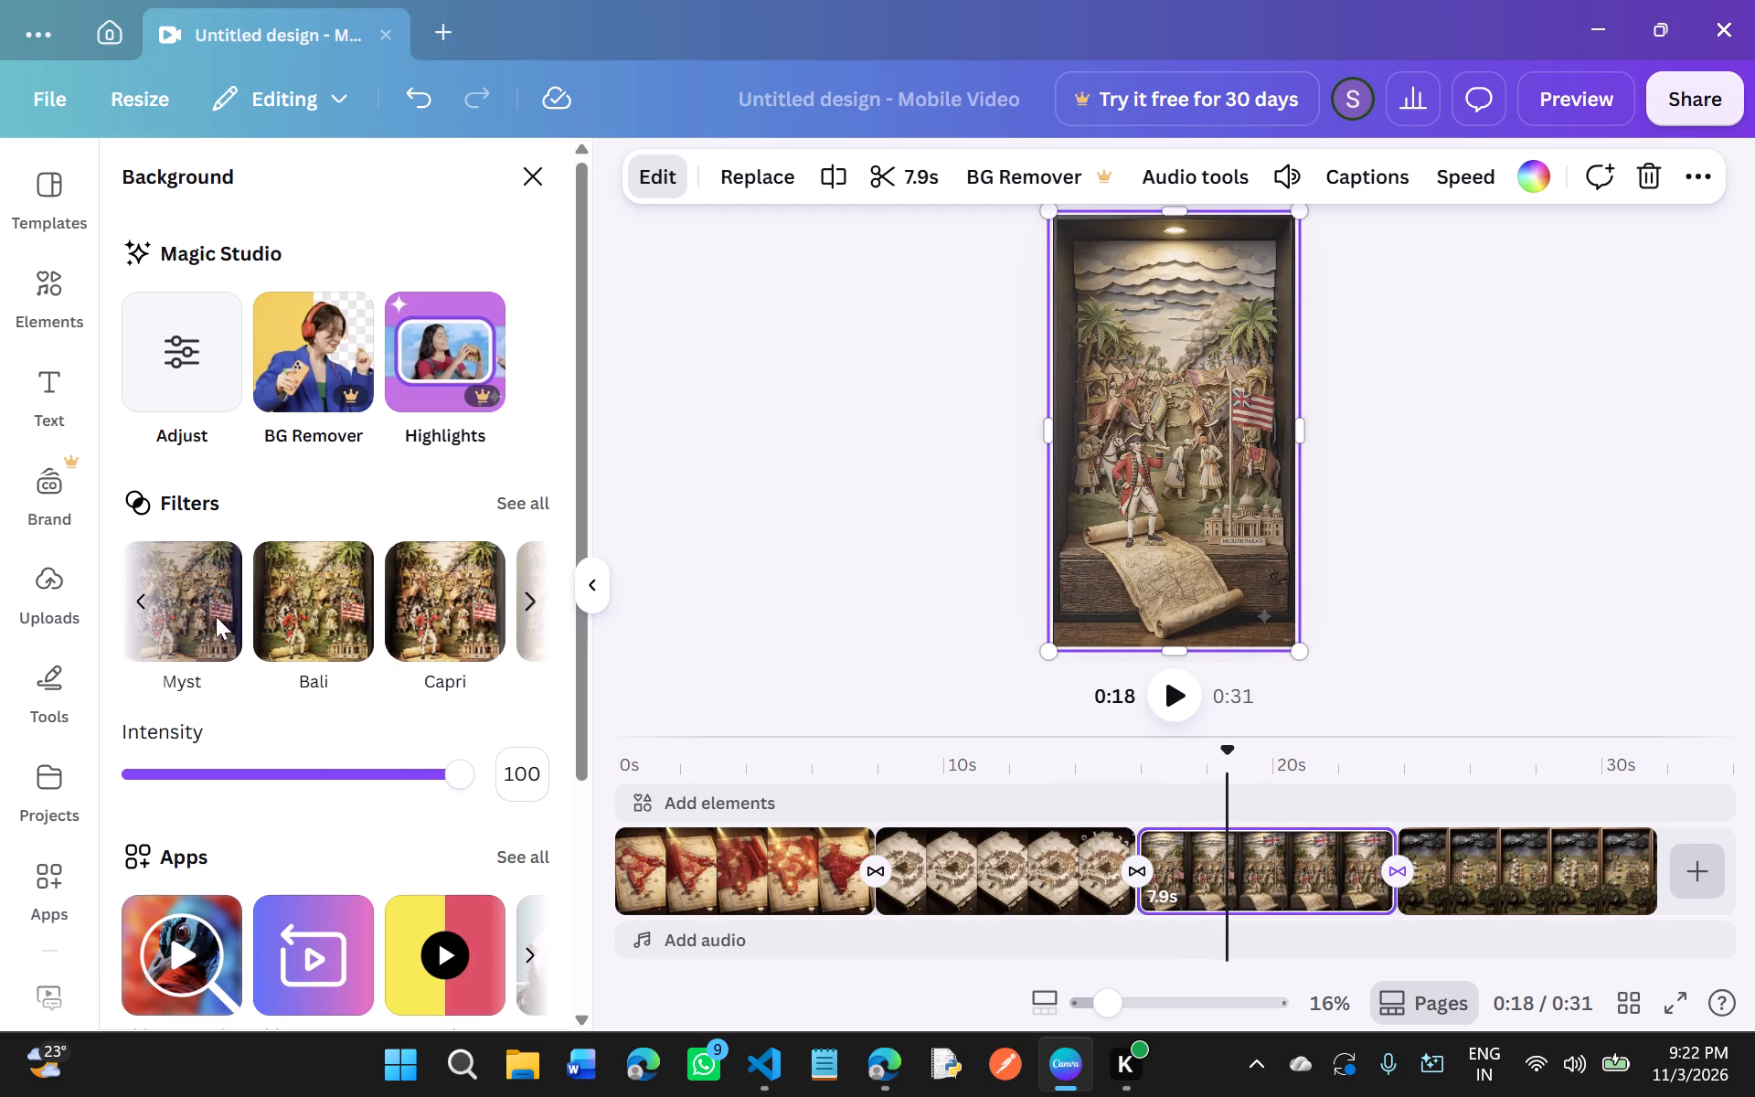
click(175, 619)
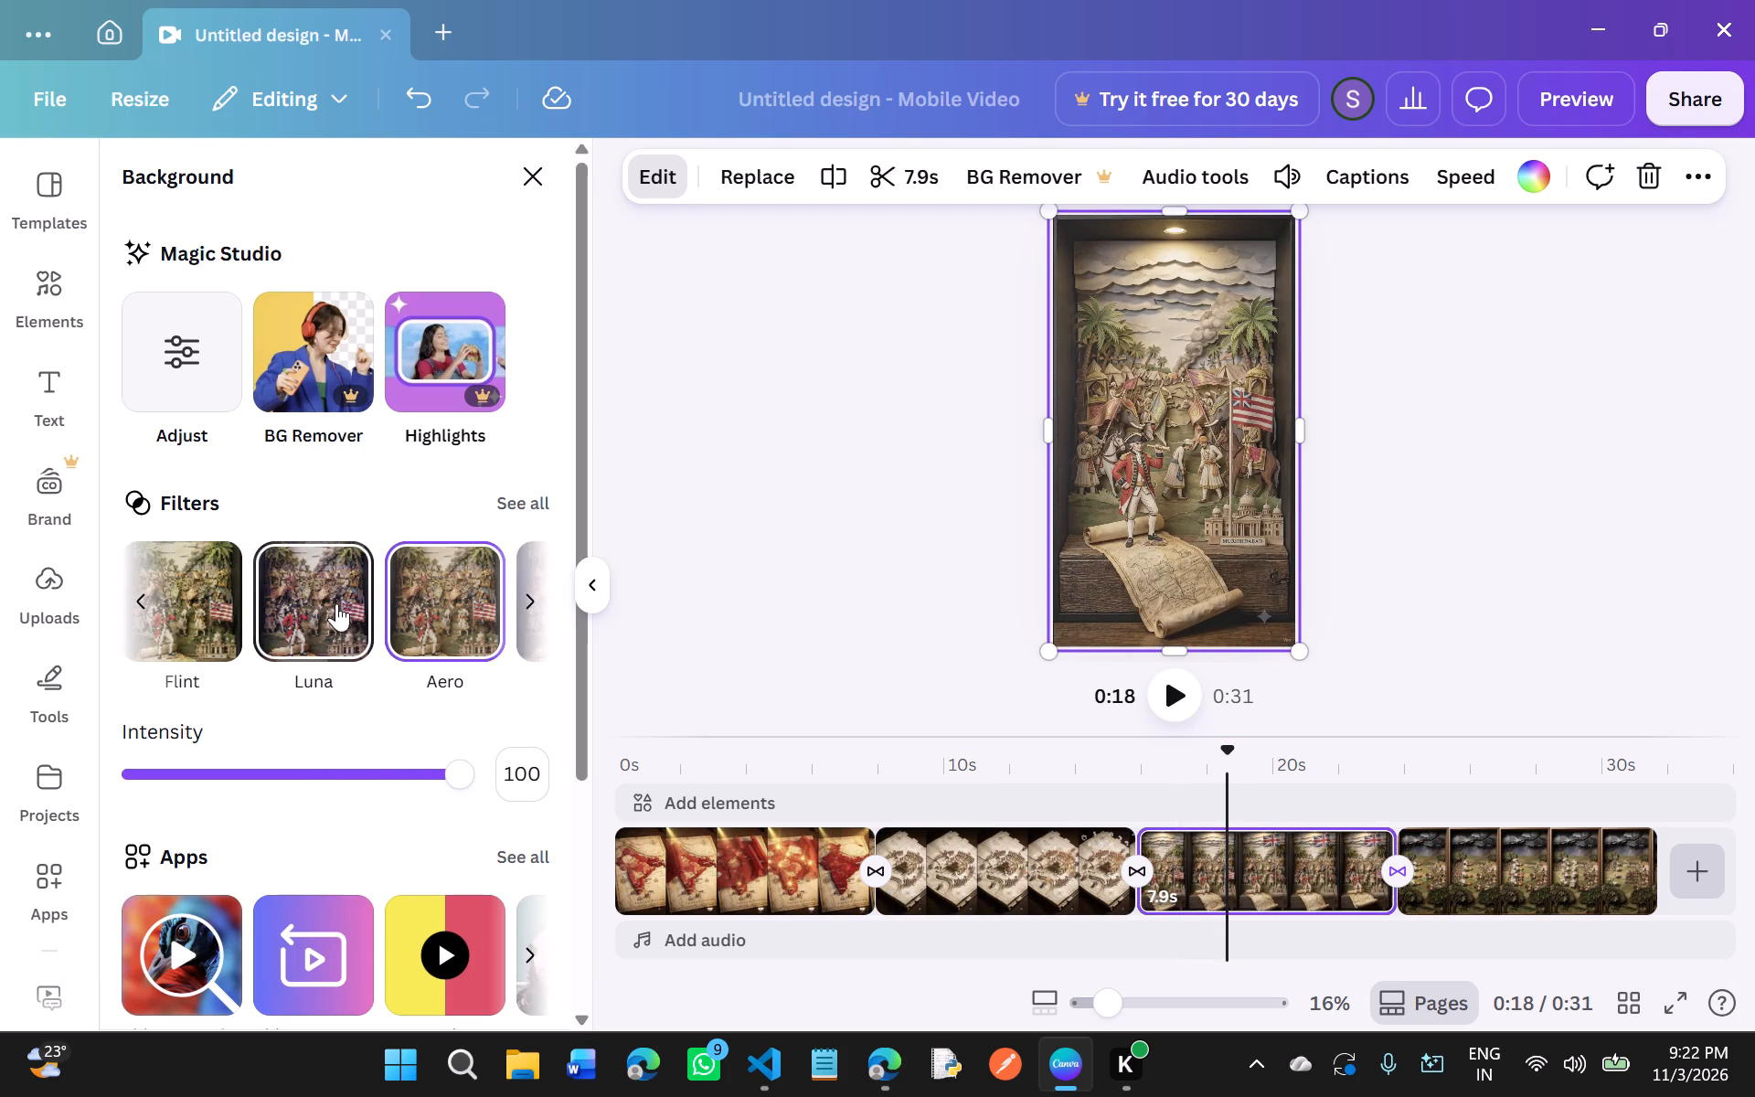
click(519, 594)
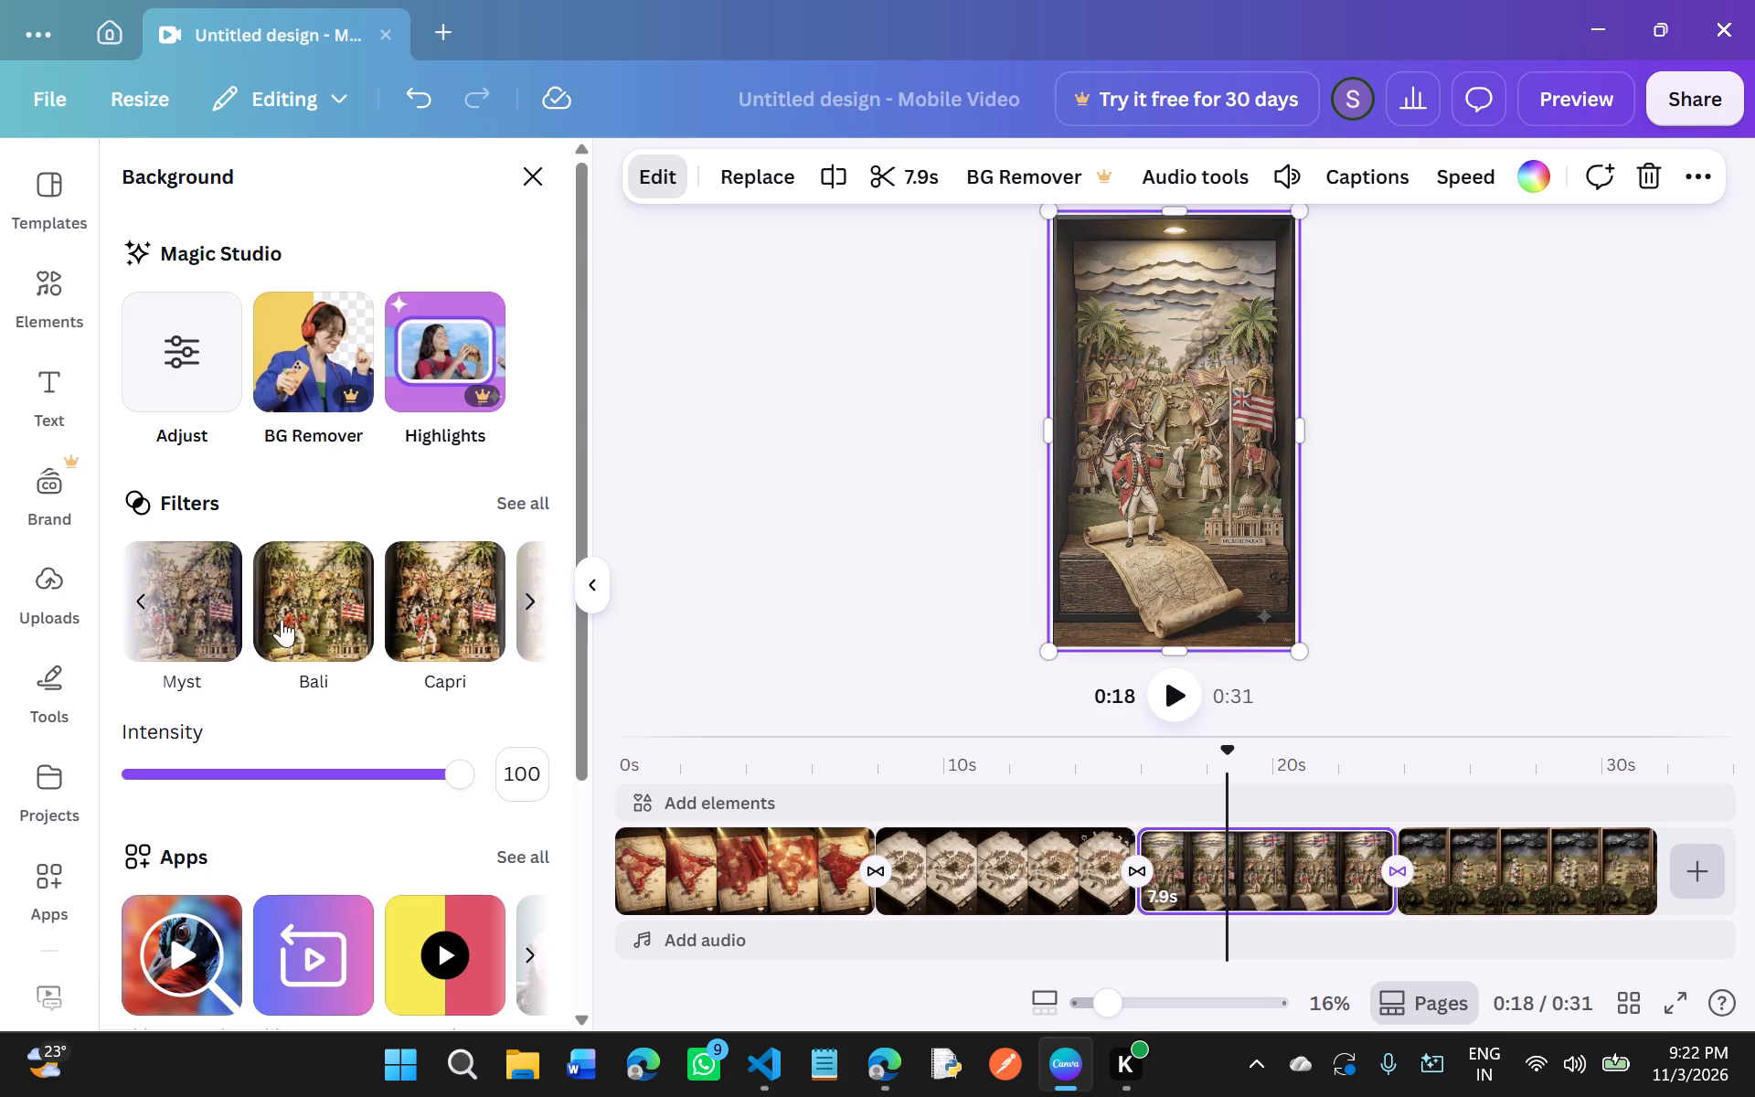
click(207, 631)
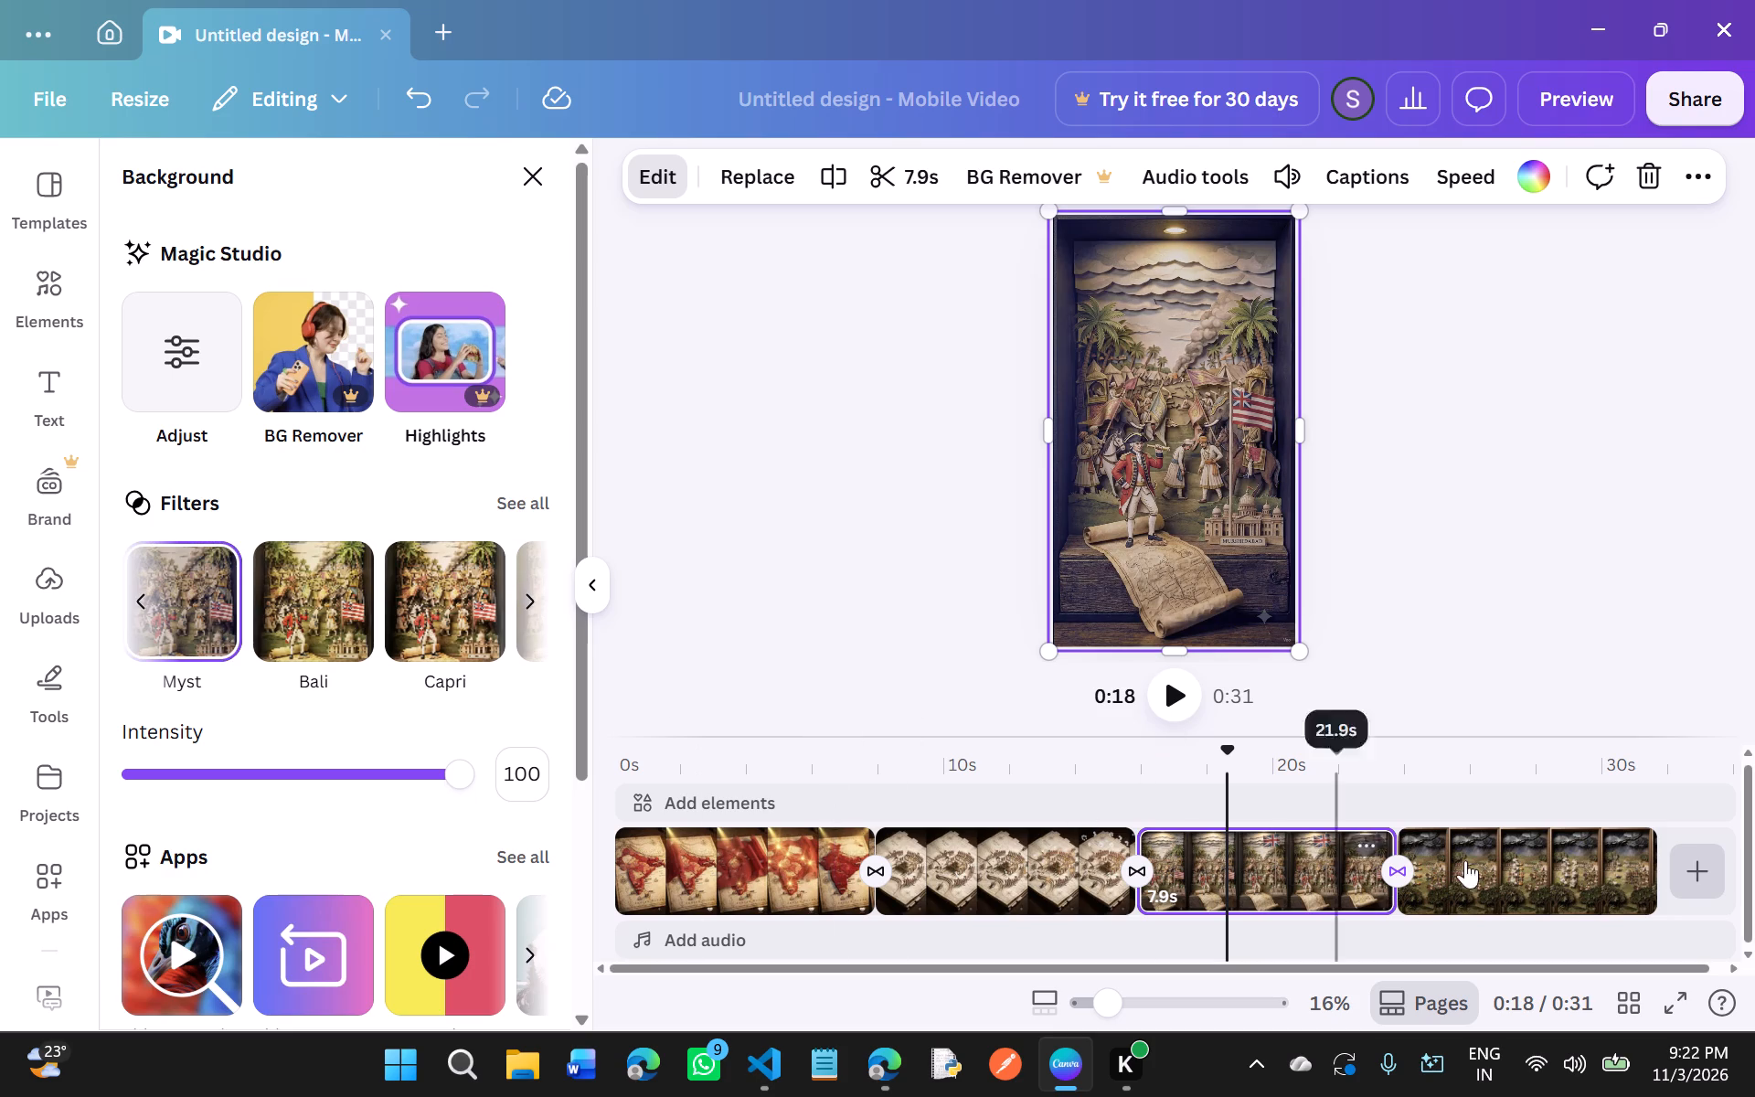
Apply the Myst filter at intensity 100 to the fourth clip, the rainy battlefield diorama, and play it to the end.
click(1496, 866)
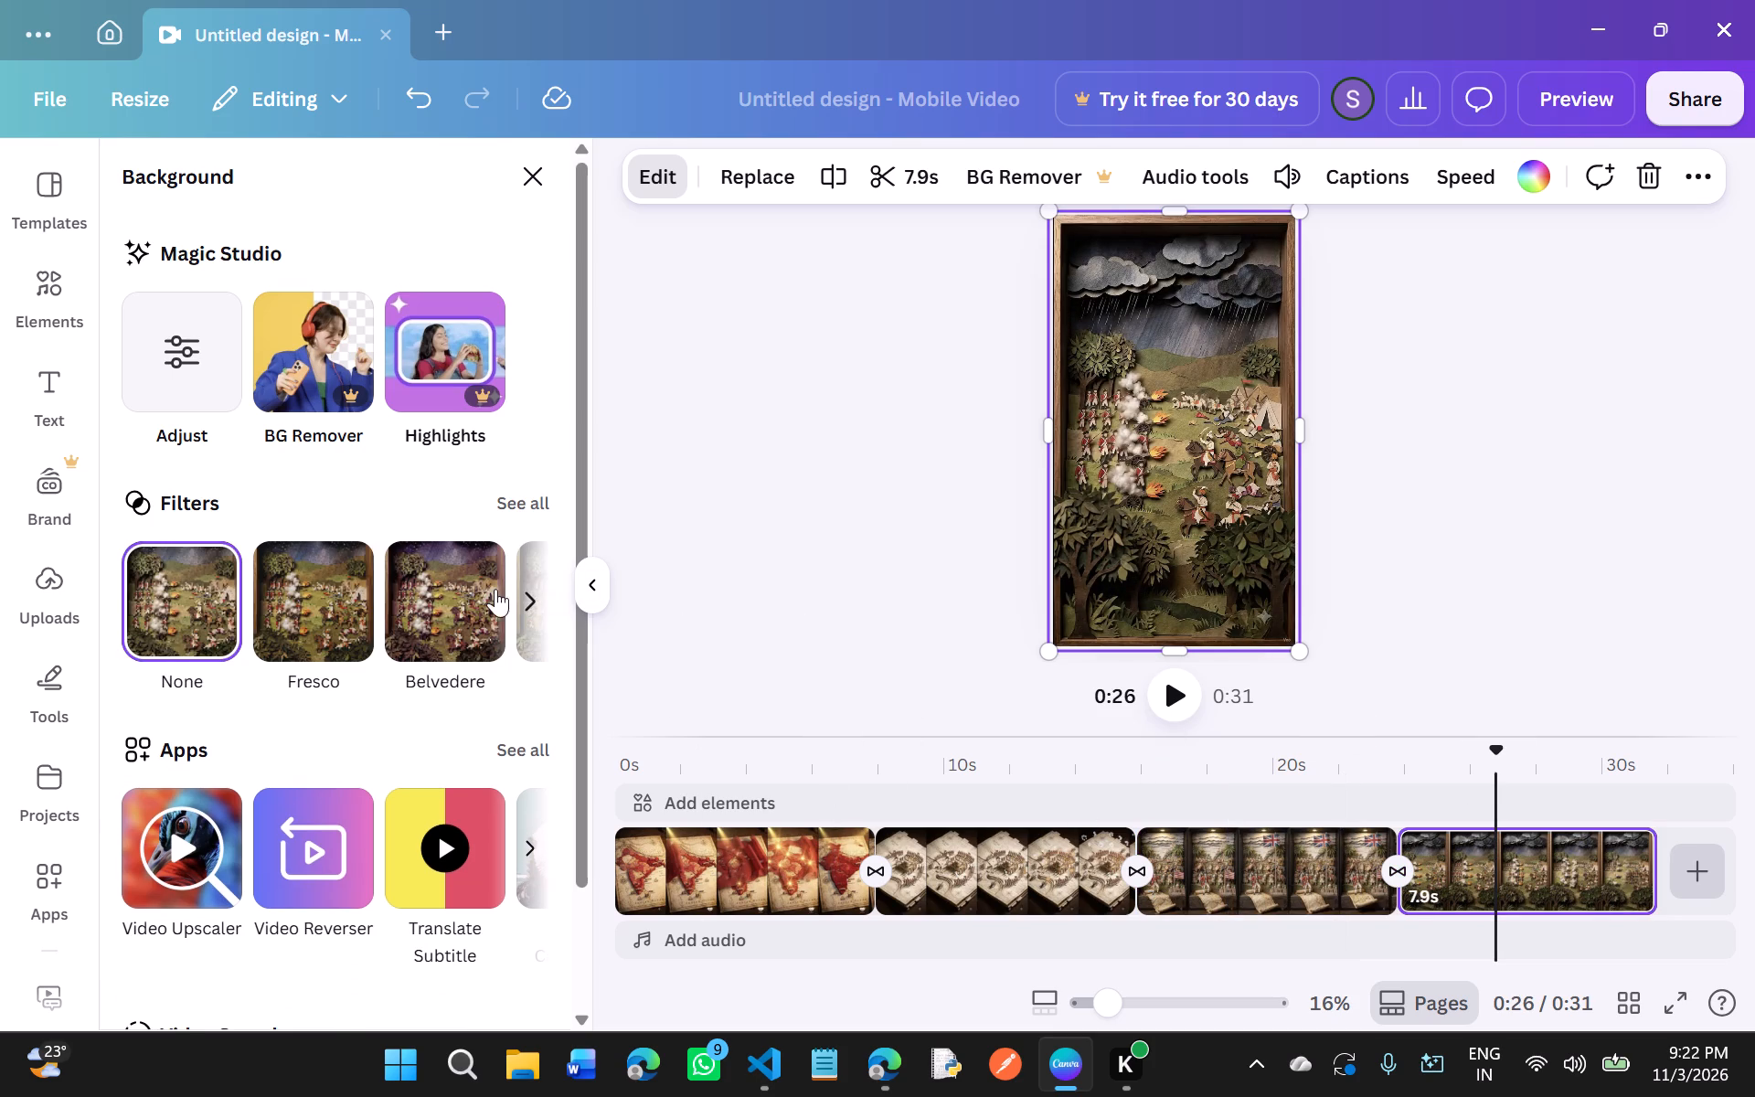
click(537, 587)
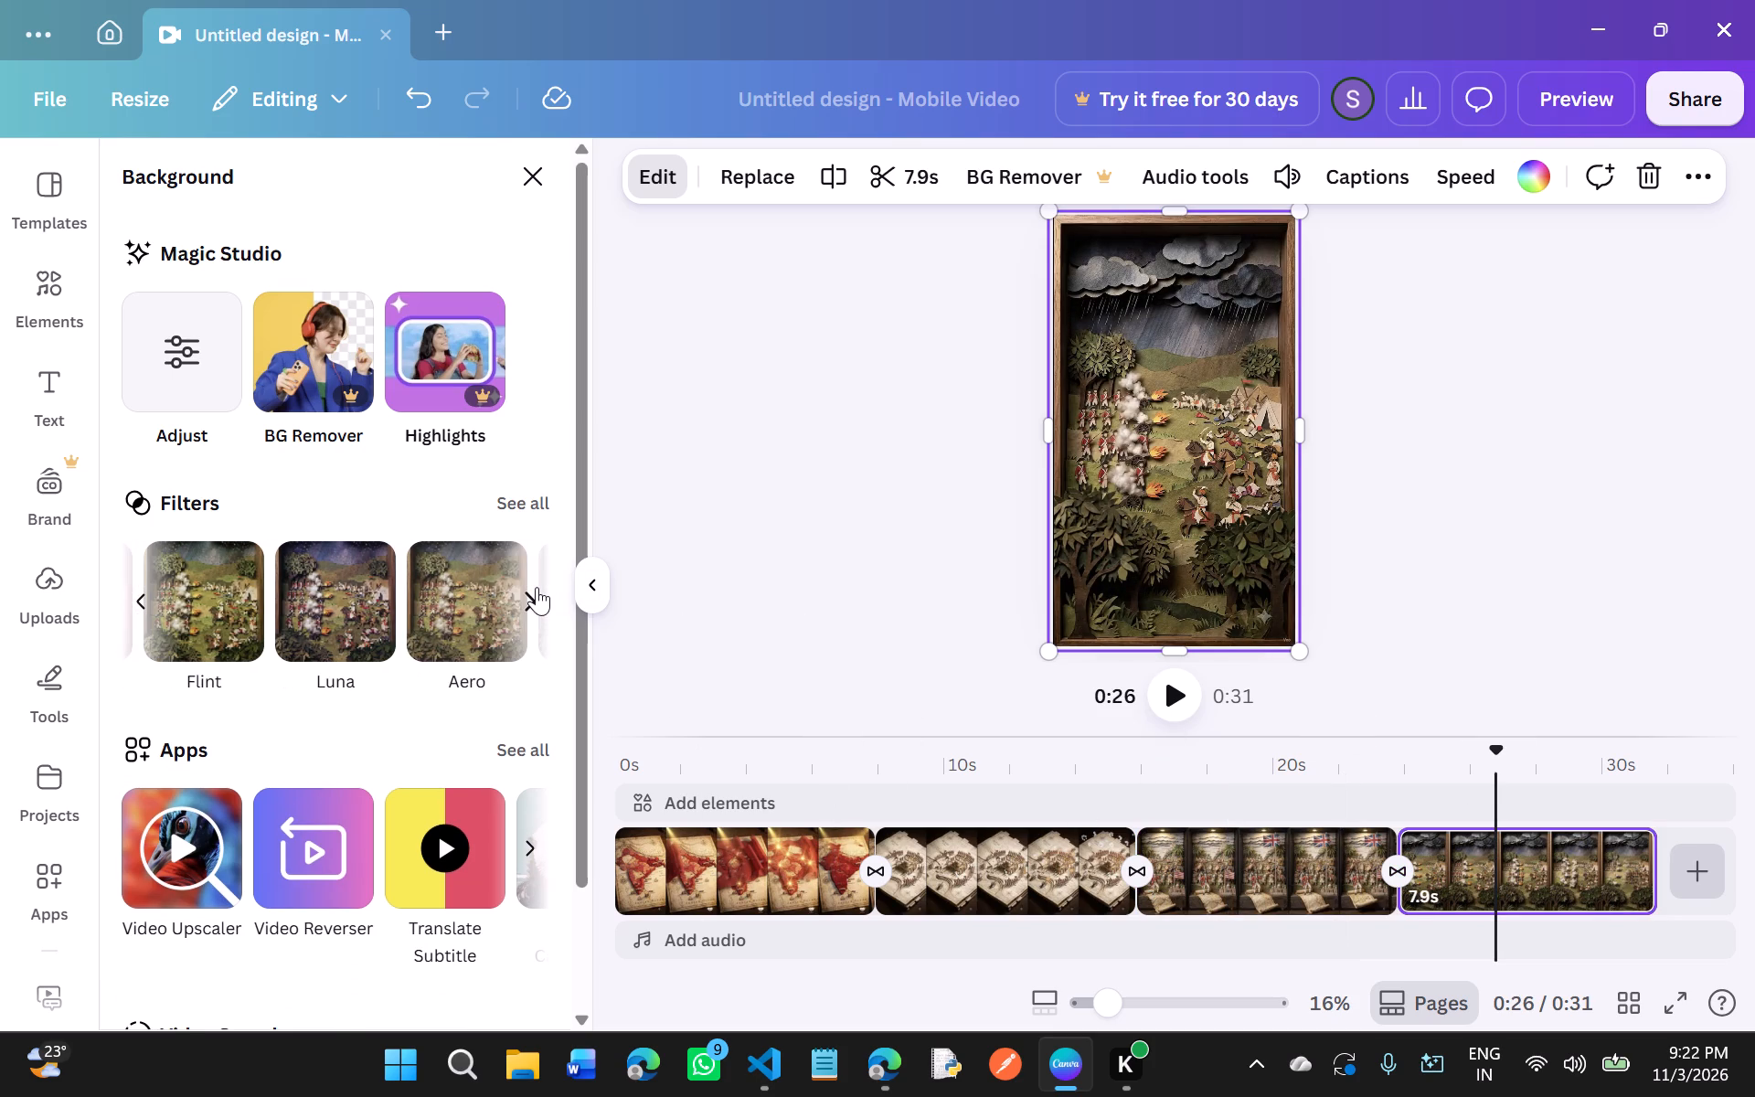
click(537, 587)
click(208, 601)
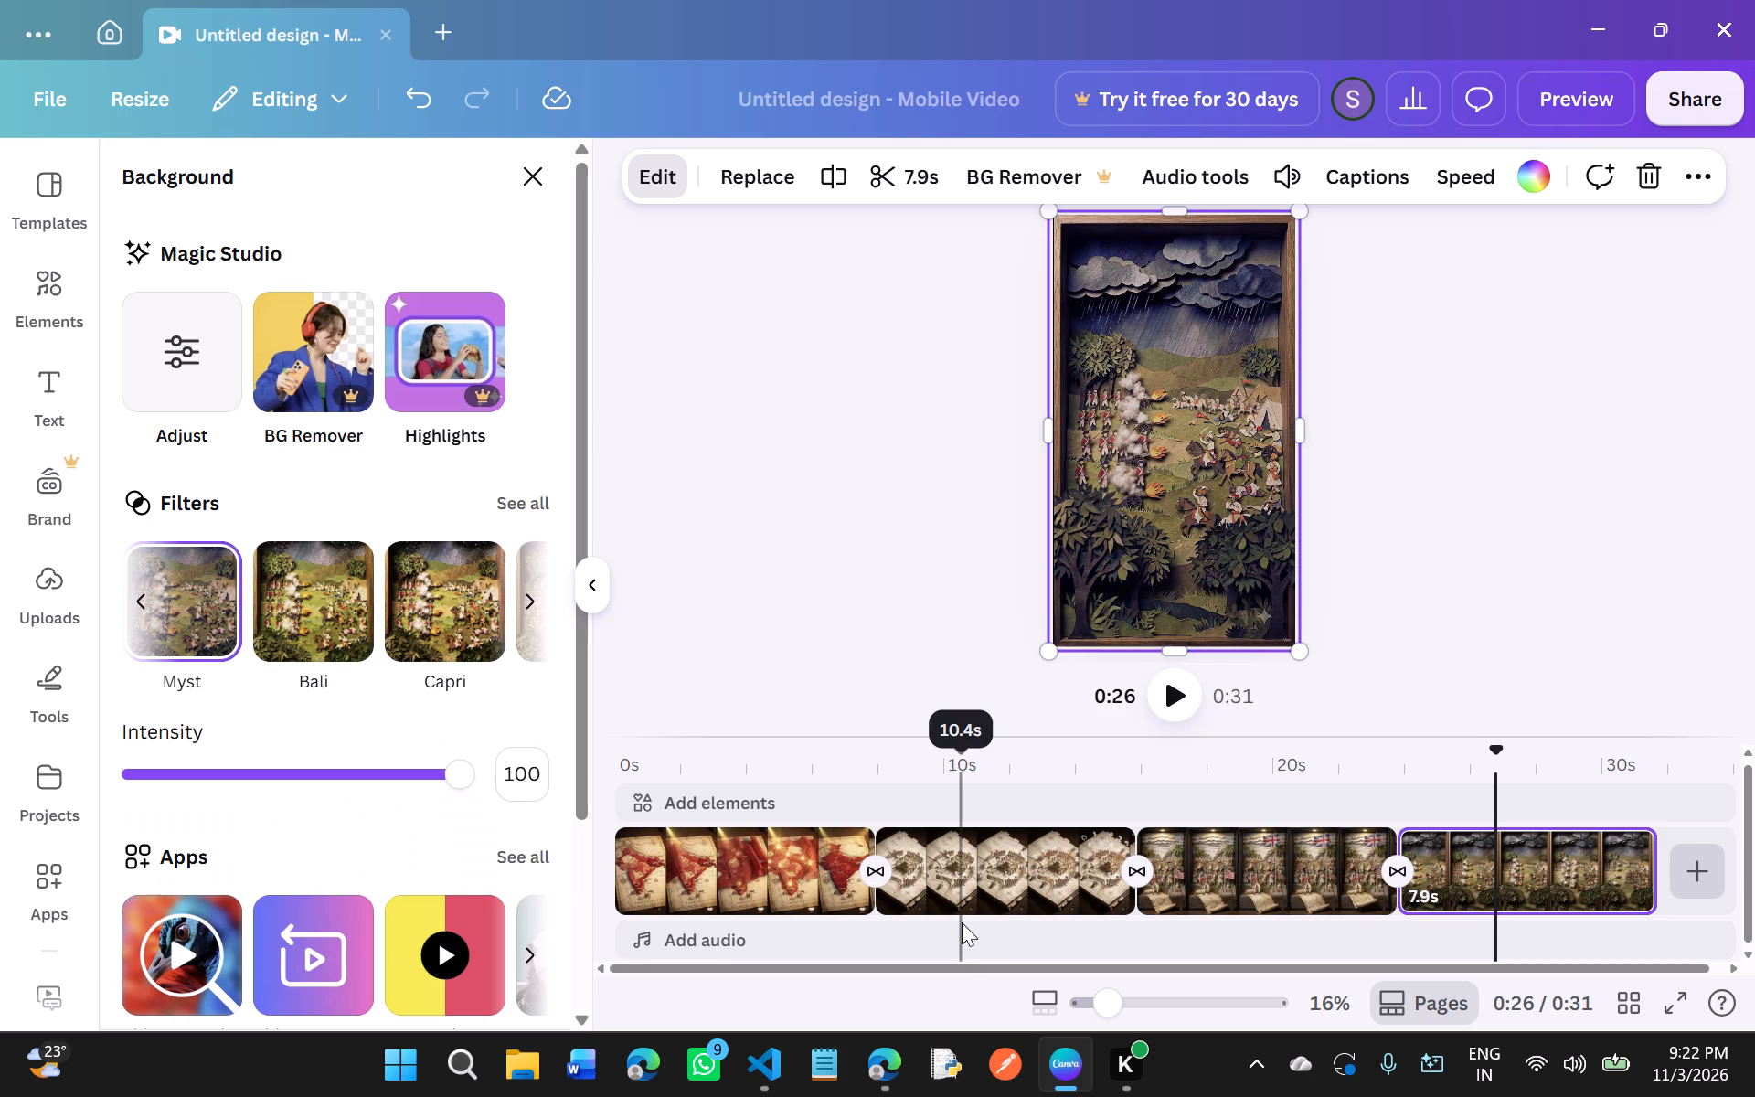
click(1174, 704)
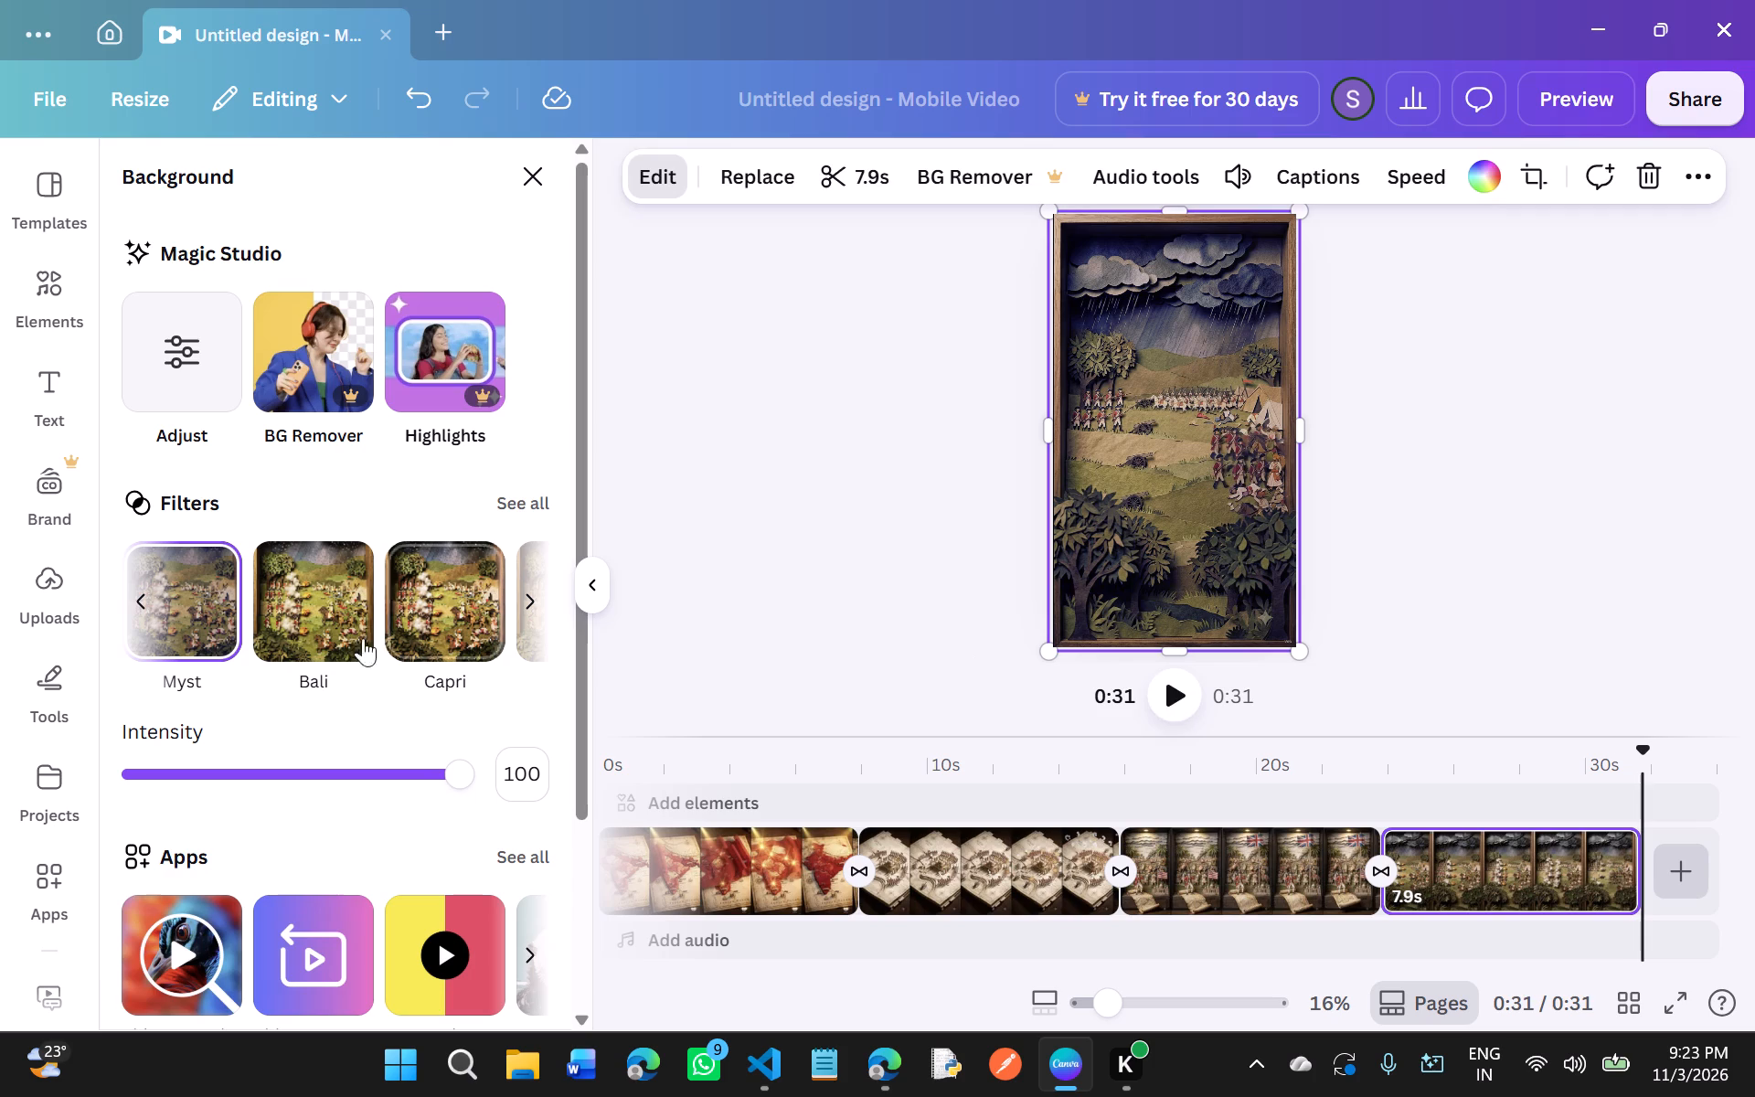
Look through the fourth clip's editing options and video effect apps, close the clip editing options and check the templates.
scroll(399, 637, down, 3)
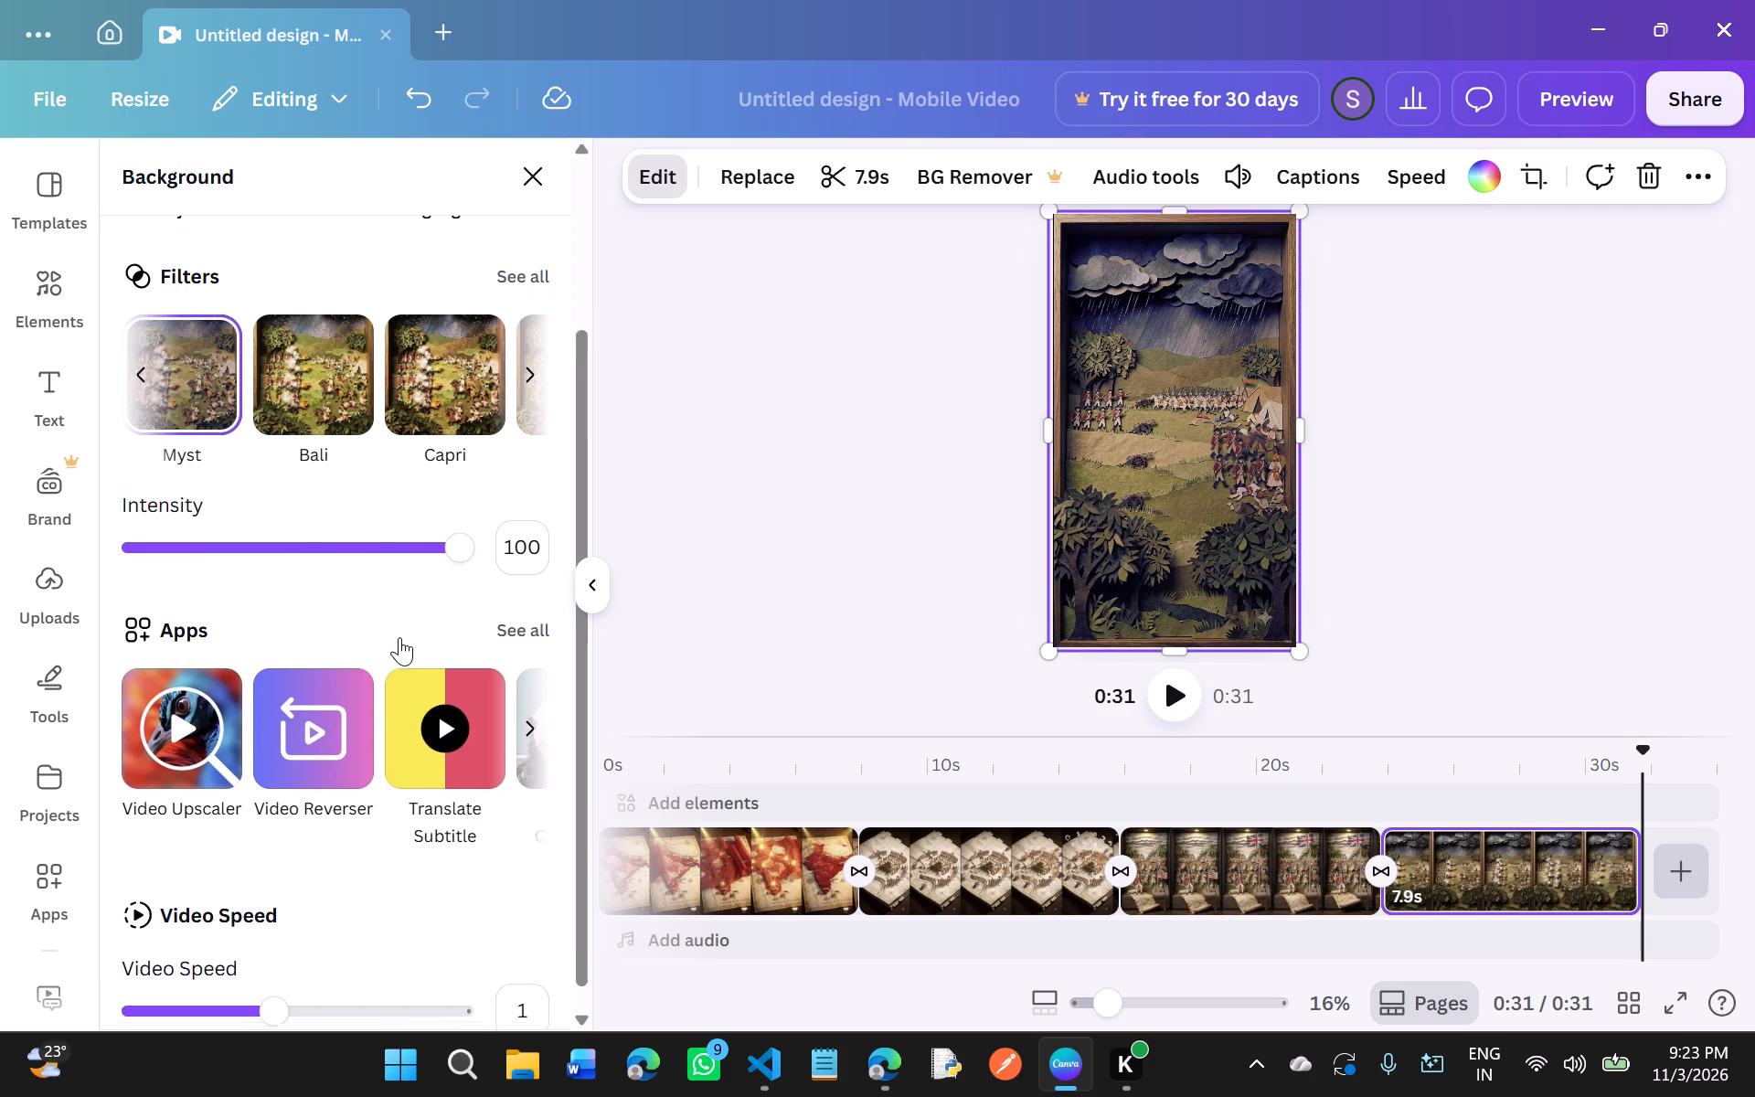
scroll(399, 637, down, 1)
click(516, 597)
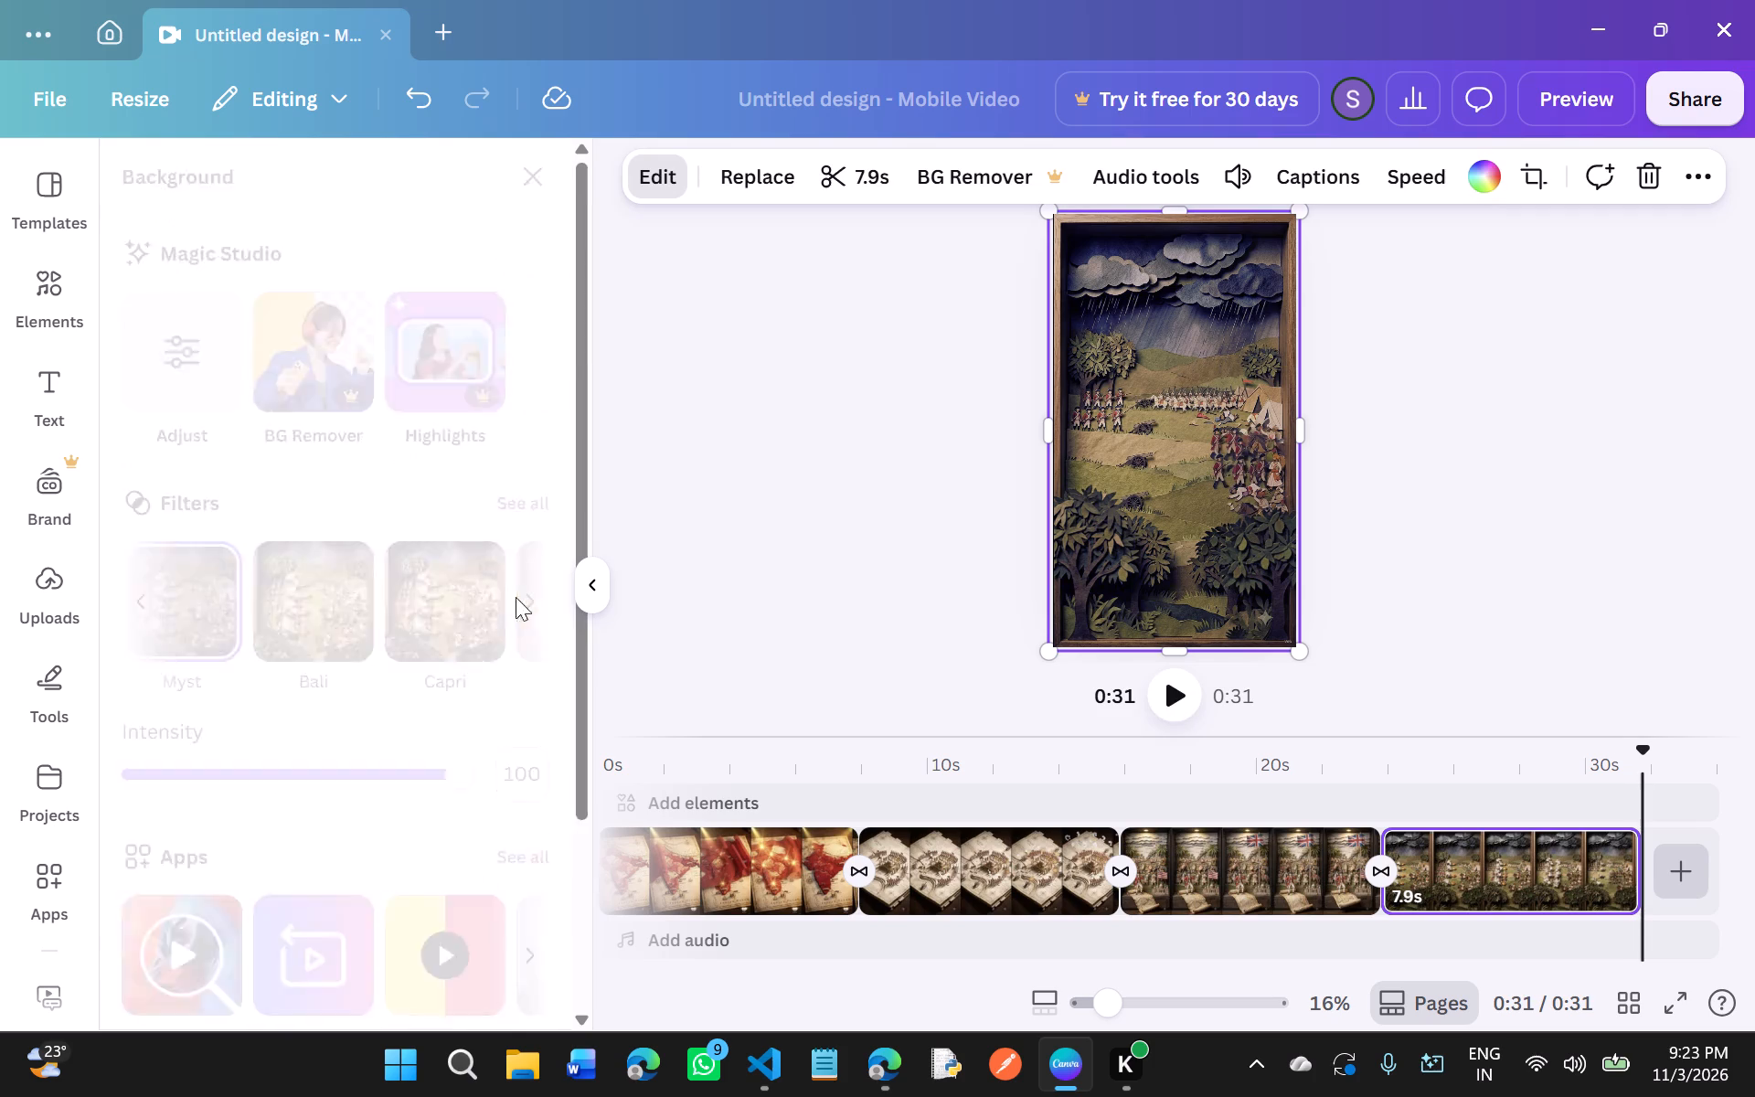
scroll(323, 650, down, 2)
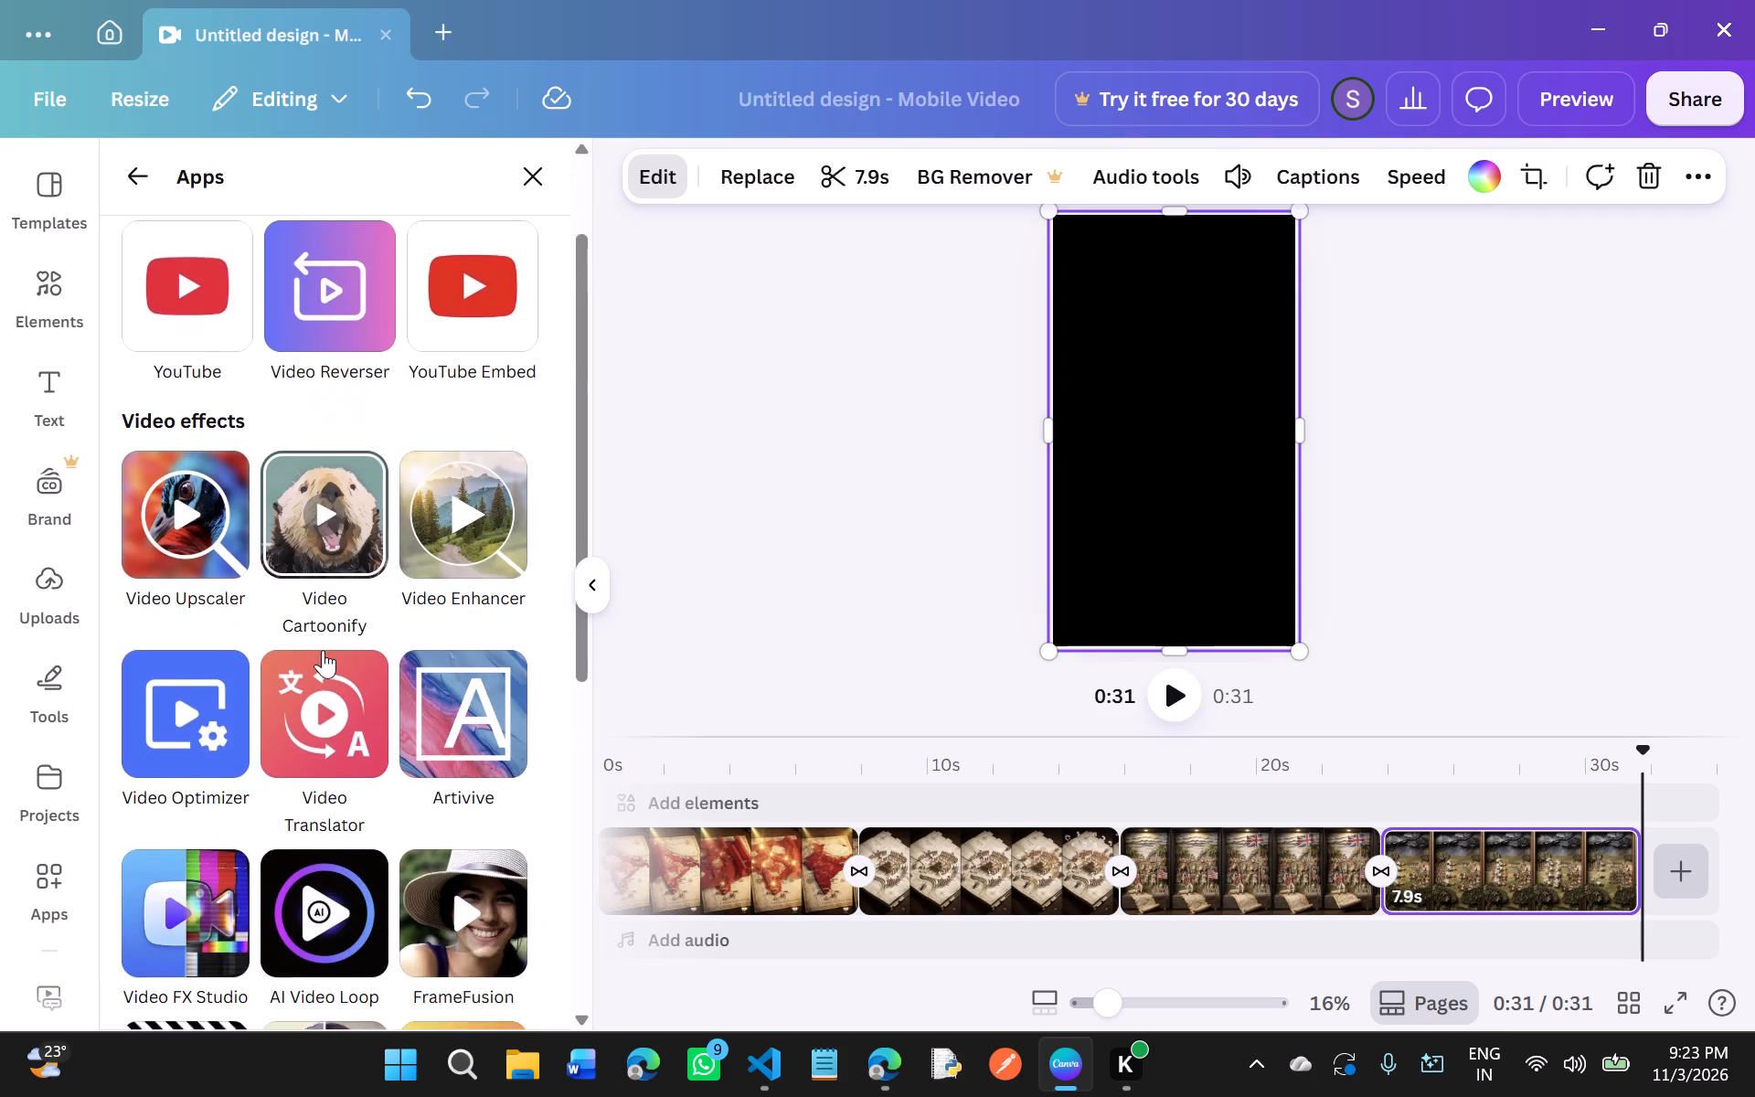
scroll(323, 650, down, 7)
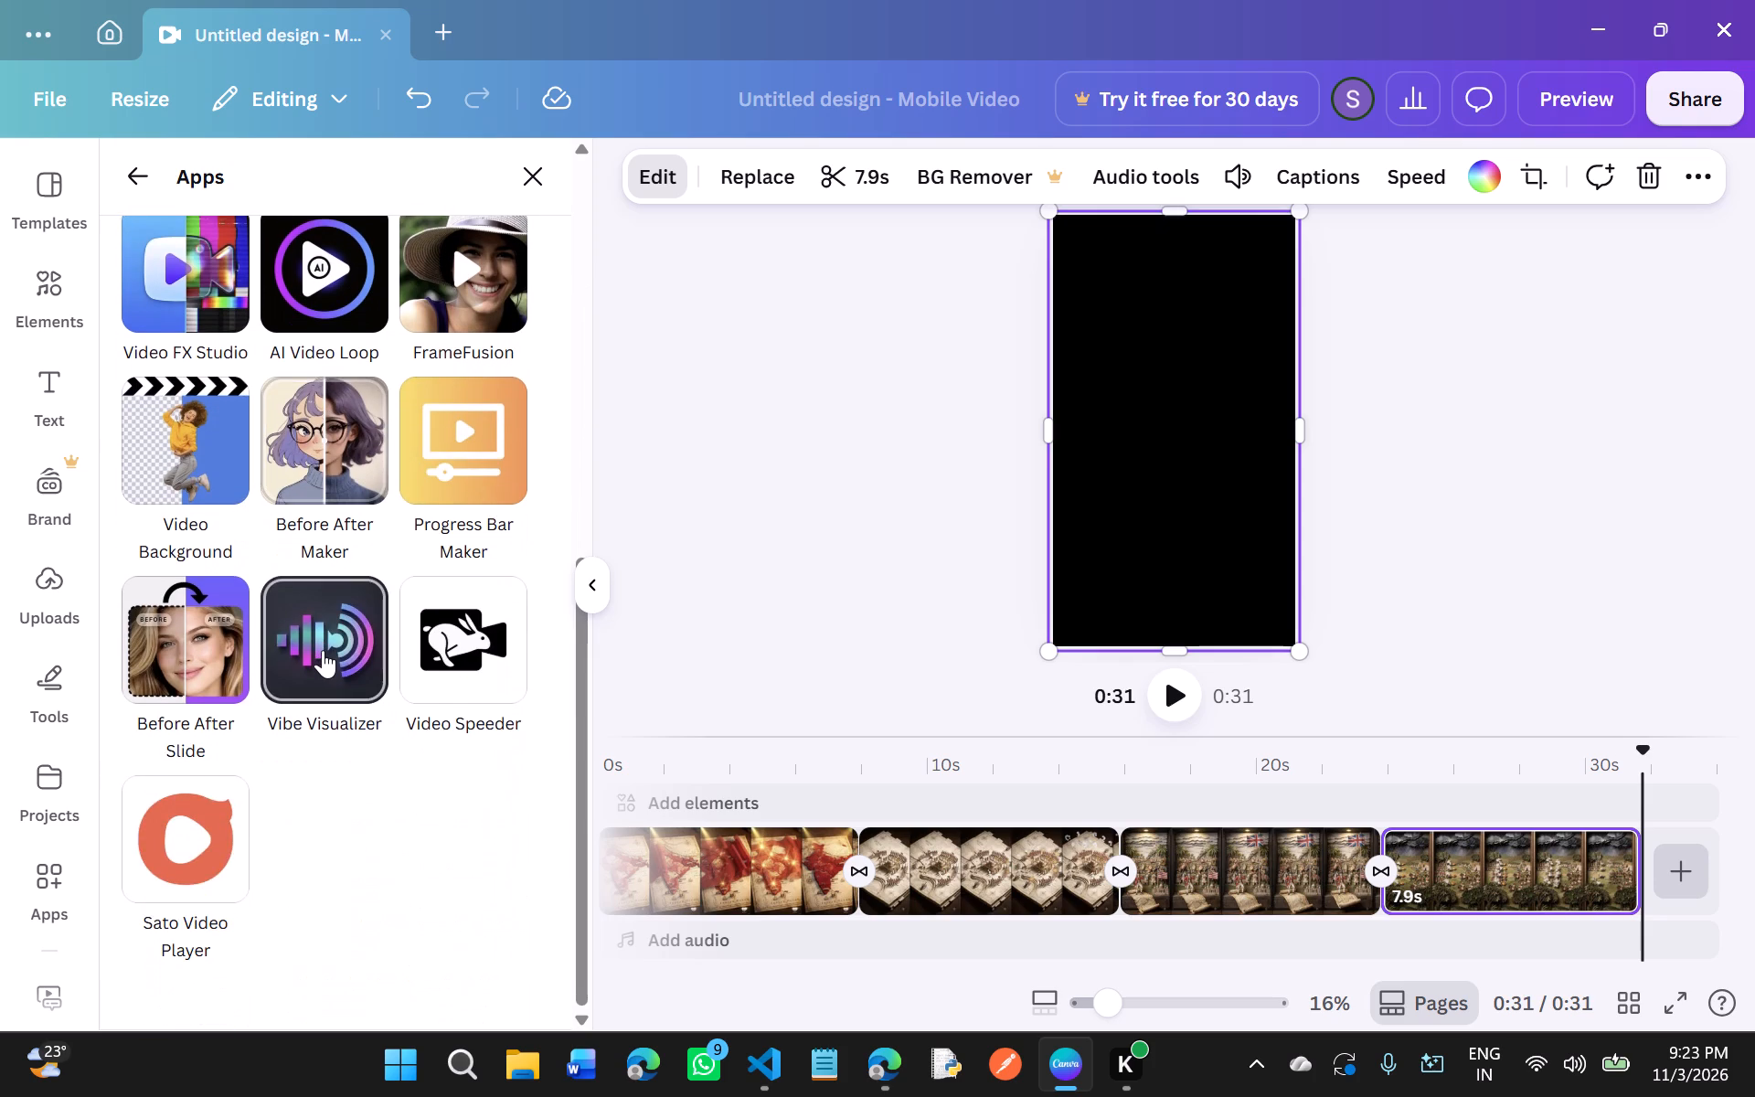
scroll(323, 650, up, 5)
click(125, 167)
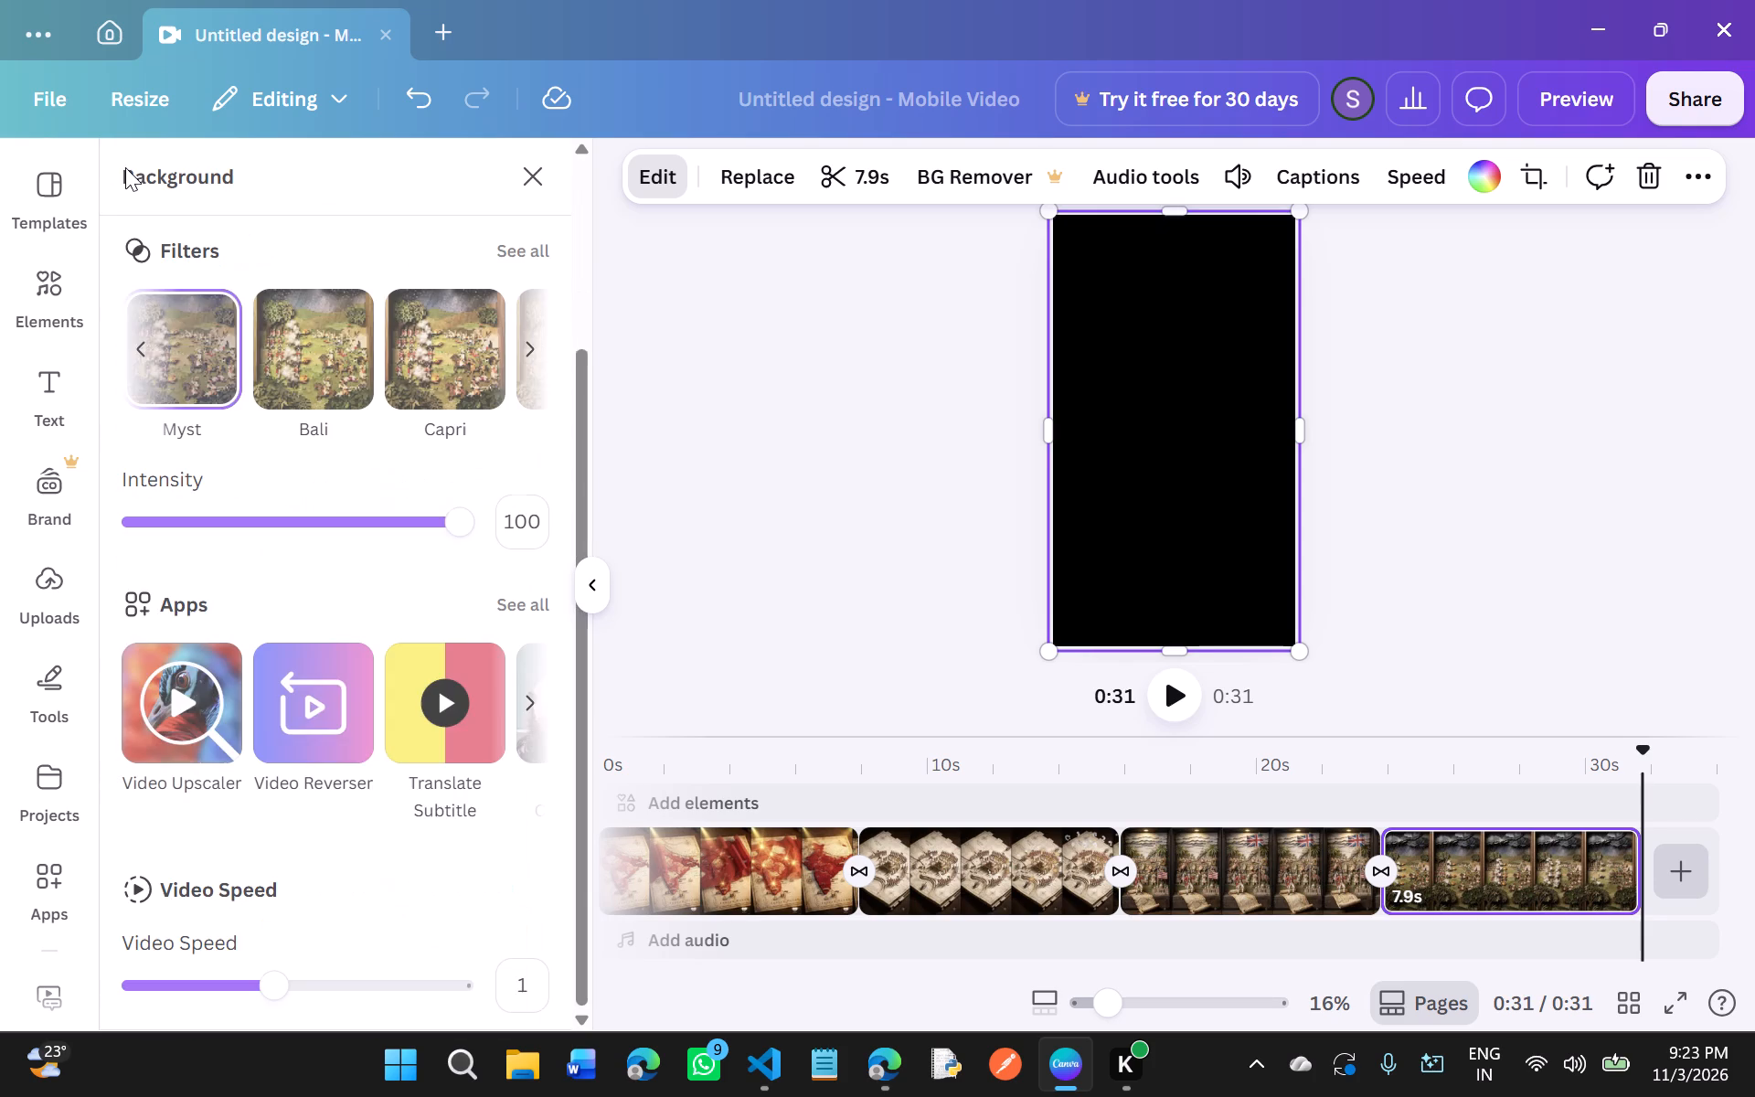
scroll(324, 479, down, 6)
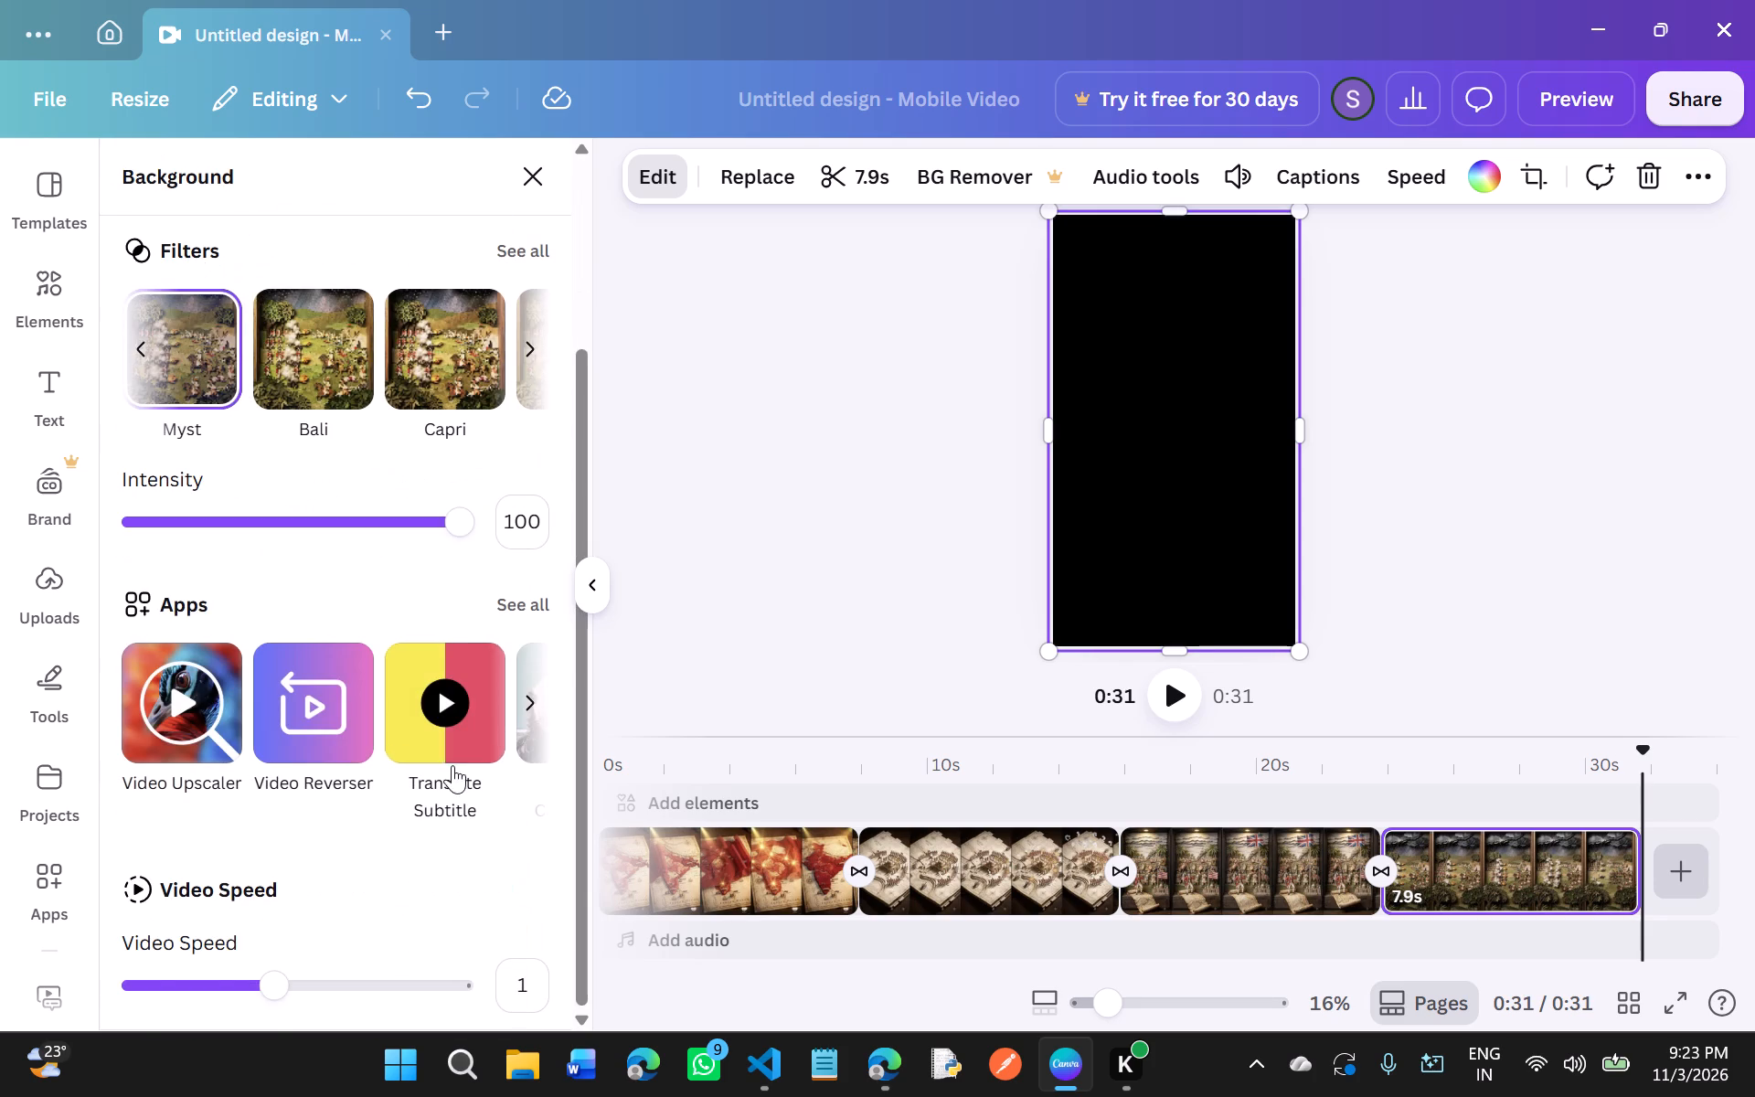
scroll(452, 765, up, 7)
scroll(384, 355, left, 1)
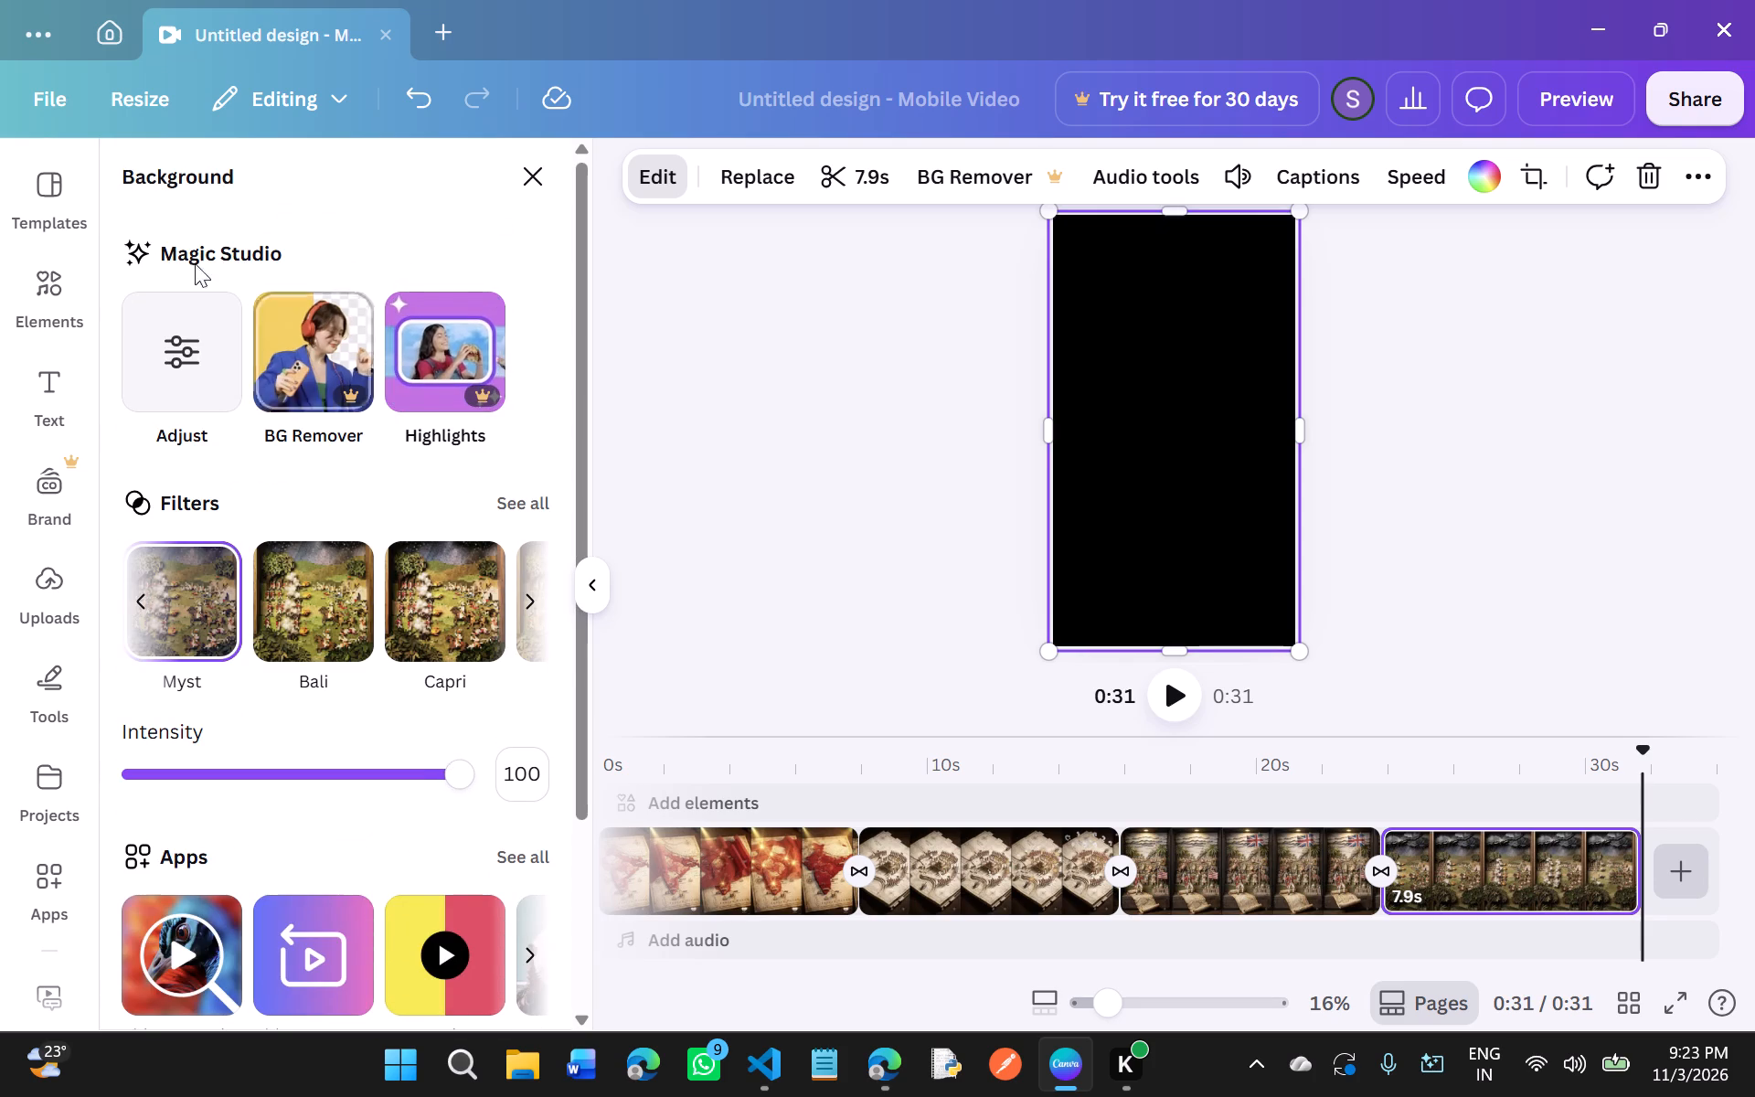
click(155, 260)
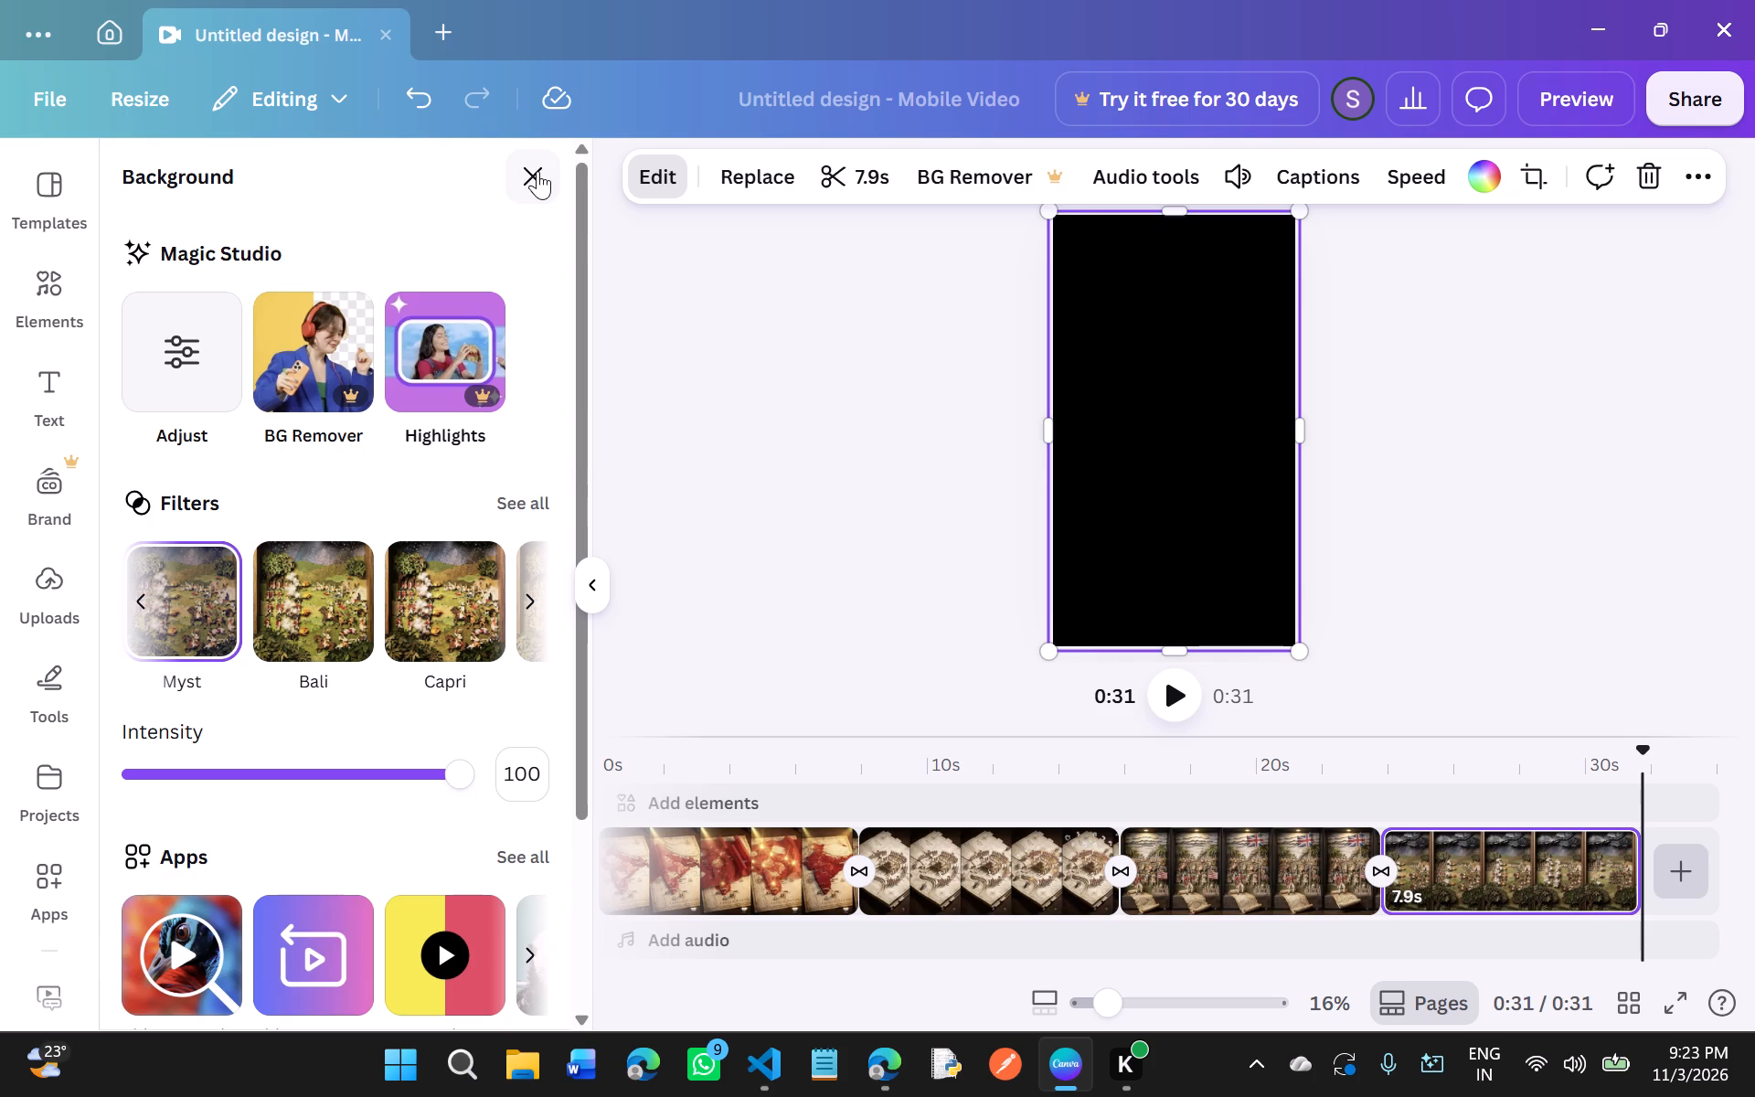
click(537, 171)
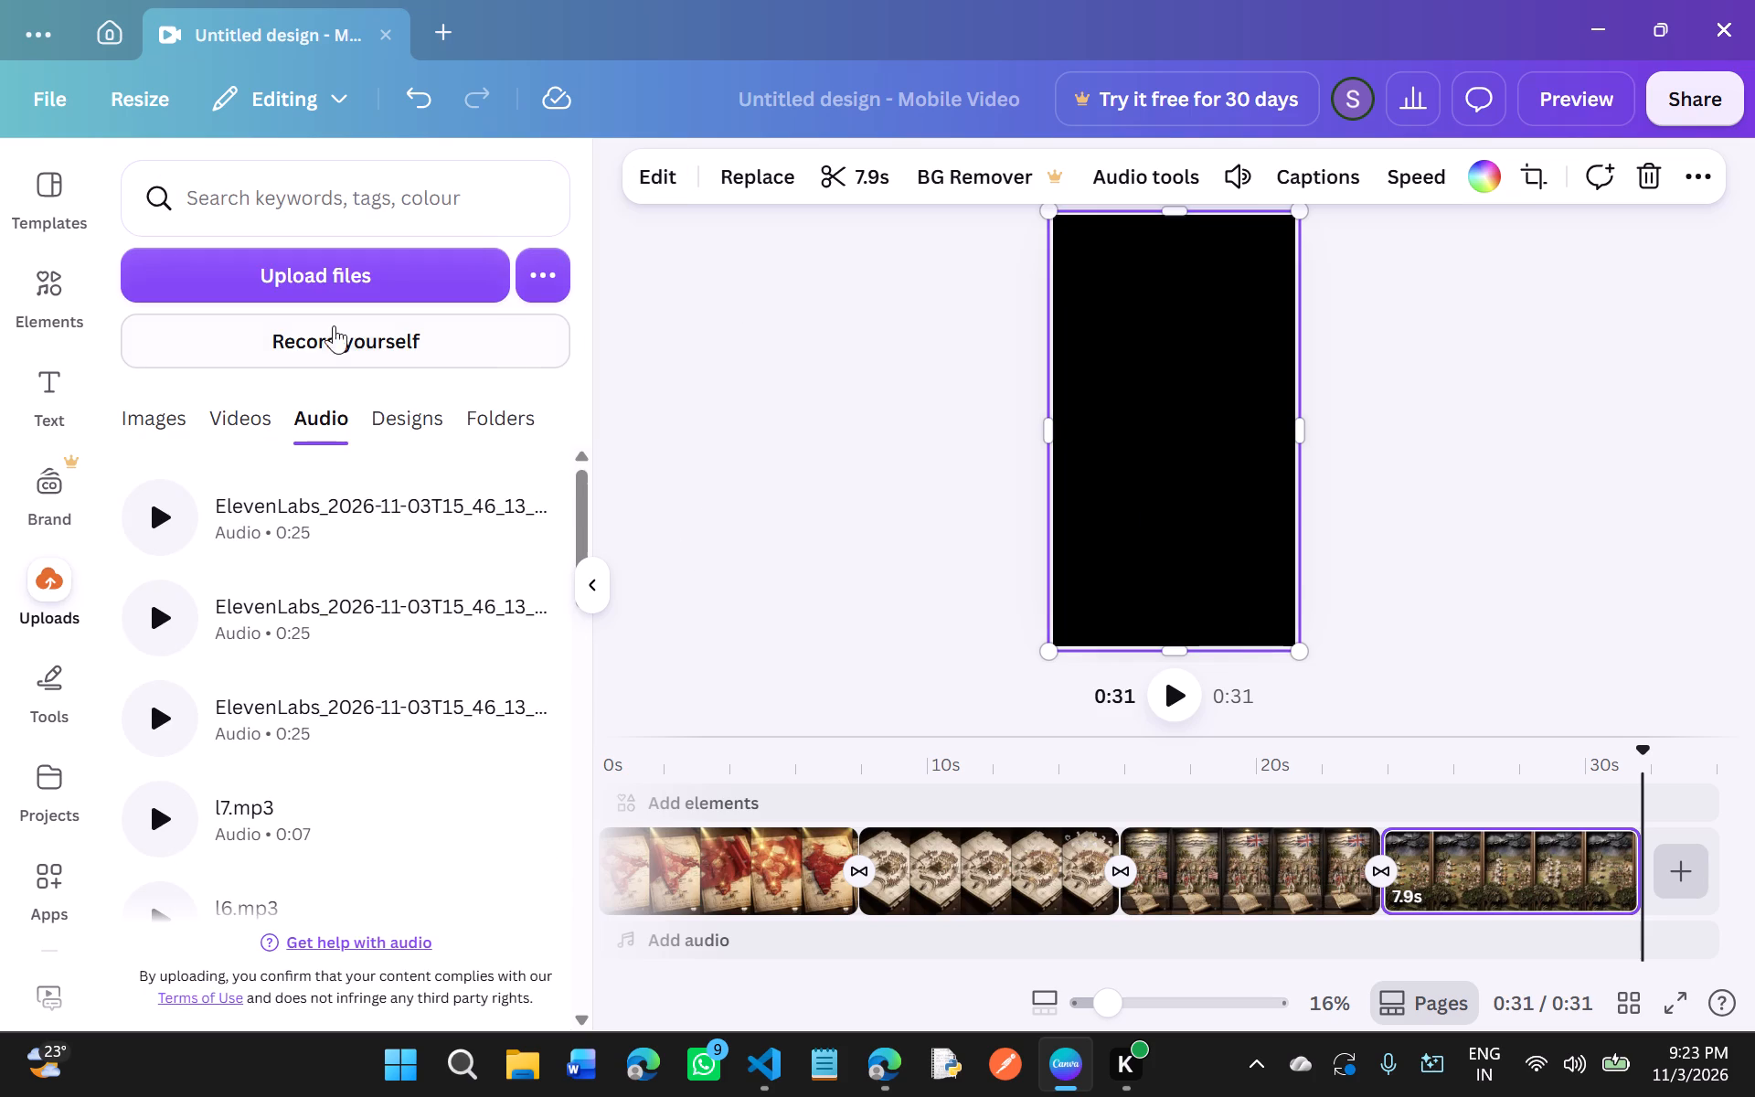
click(37, 181)
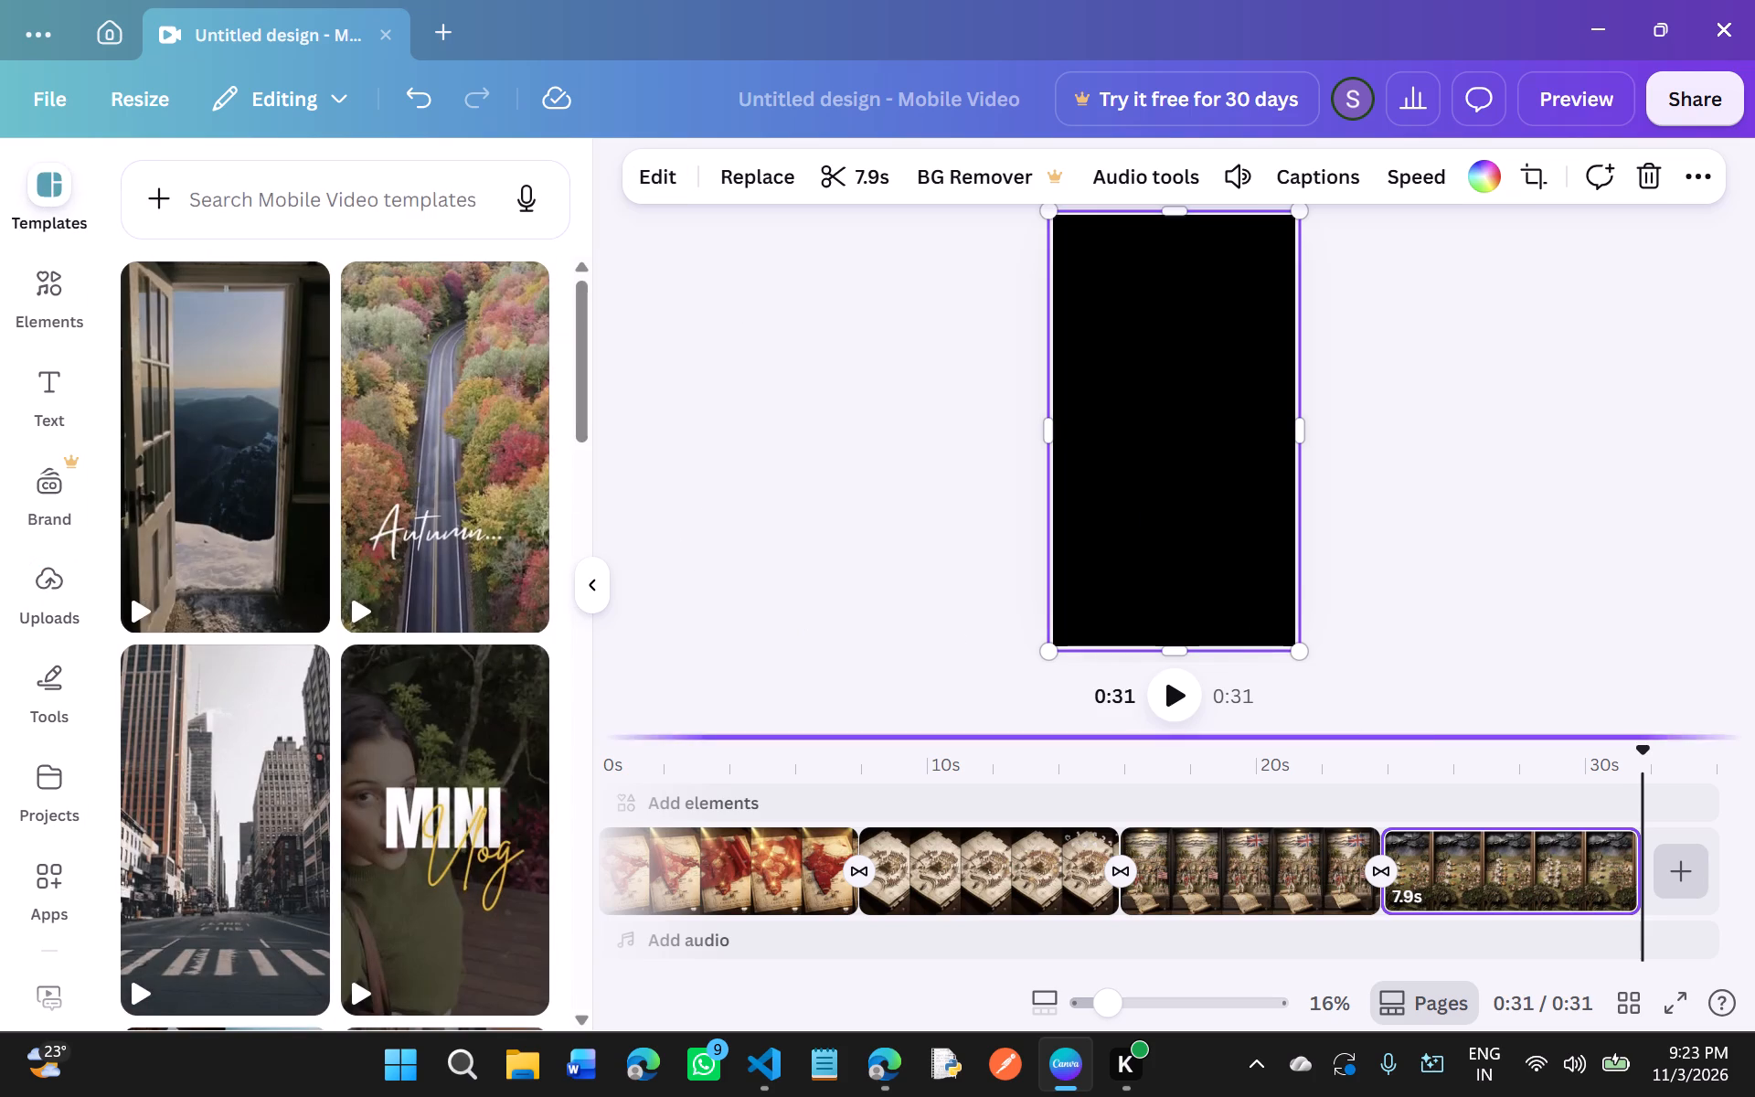
Return the playhead to the start of the video at 0:00.
drag(1642, 774, 1454, 774)
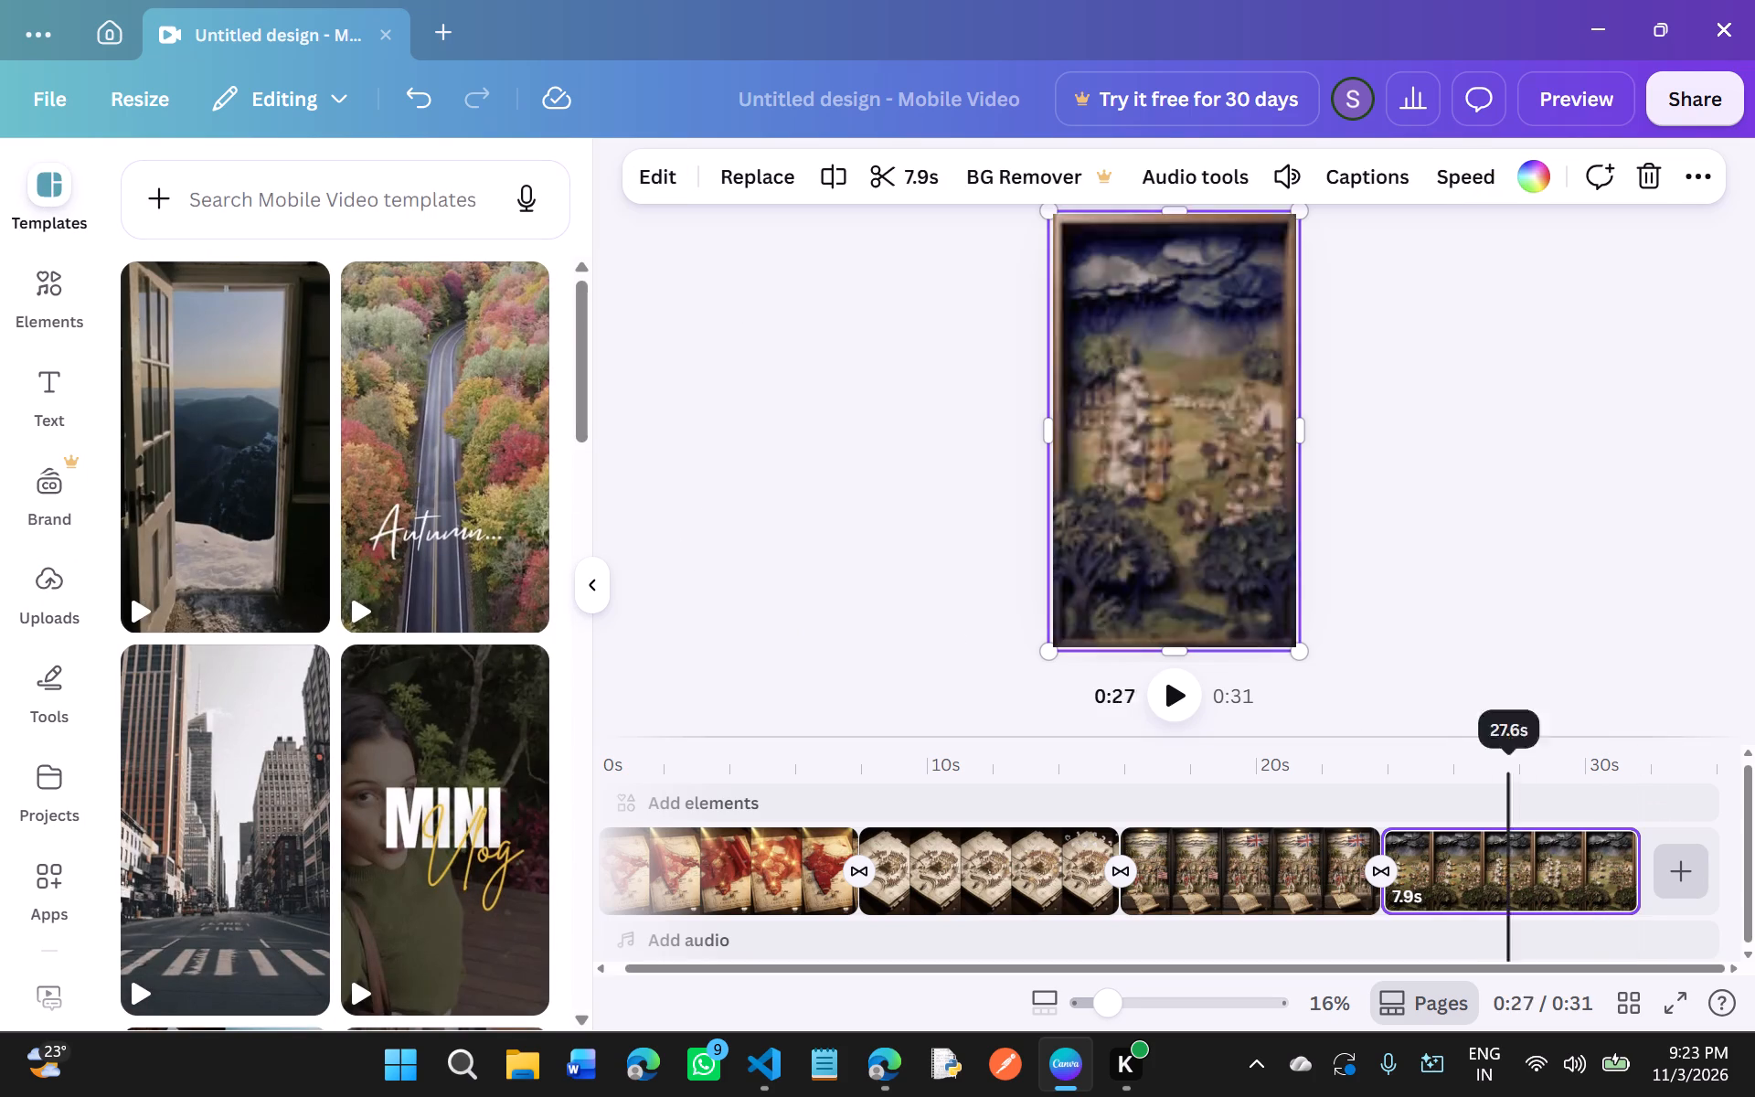
drag(1454, 774, 568, 753)
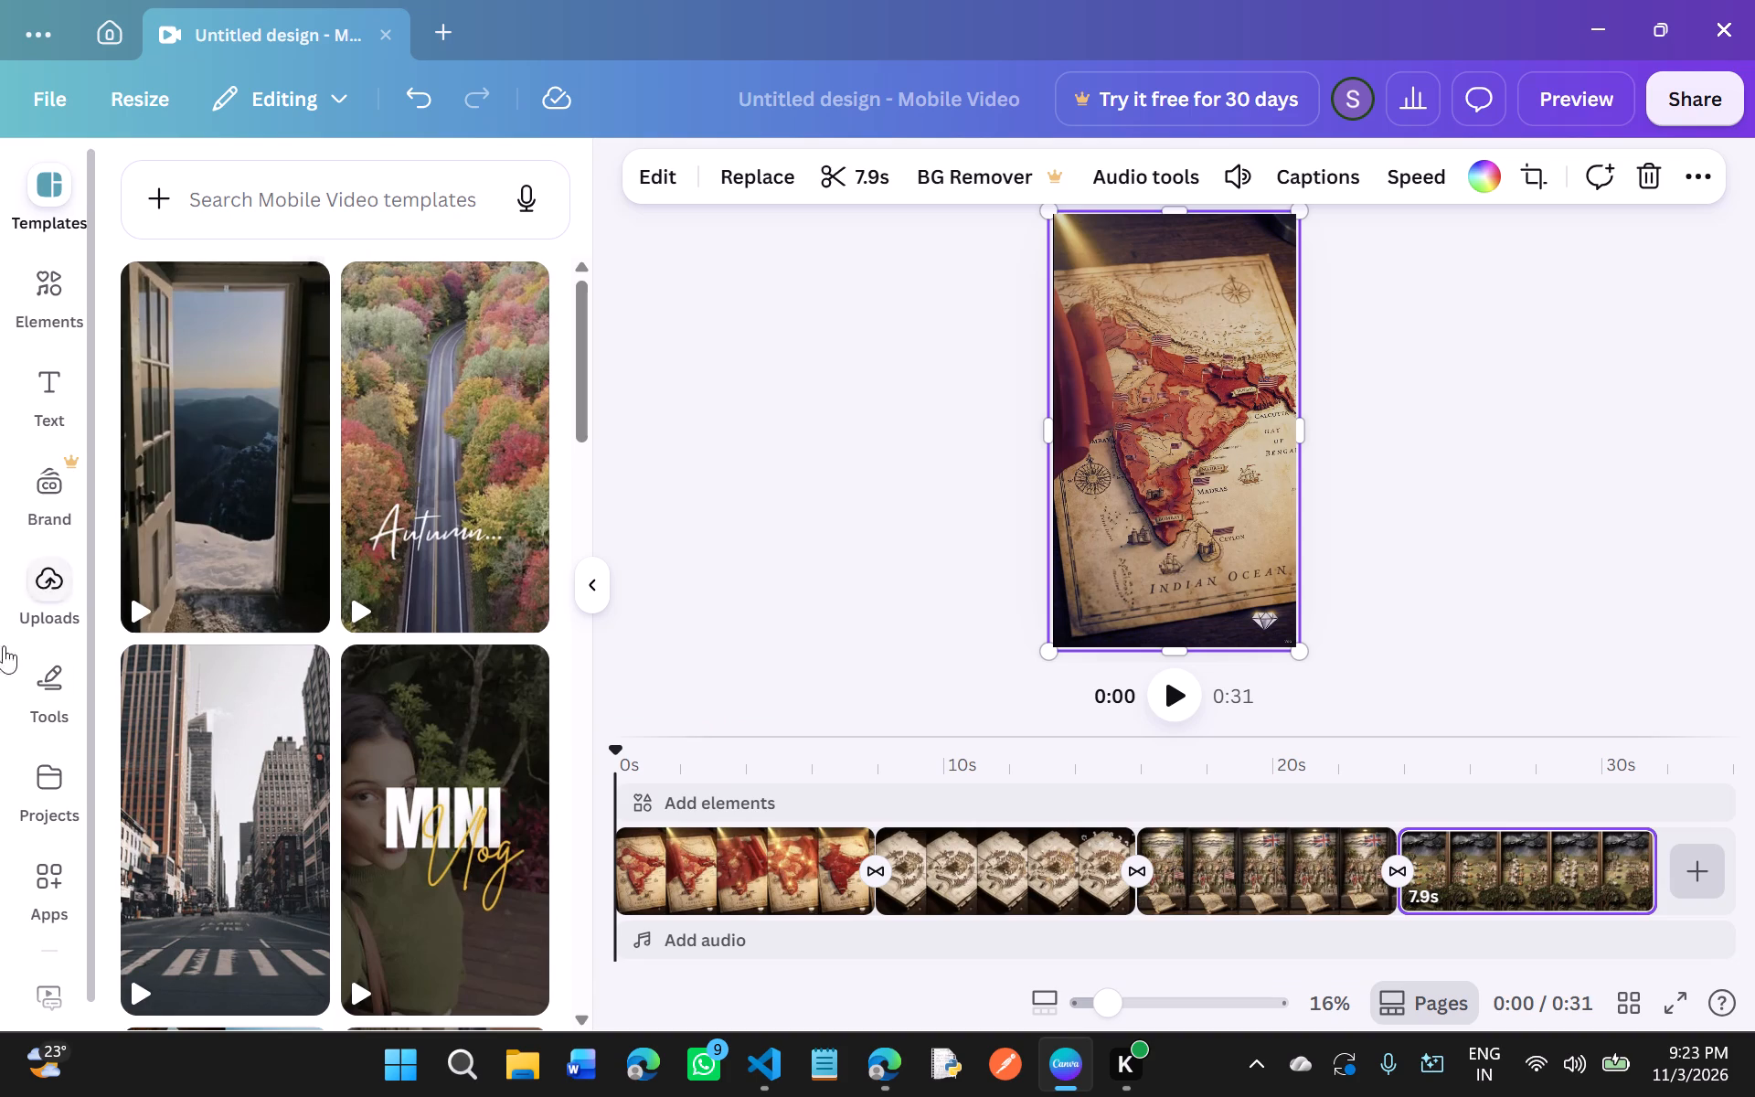
Browse the text styles and font combinations for the video.
scroll(60, 806, down, 2)
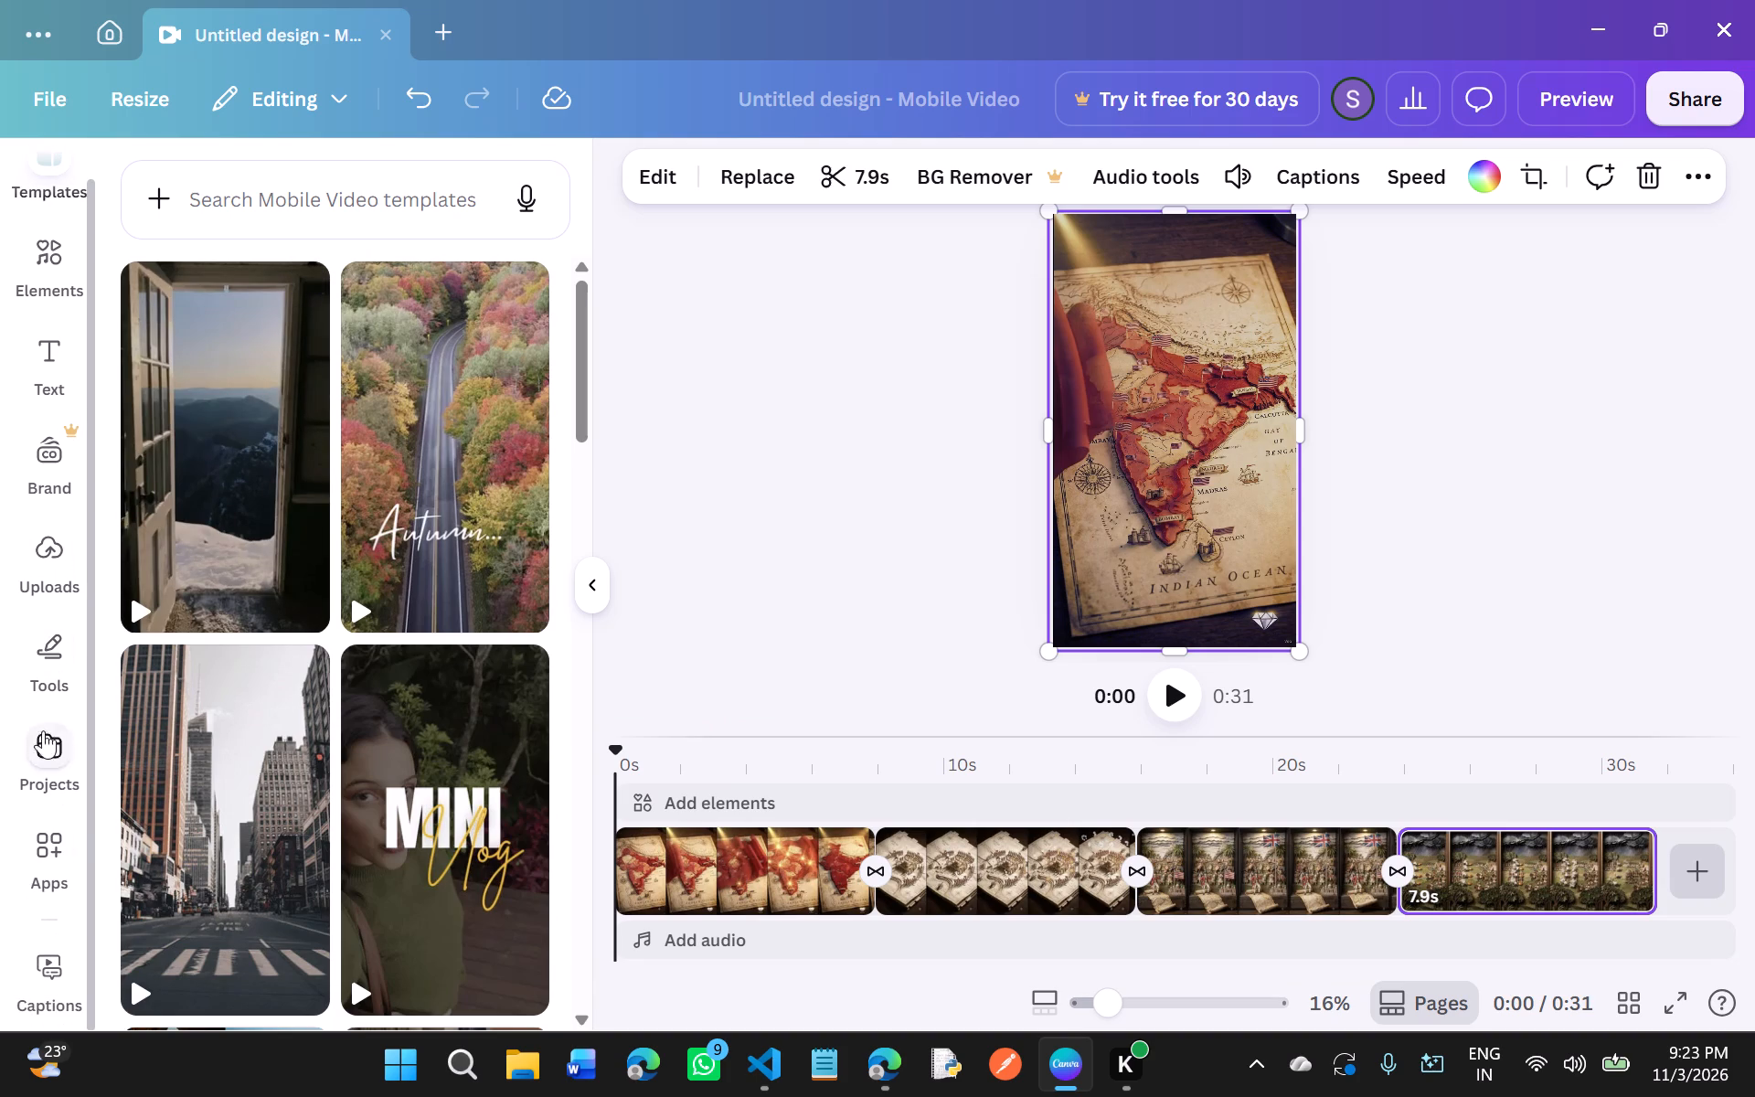
click(62, 353)
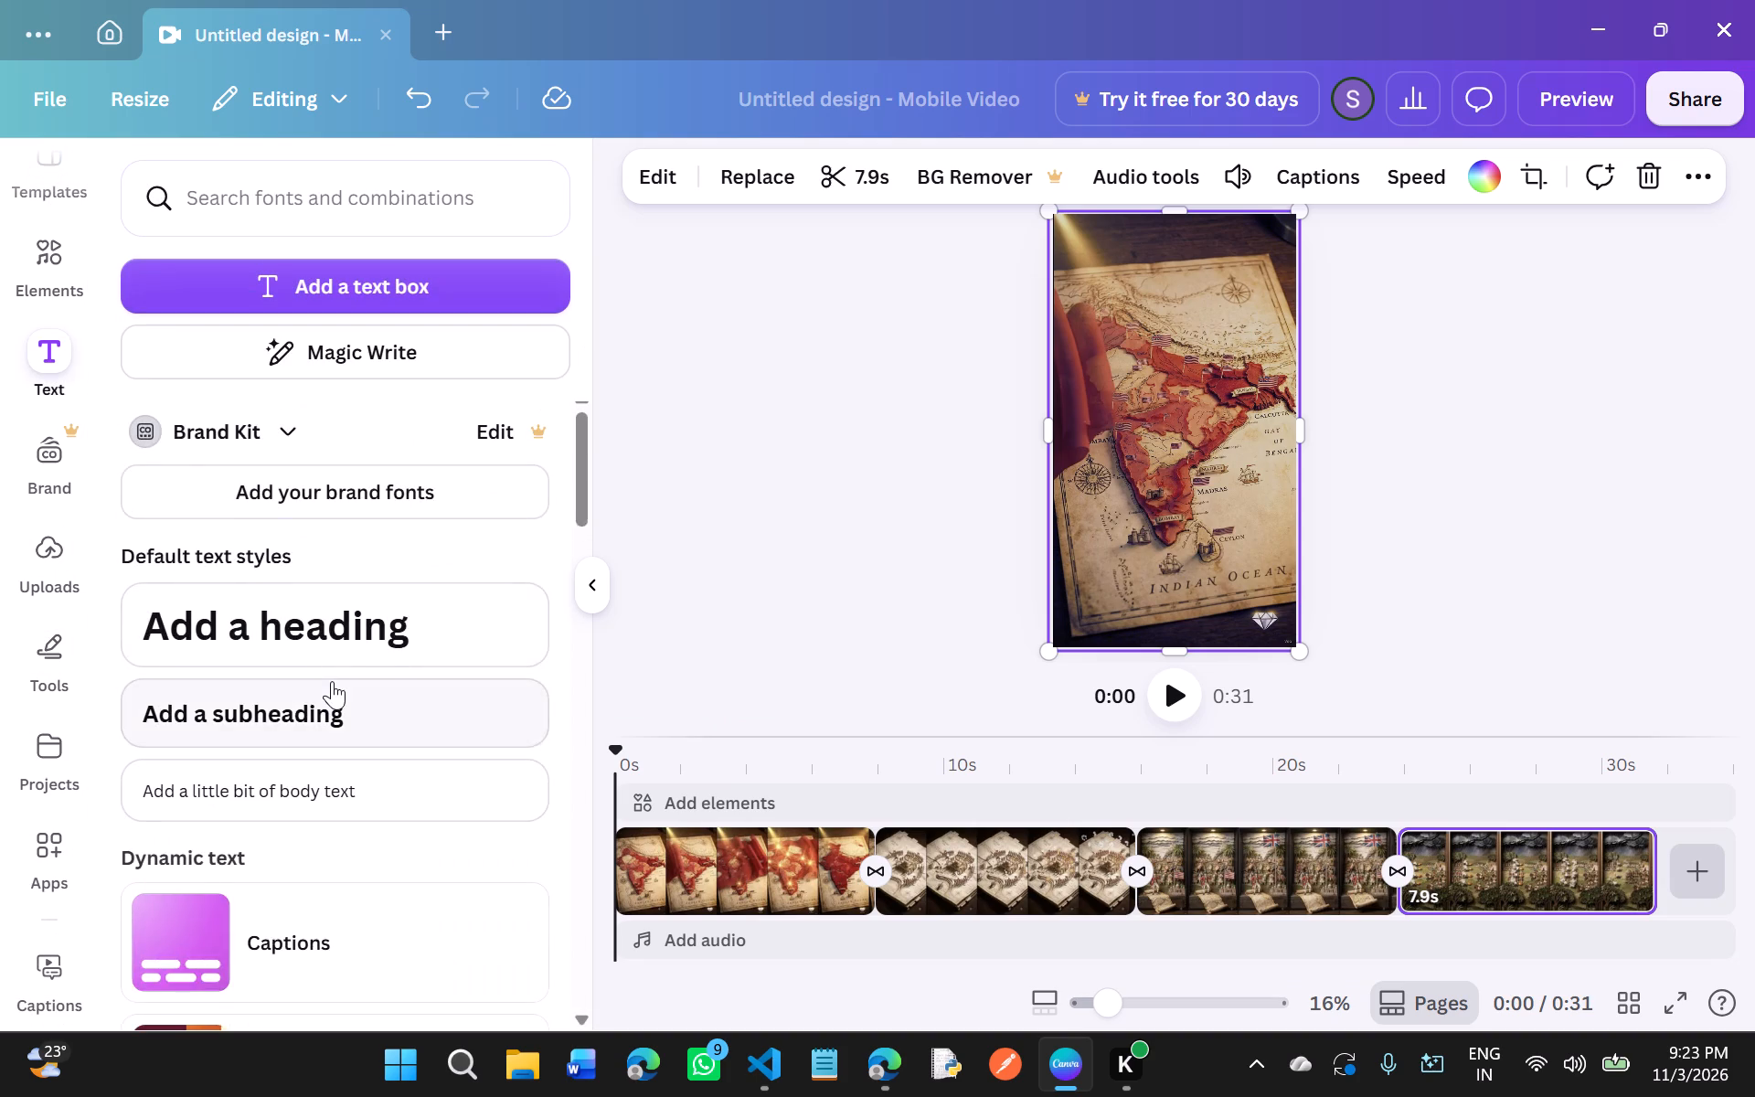
scroll(332, 681, down, 11)
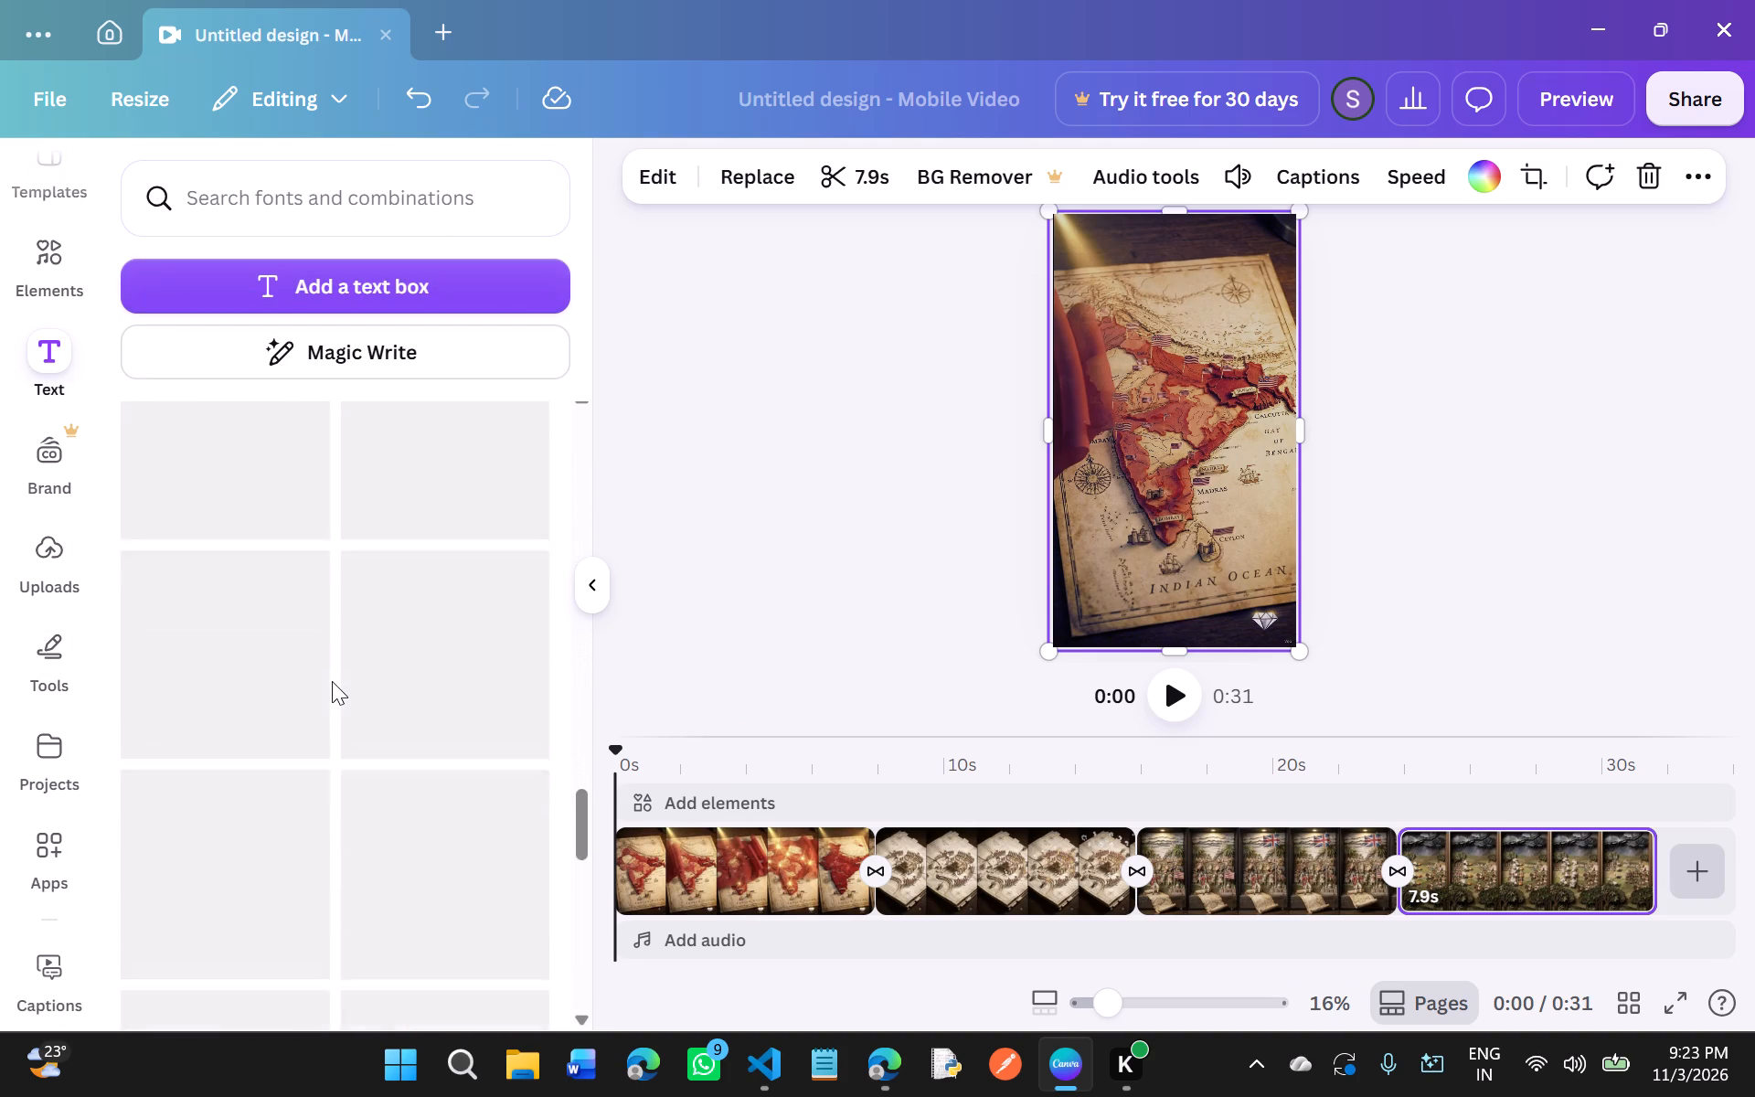
scroll(332, 681, up, 7)
scroll(332, 681, down, 5)
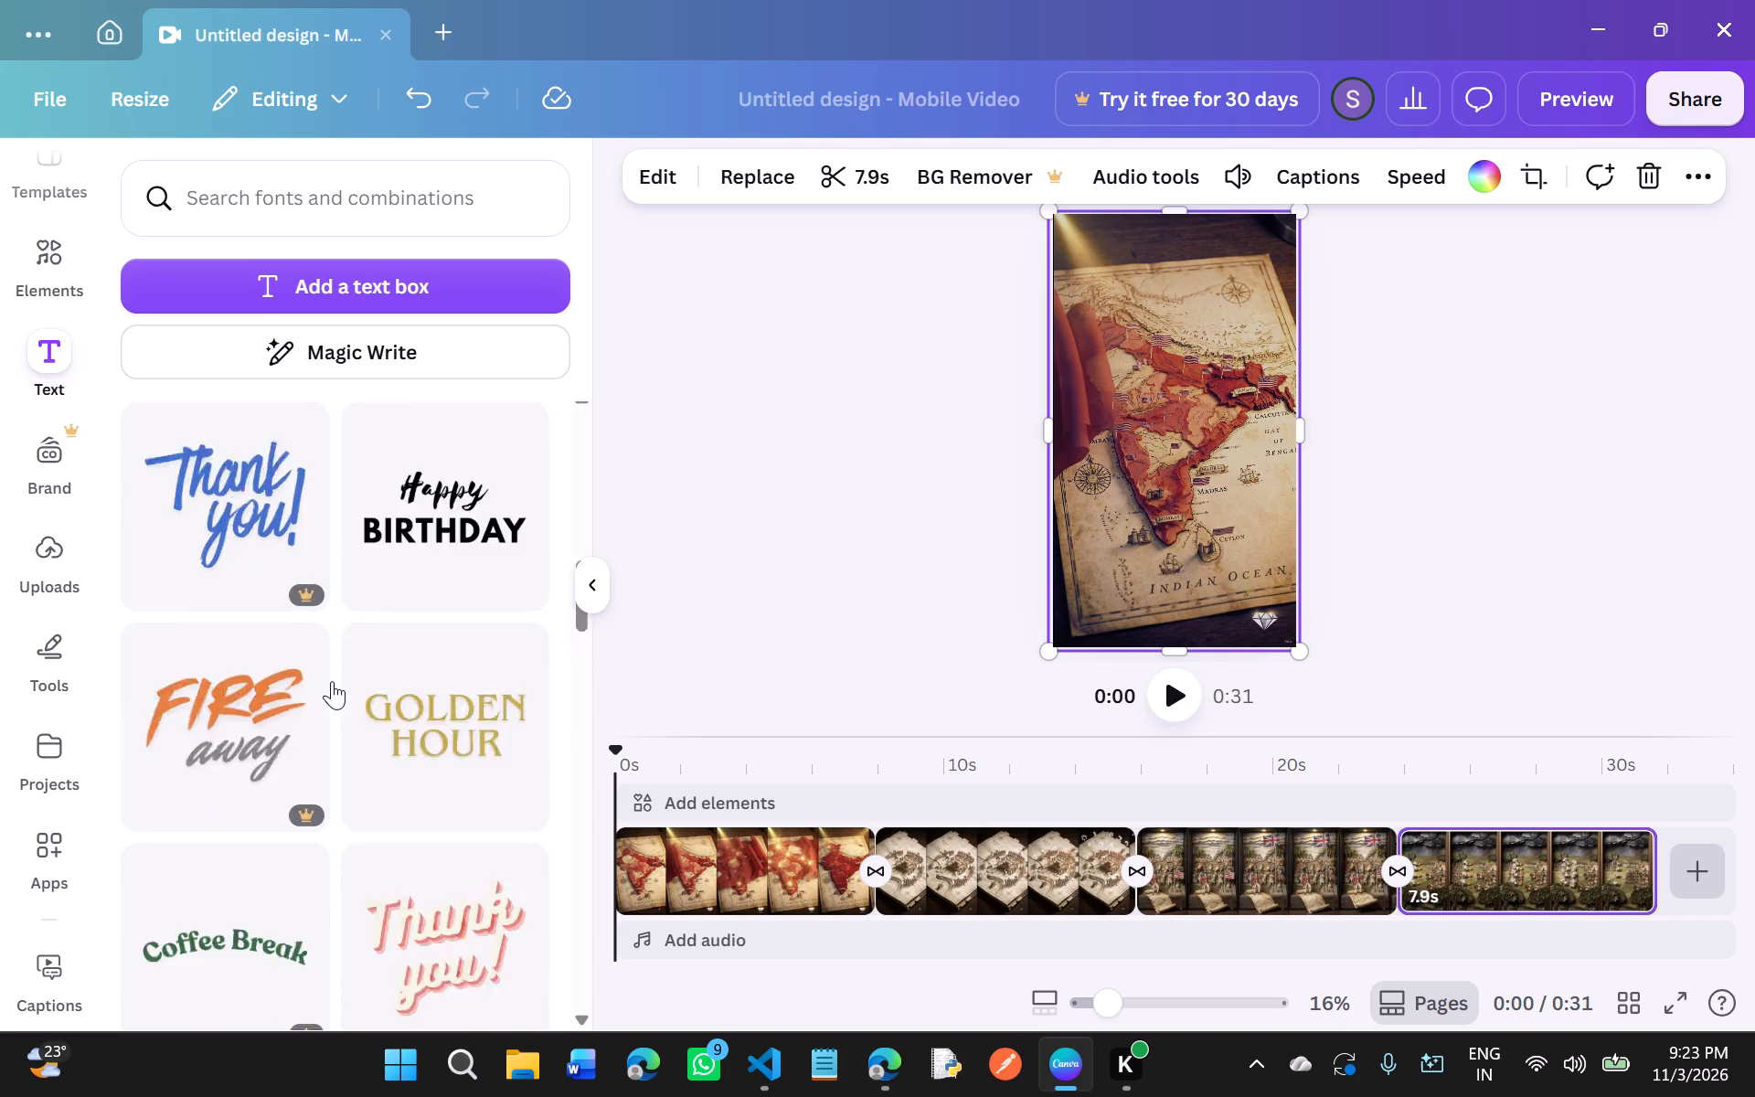
scroll(332, 681, down, 19)
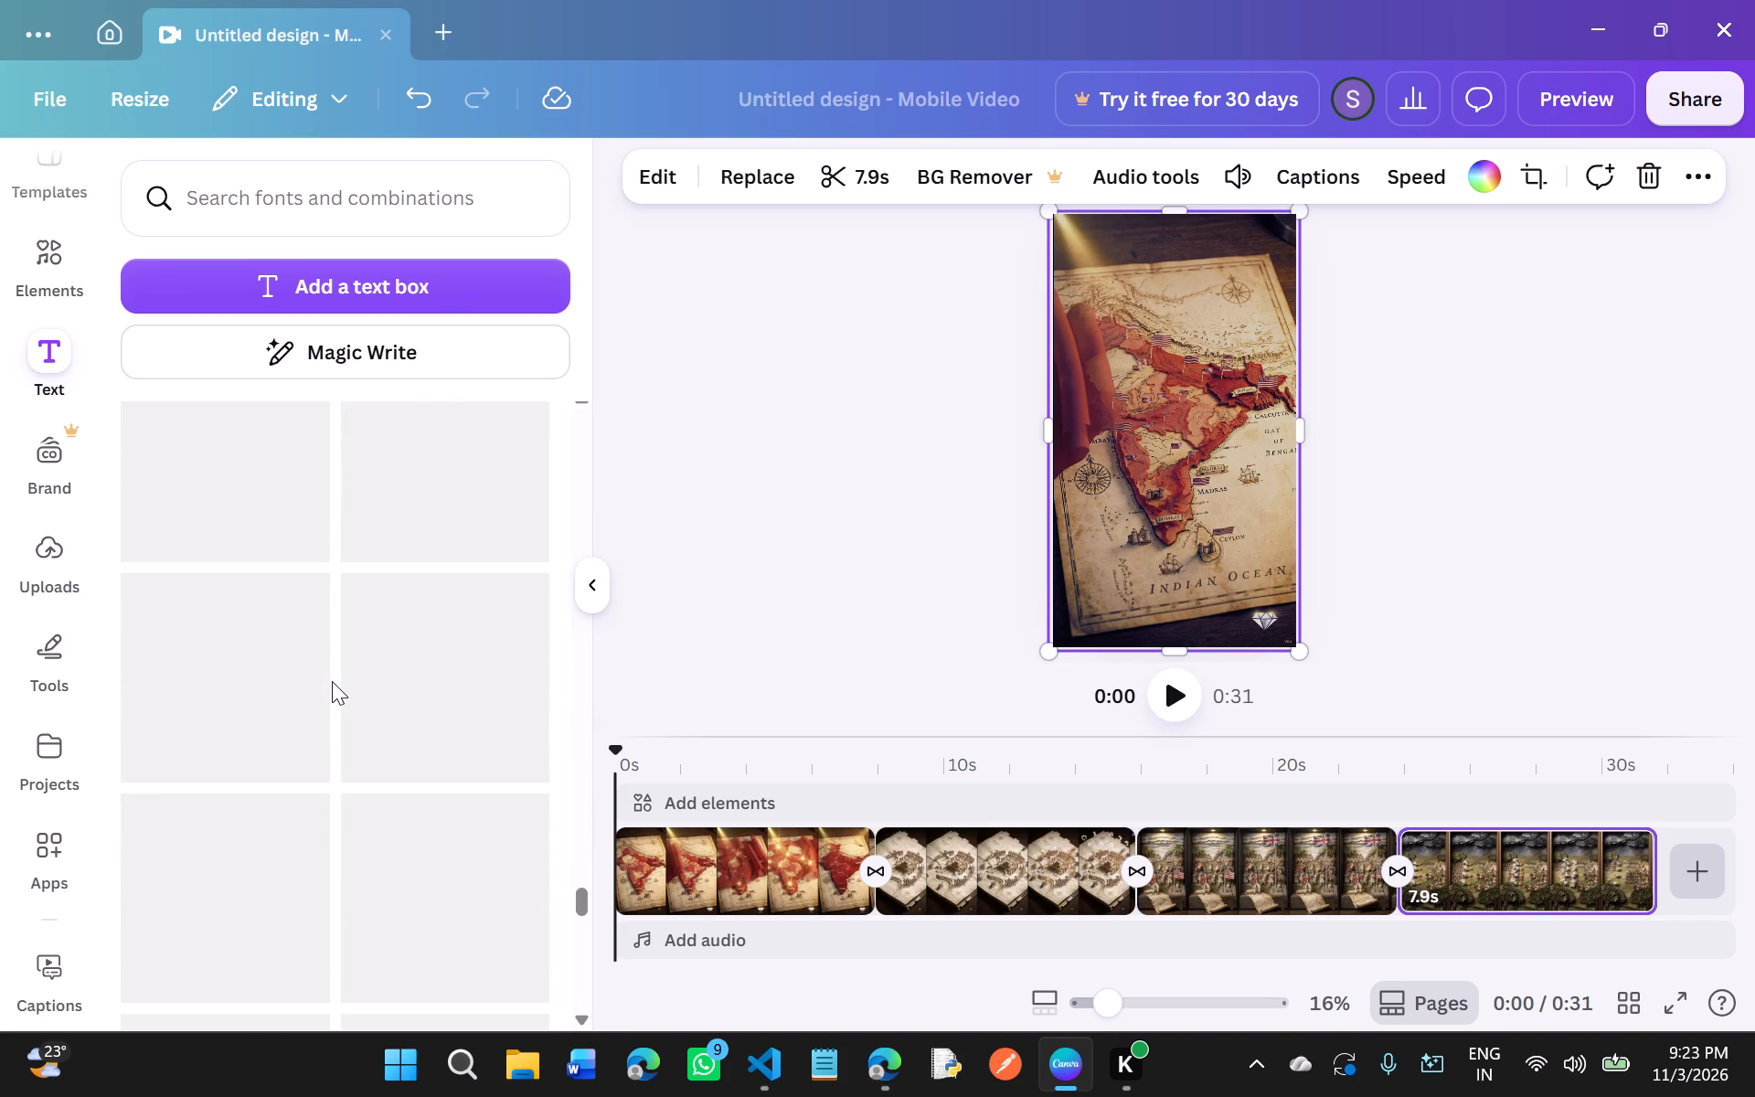
scroll(332, 681, up, 5)
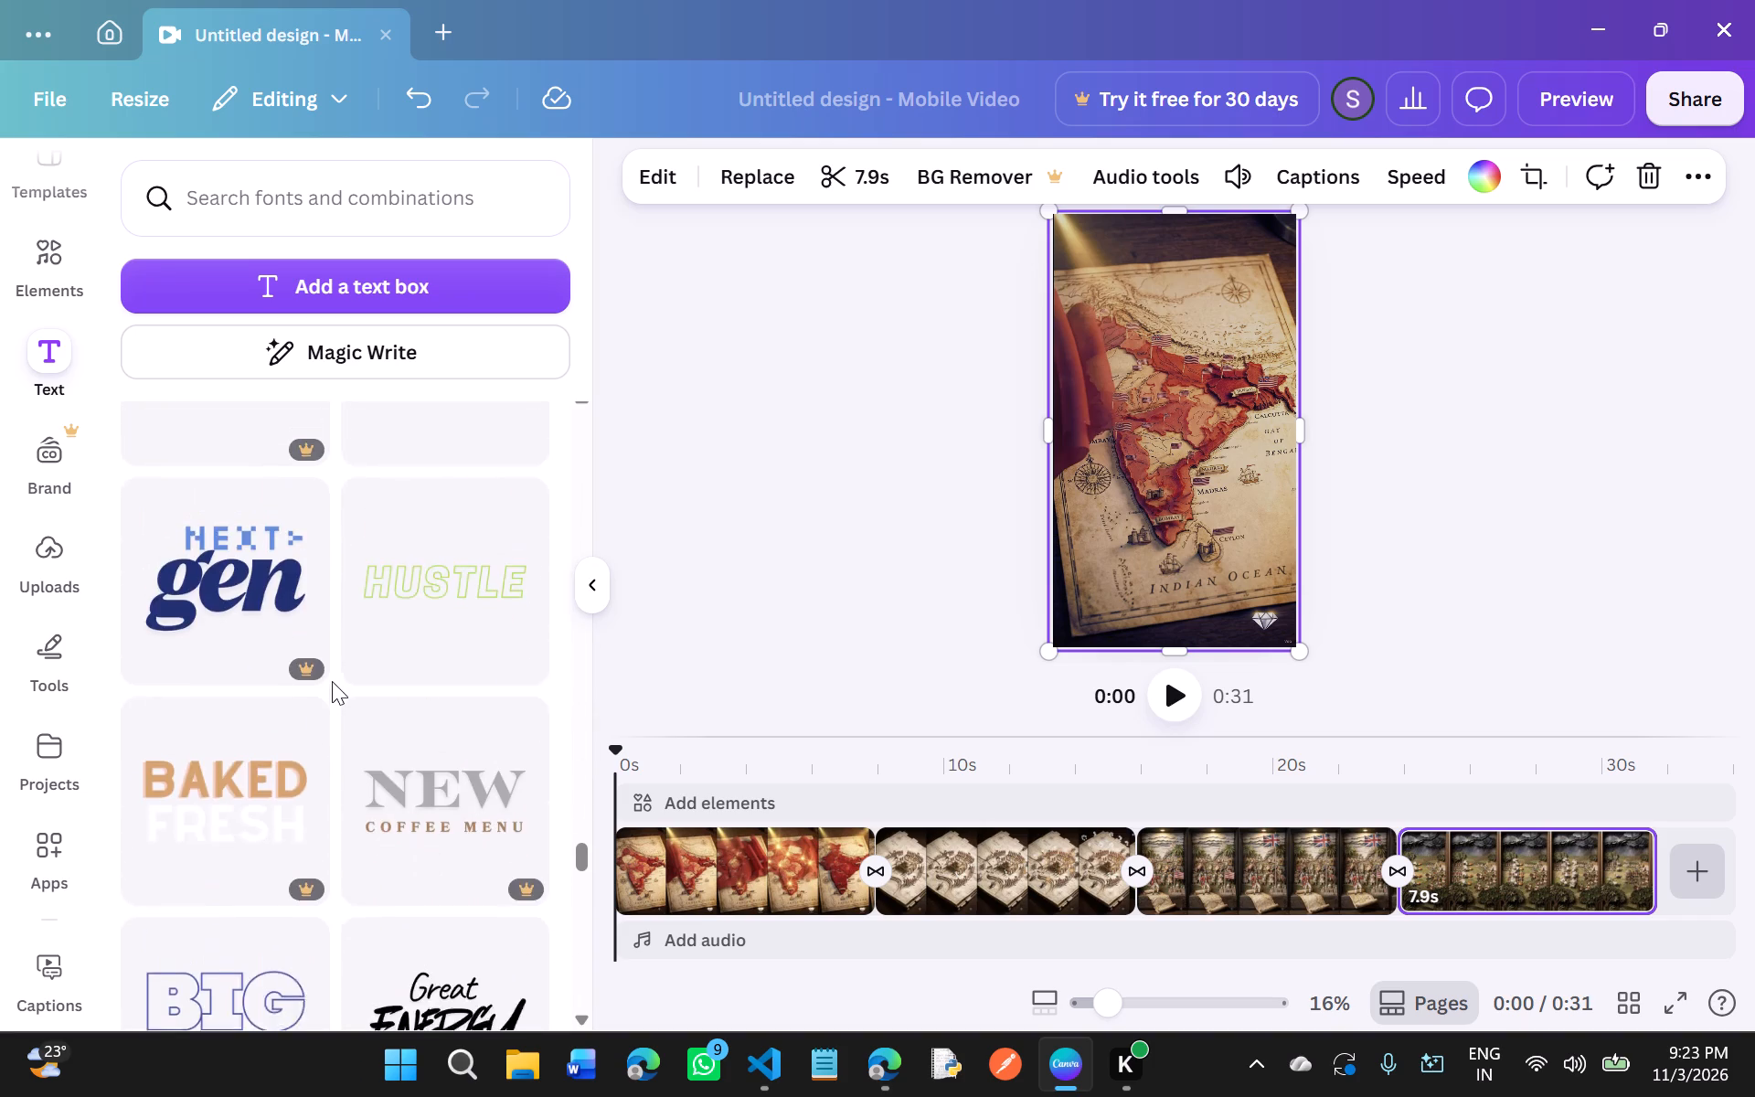
scroll(332, 681, up, 6)
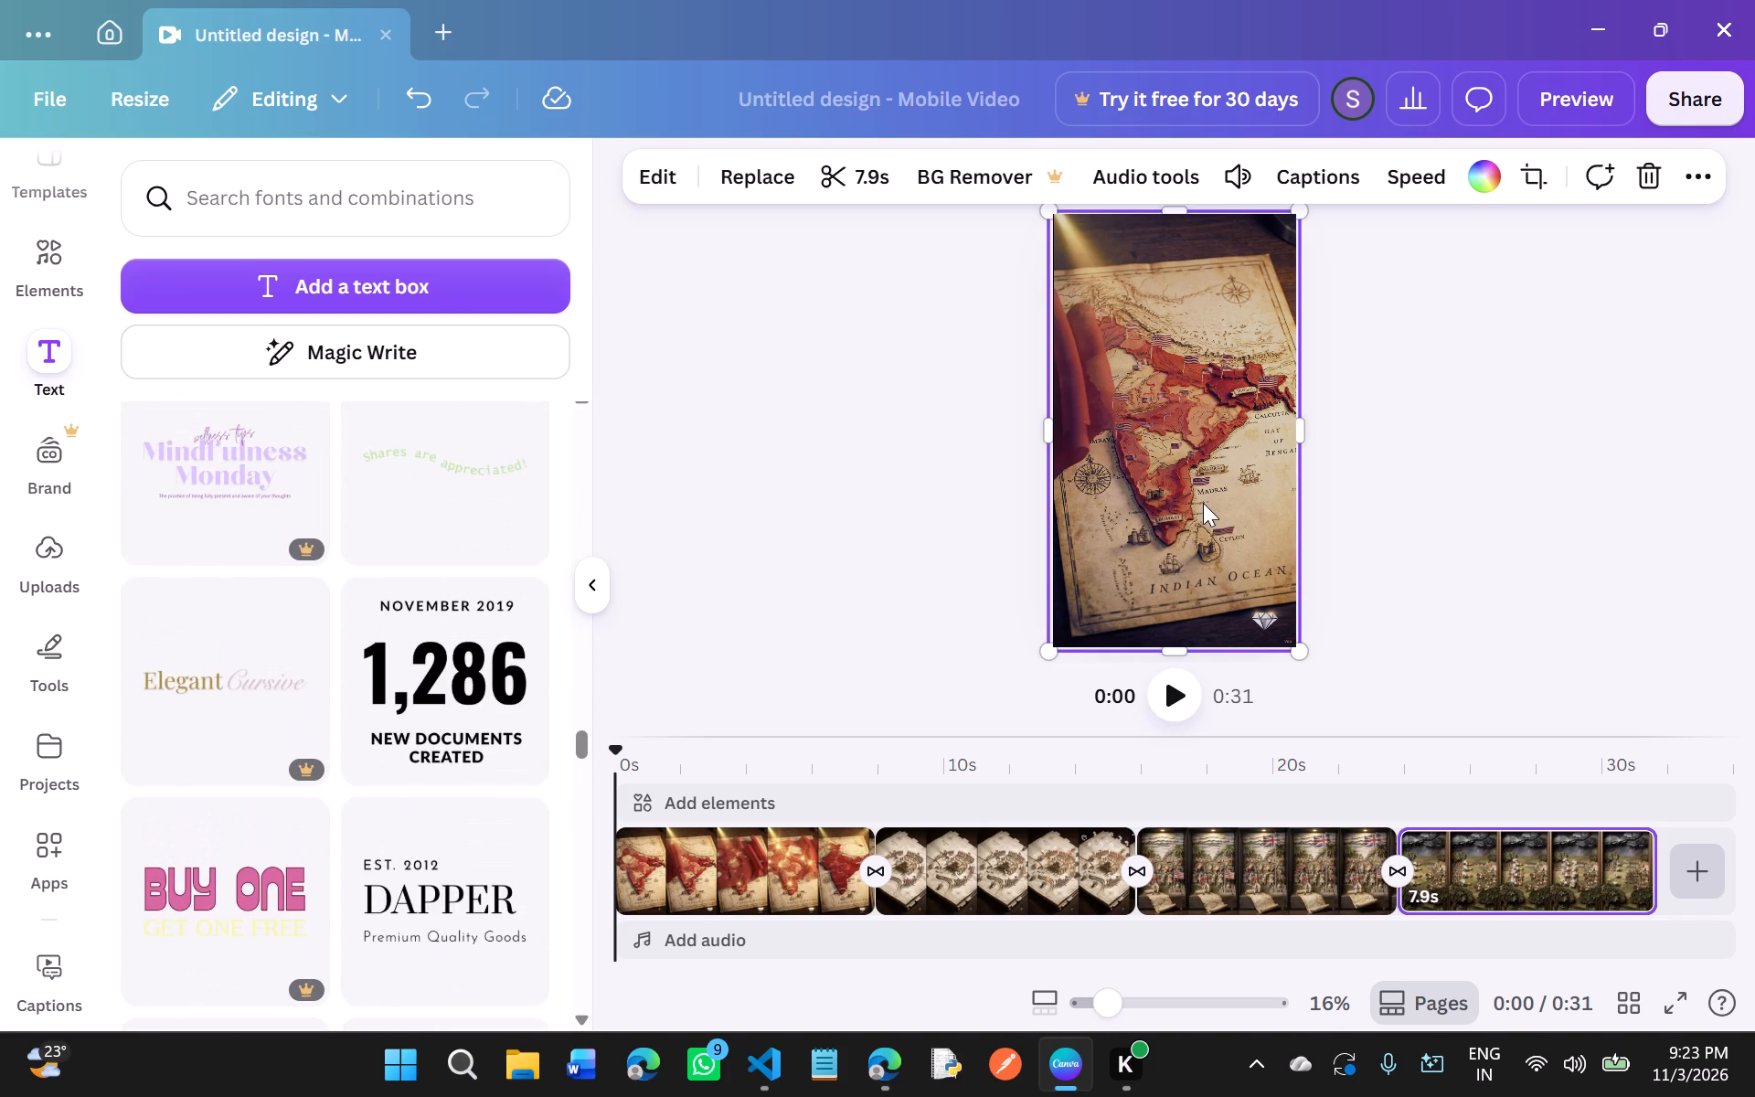
Generate captions for all four video clips.
click(1303, 176)
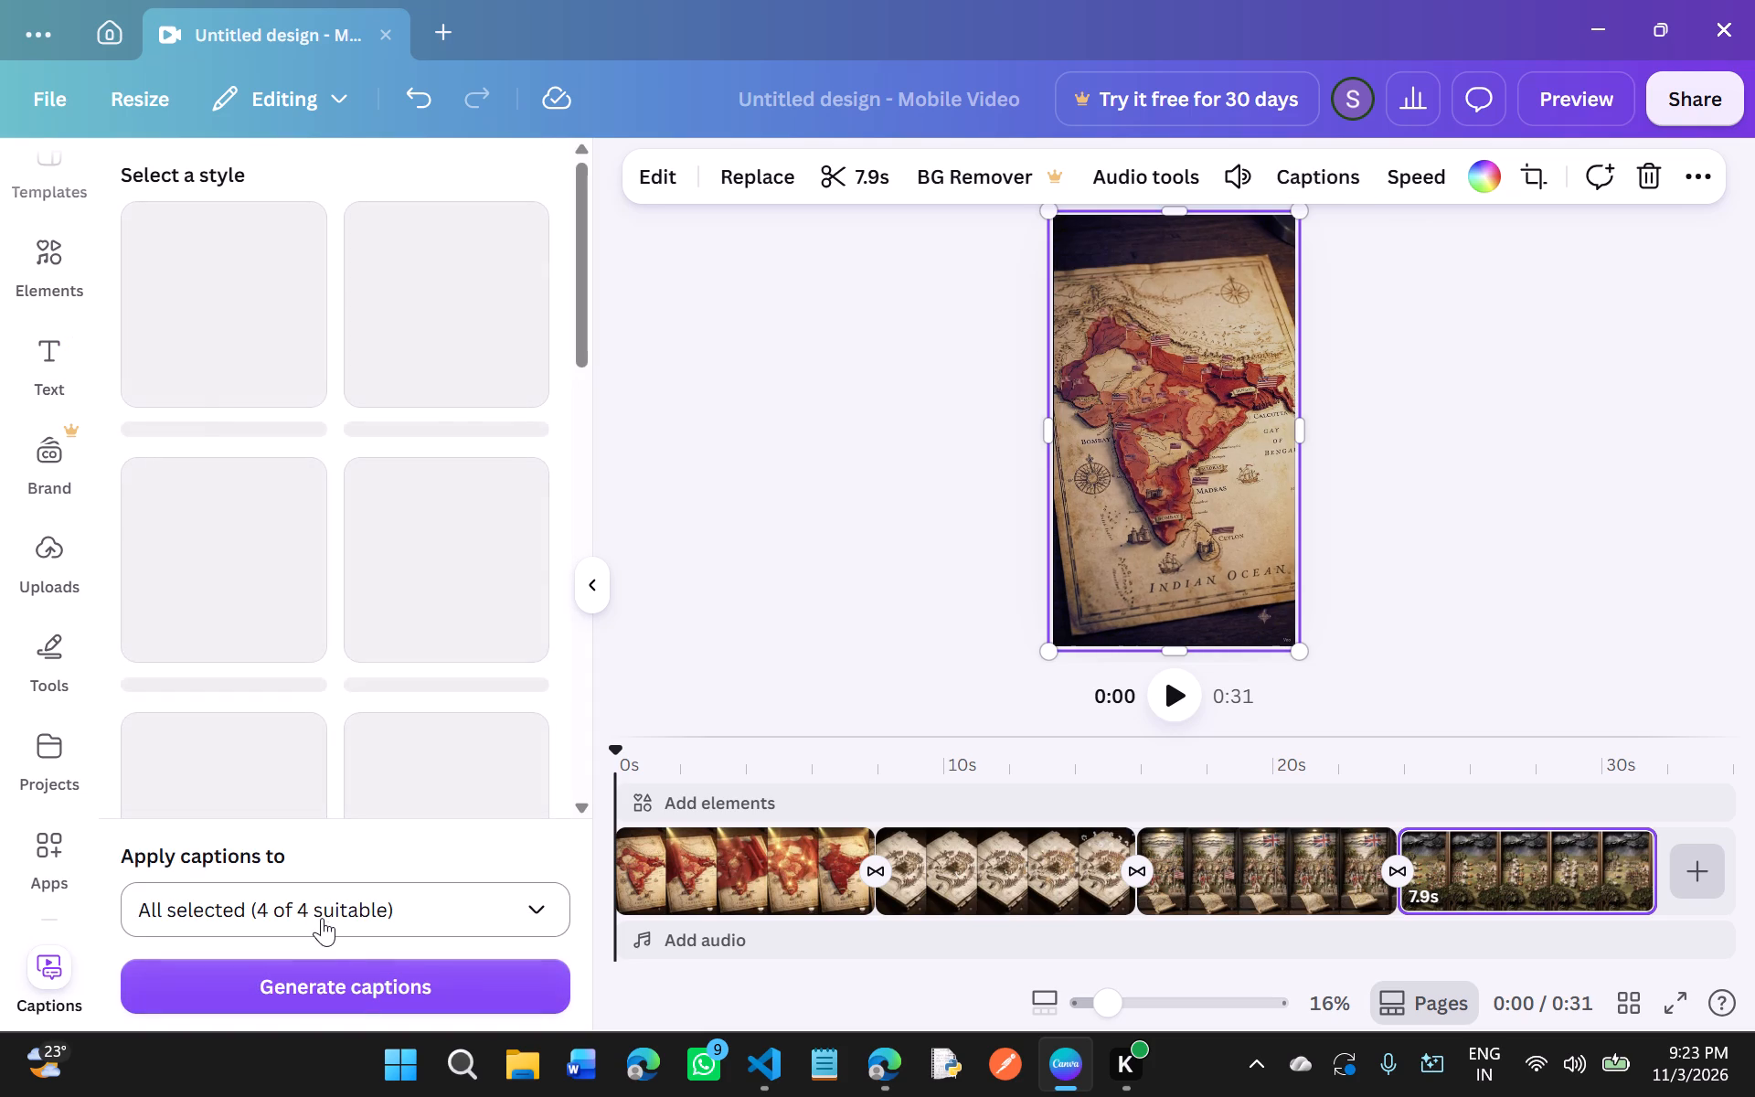
click(322, 984)
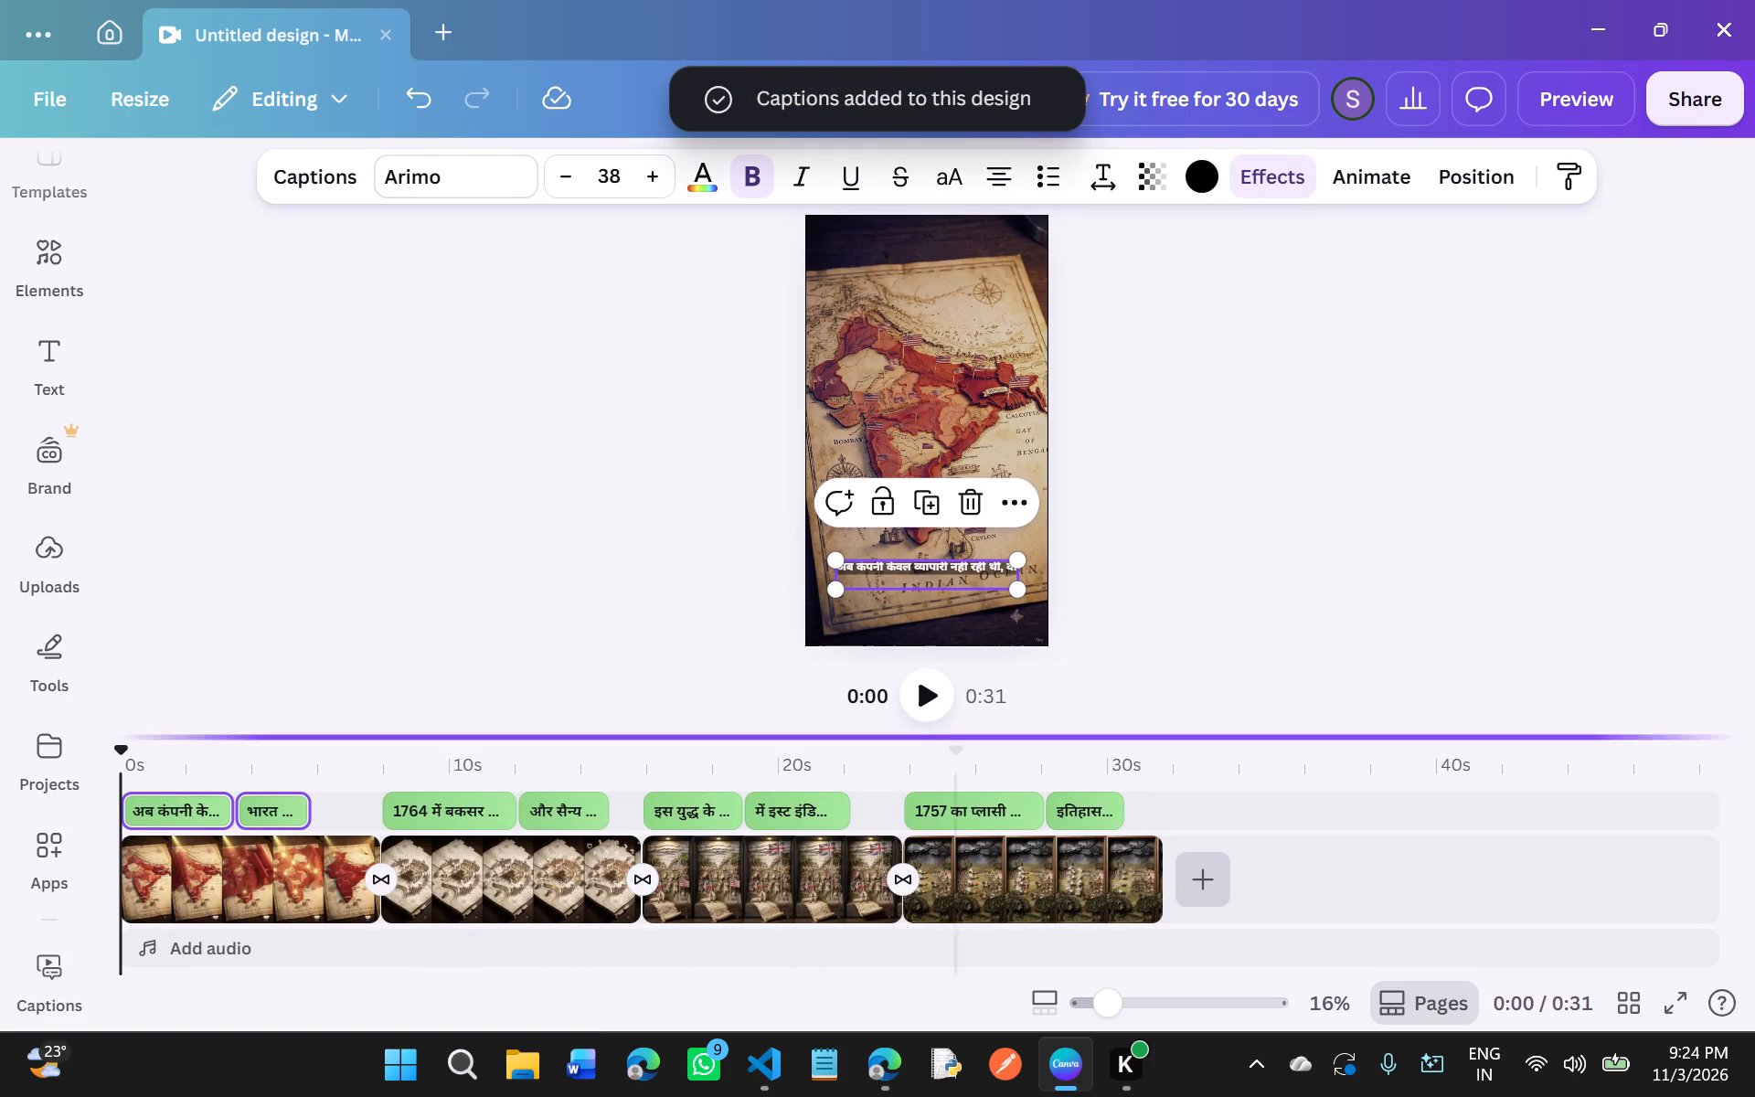
Play the captioned video from the start through about 0:18 to review the captions, then pause it.
click(920, 707)
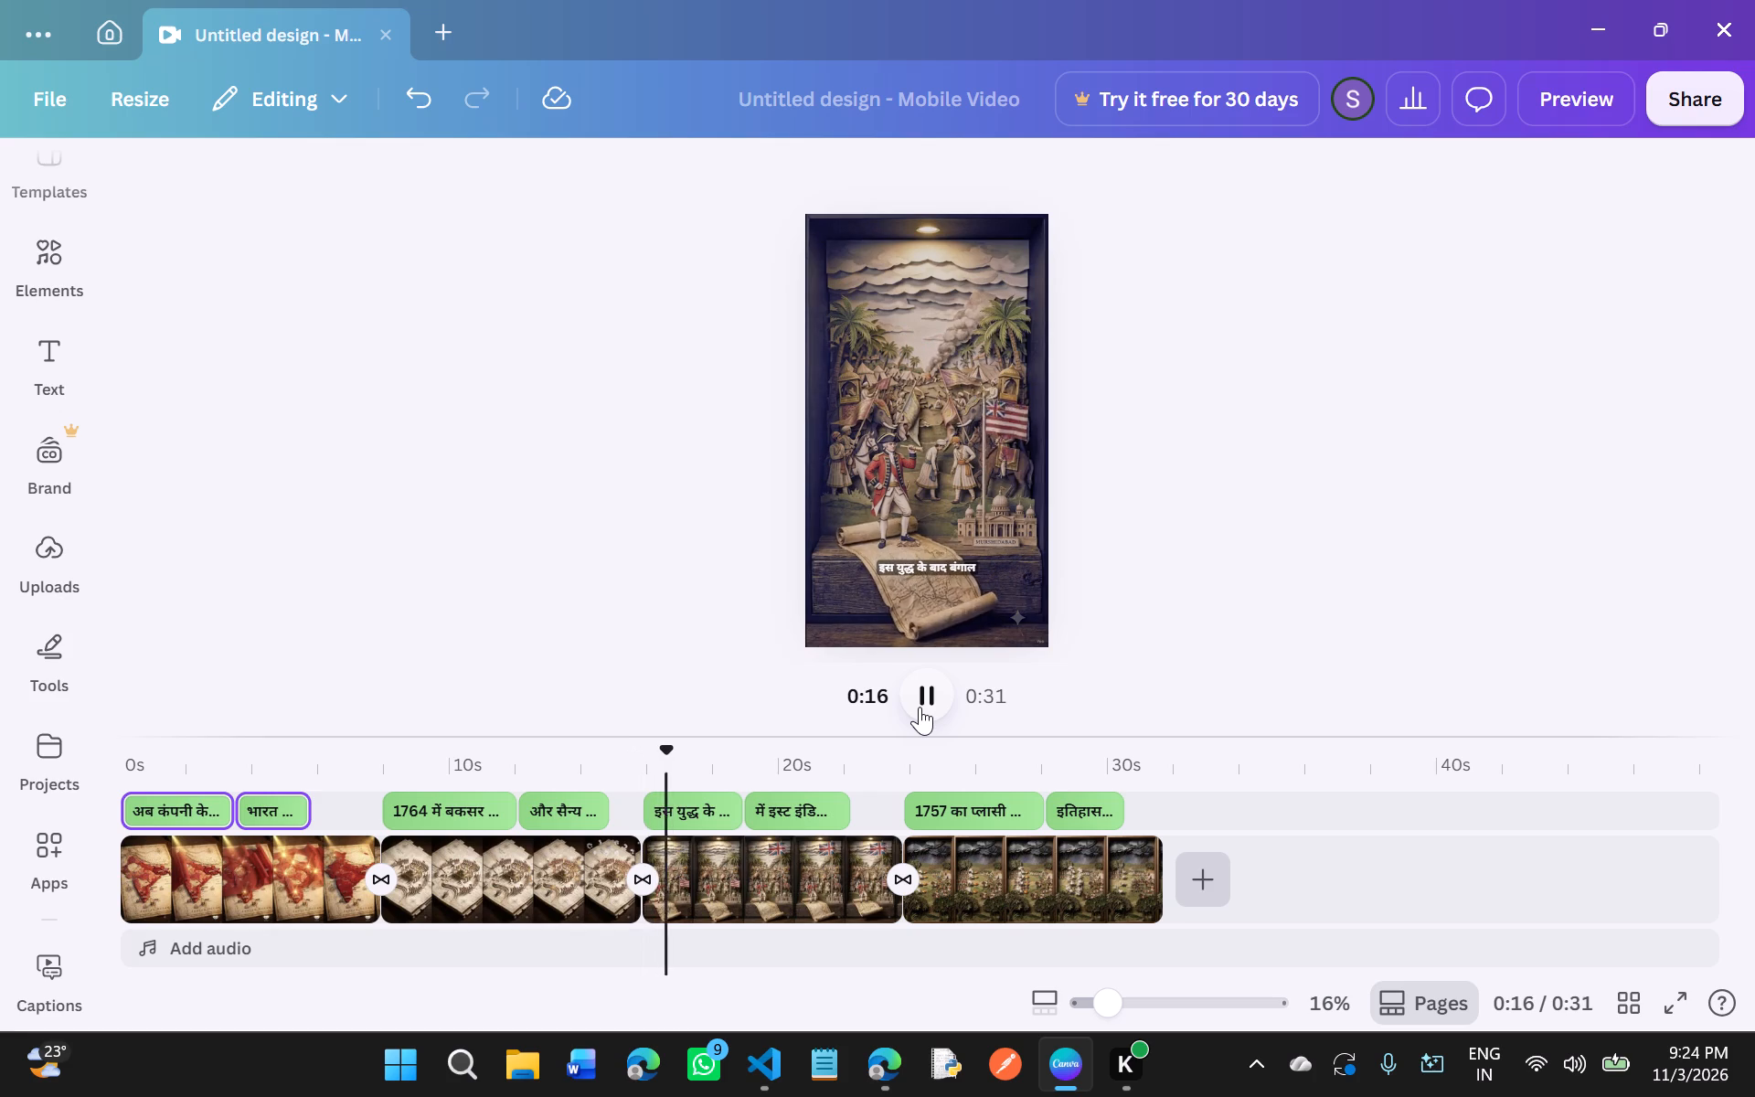
click(920, 707)
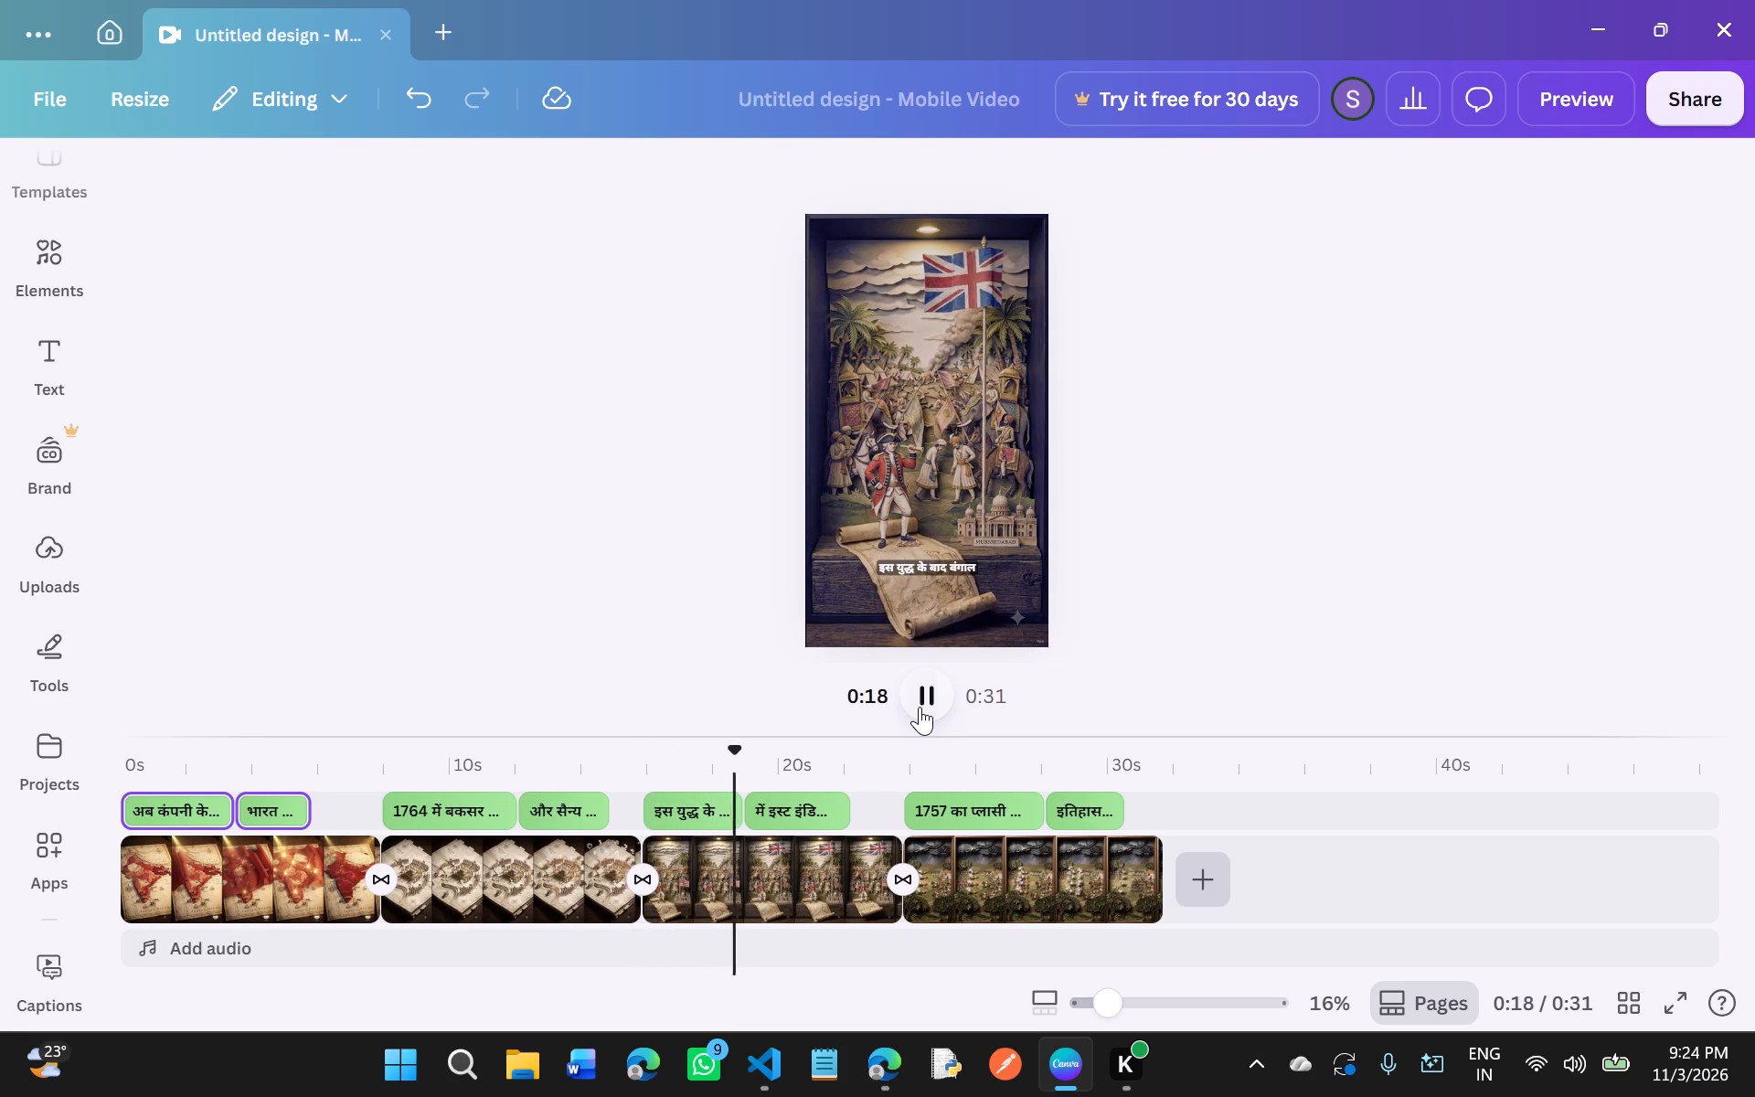
Try Glacial Indifference on the first caption at the start of the video, then set its font to Roboto.
click(175, 810)
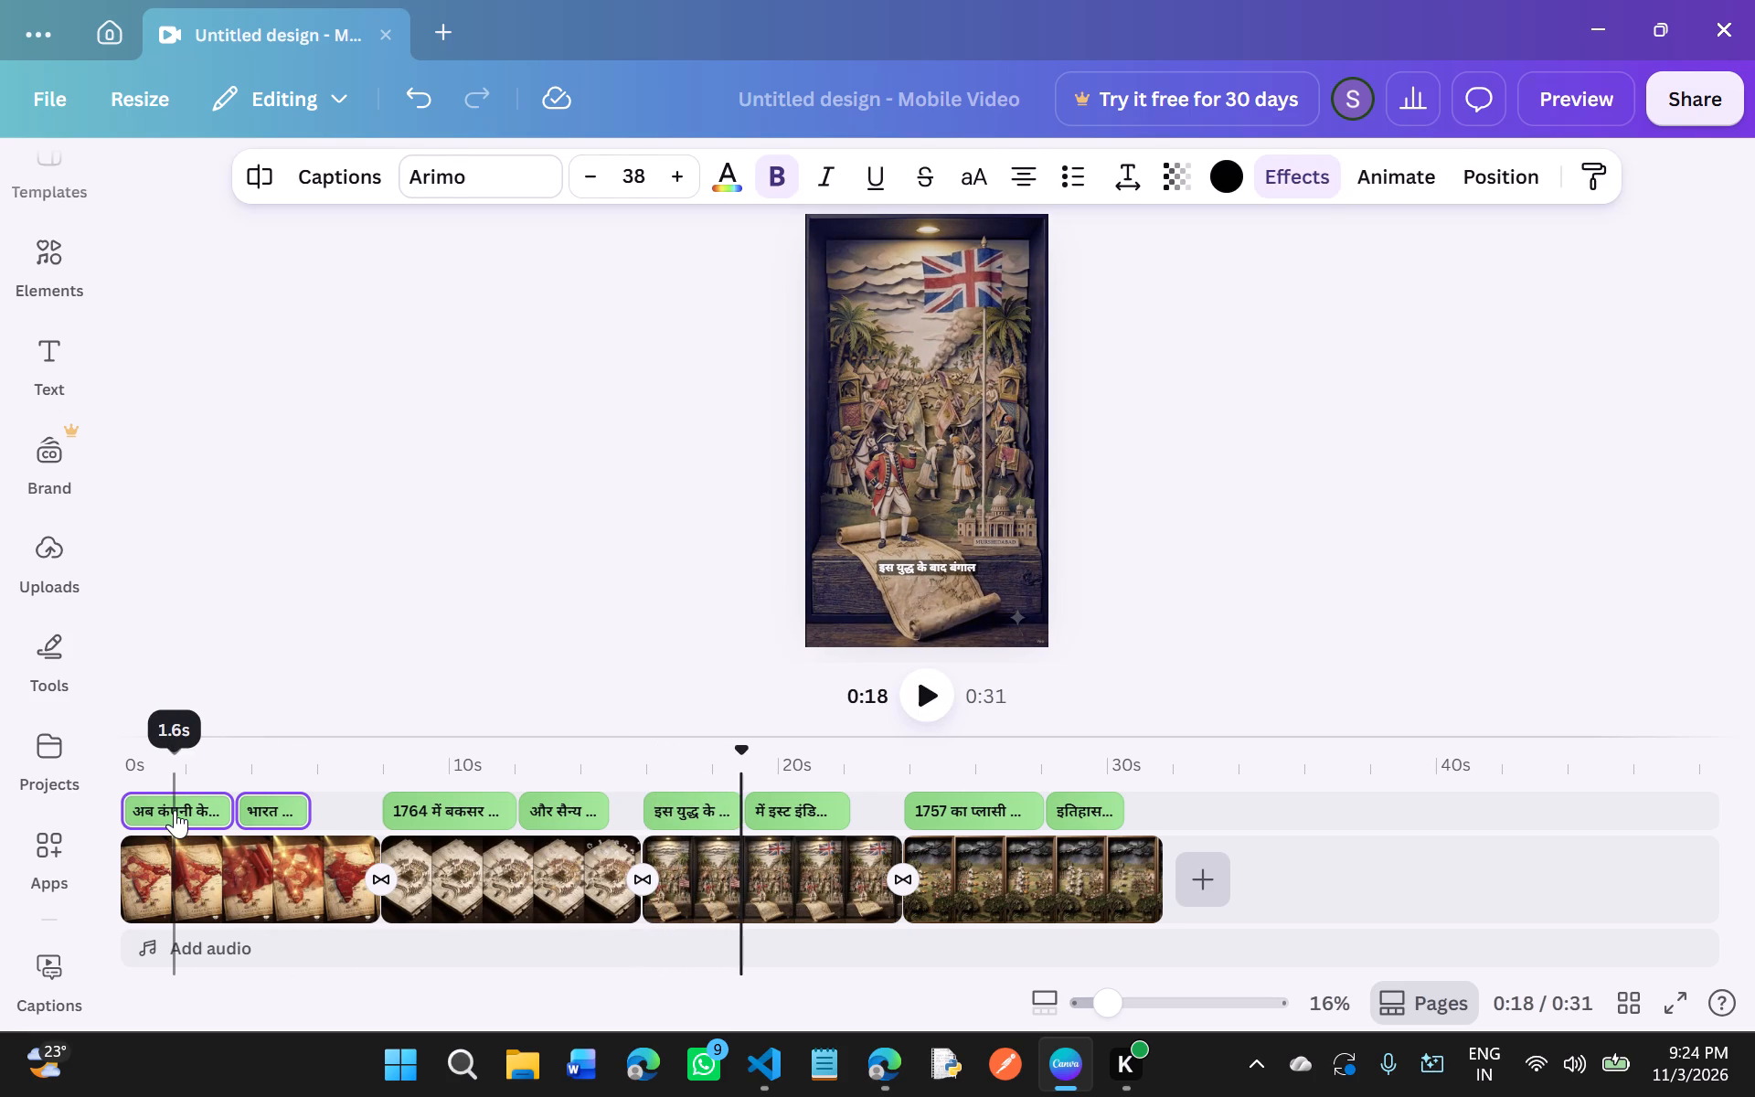
click(175, 810)
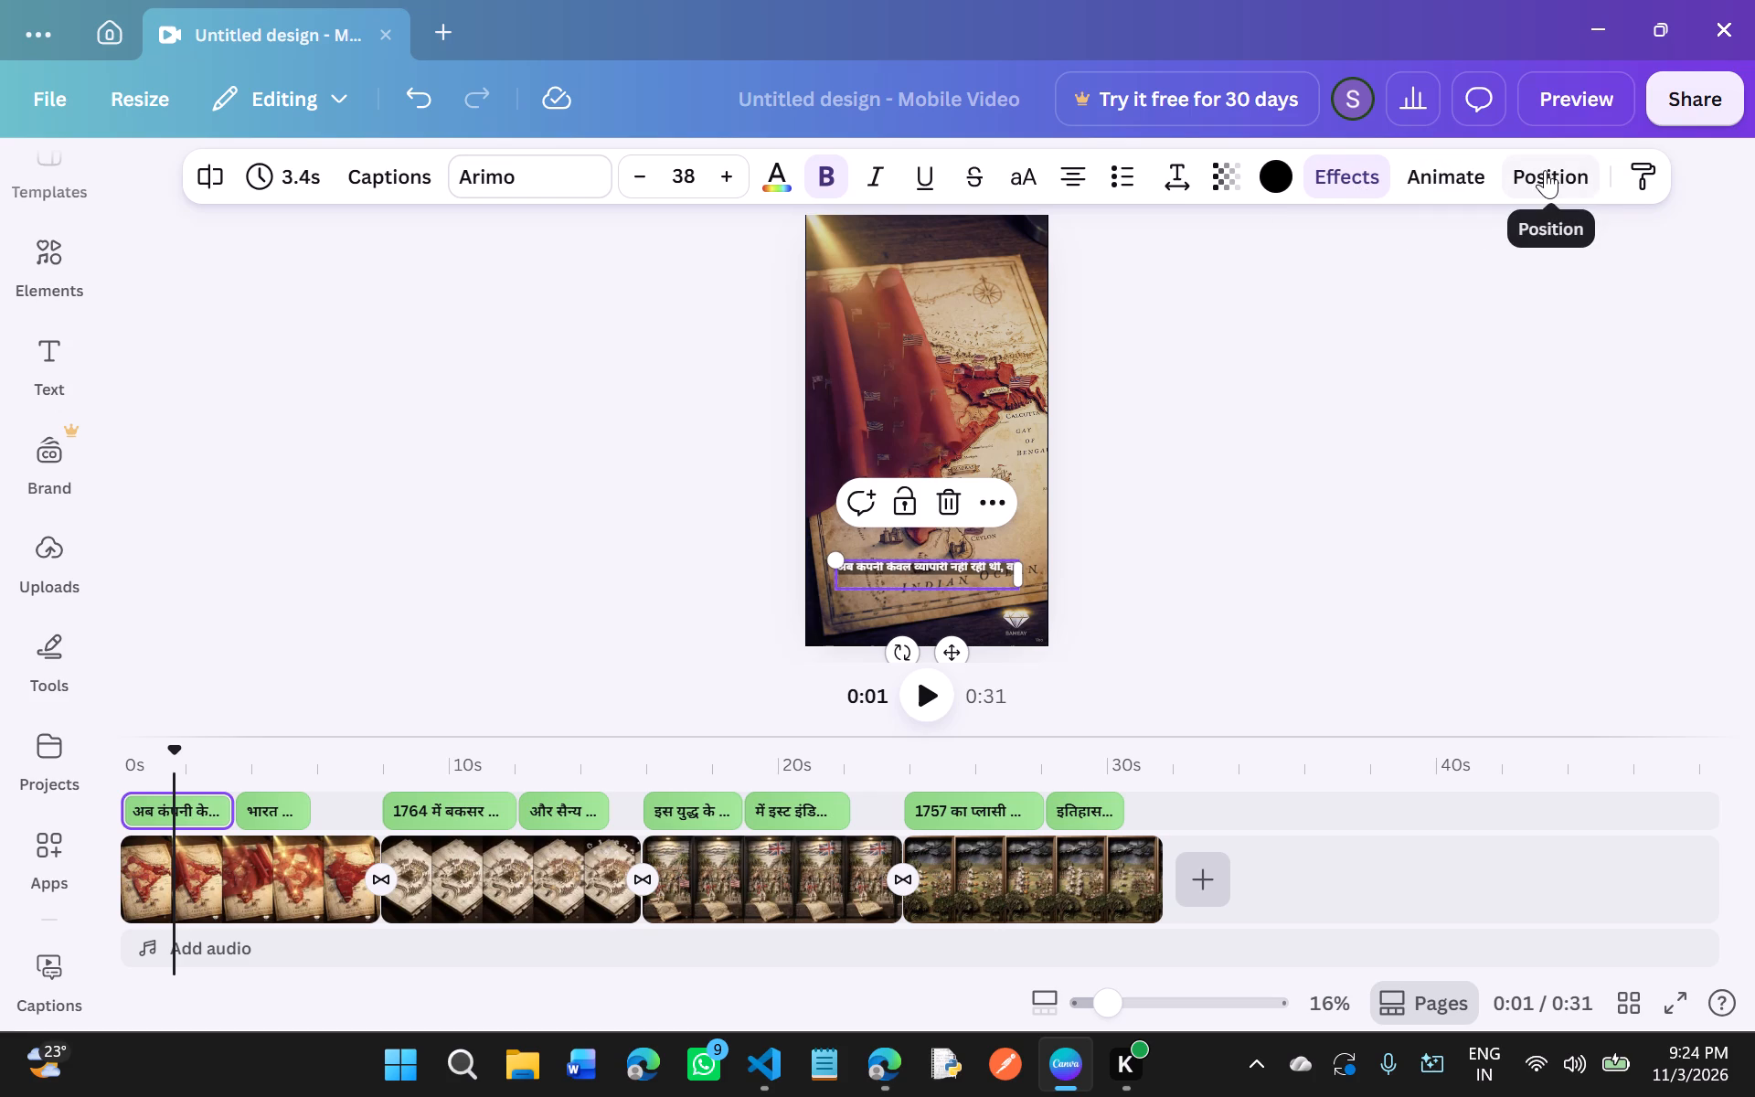
click(505, 166)
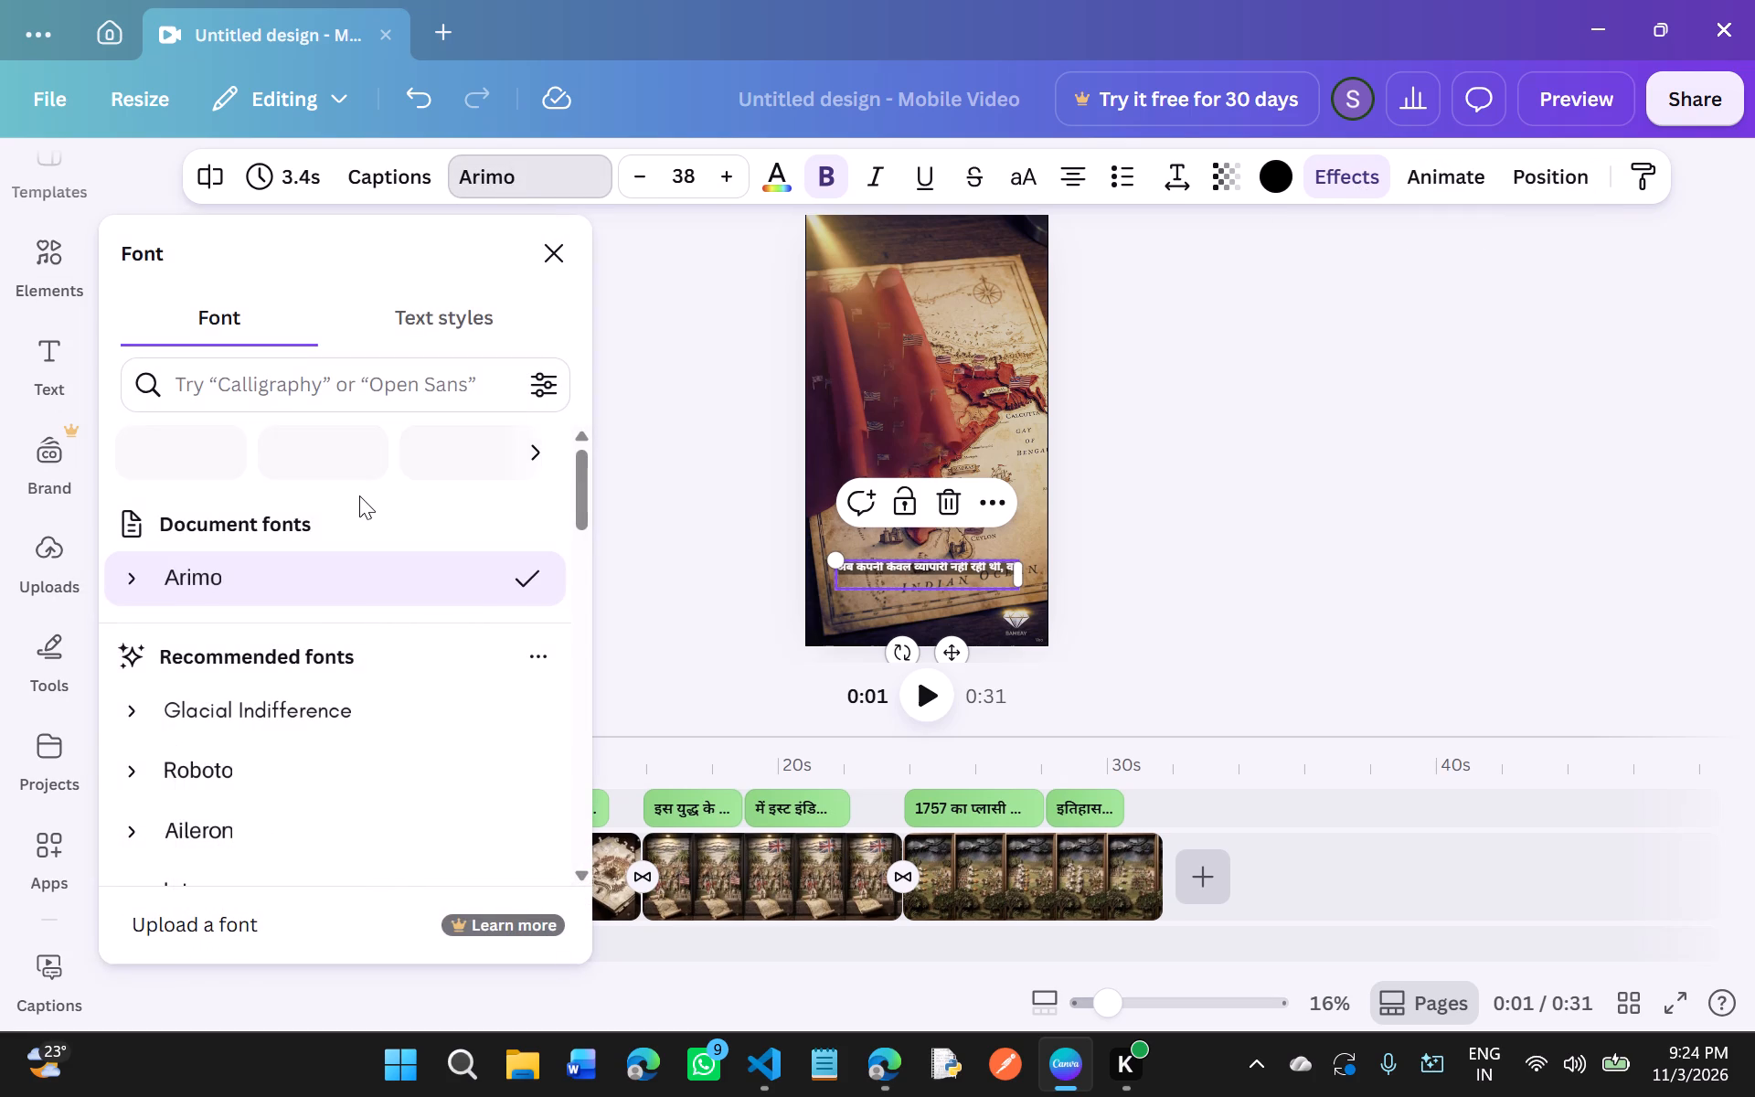
scroll(323, 662, down, 1)
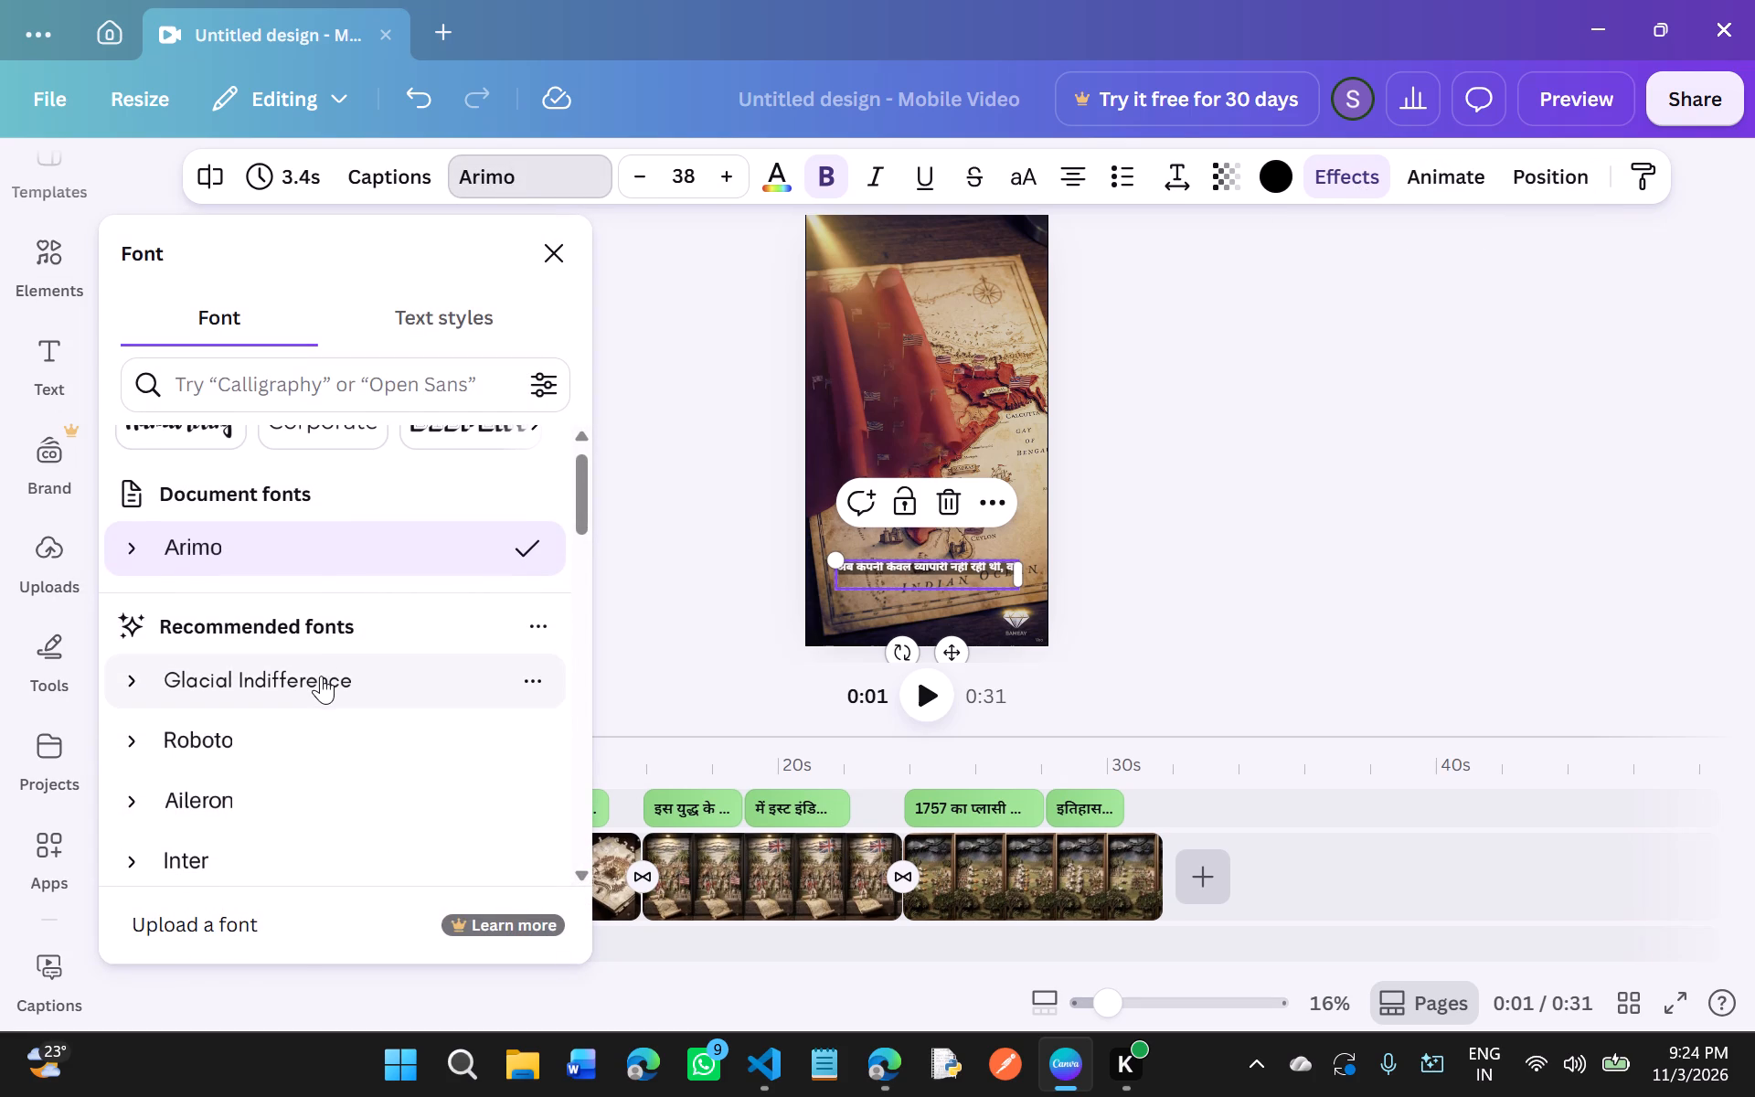
click(321, 676)
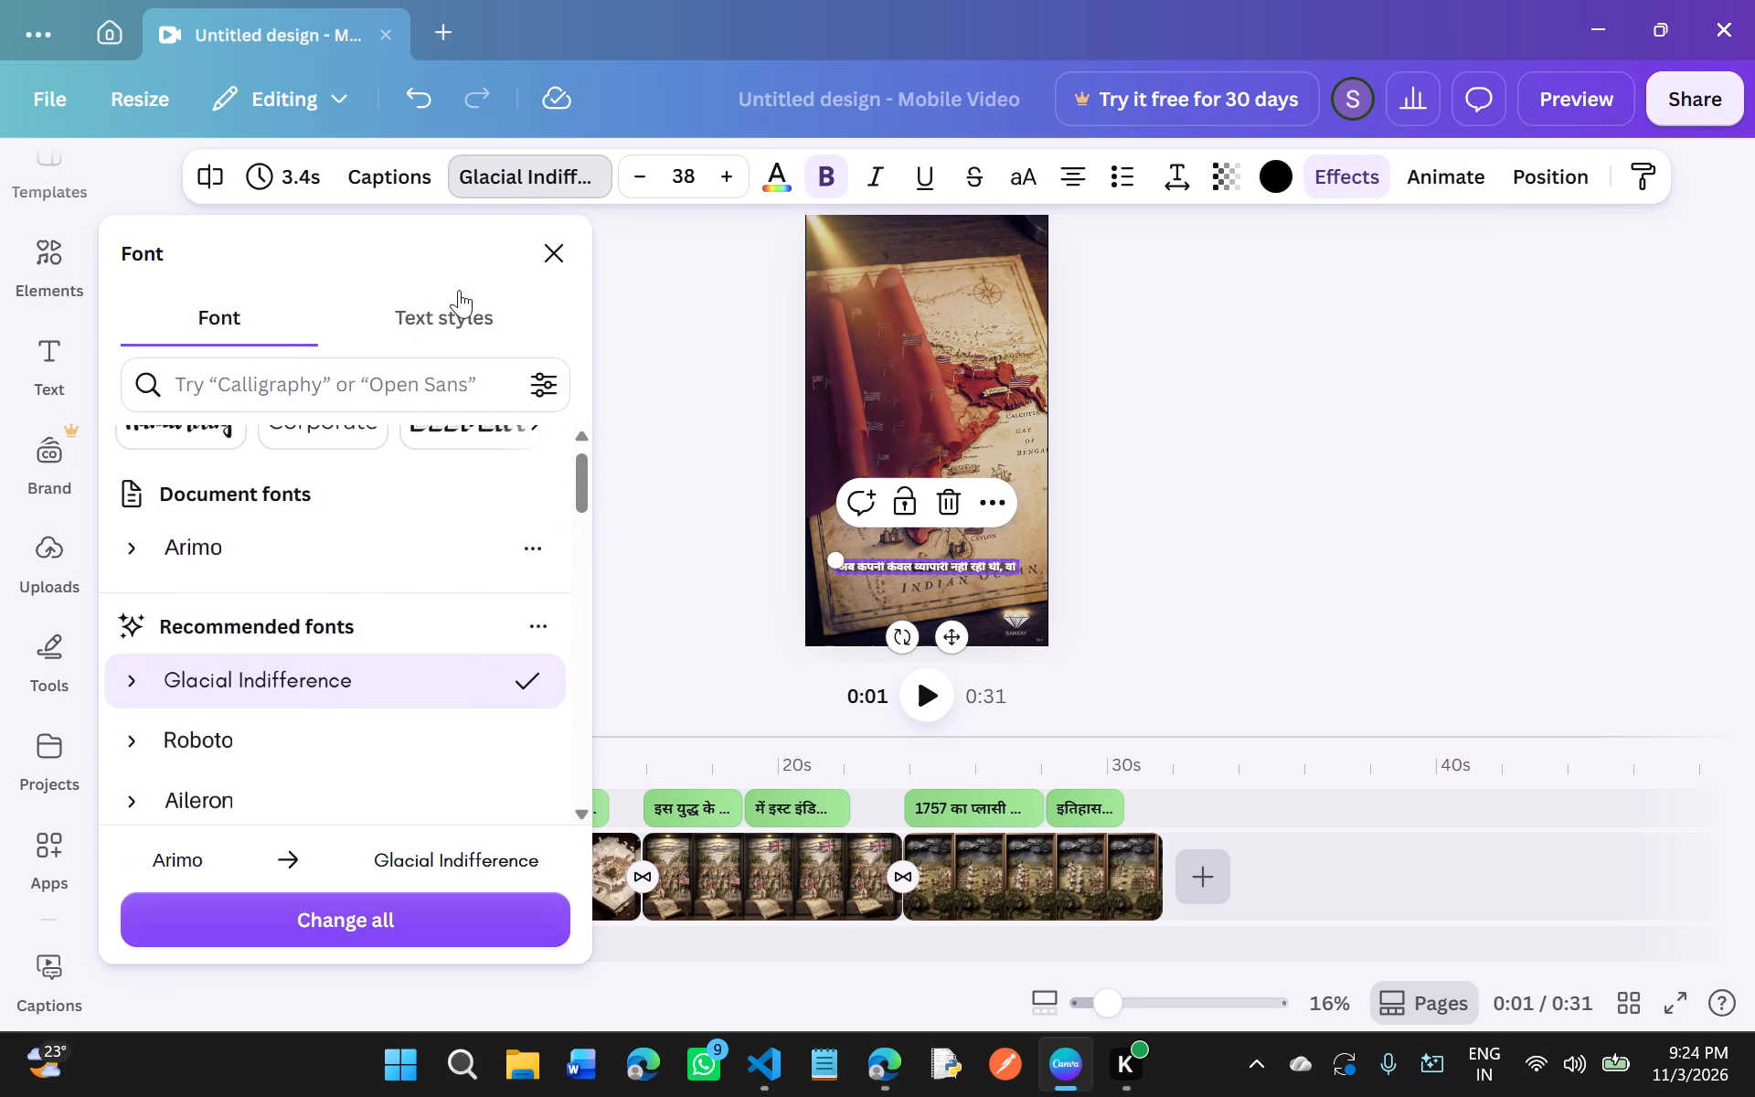
click(514, 186)
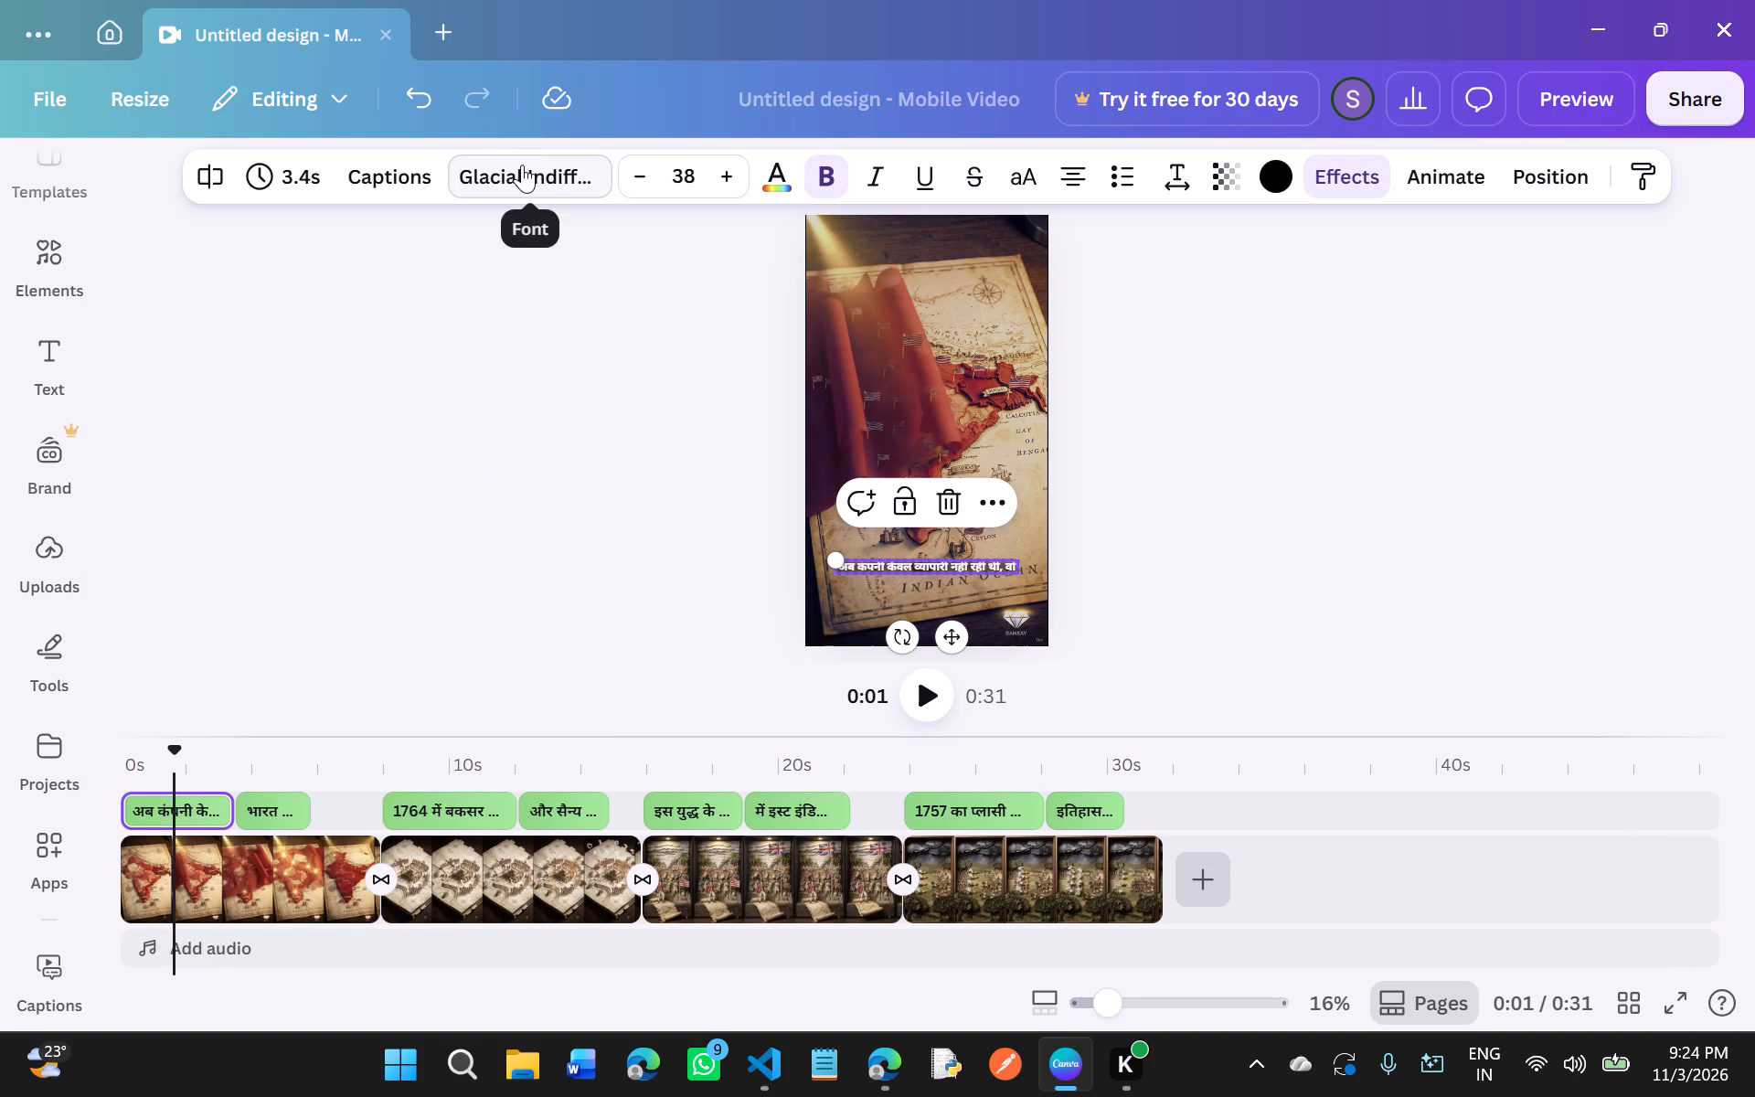
click(522, 165)
scroll(372, 518, down, 7)
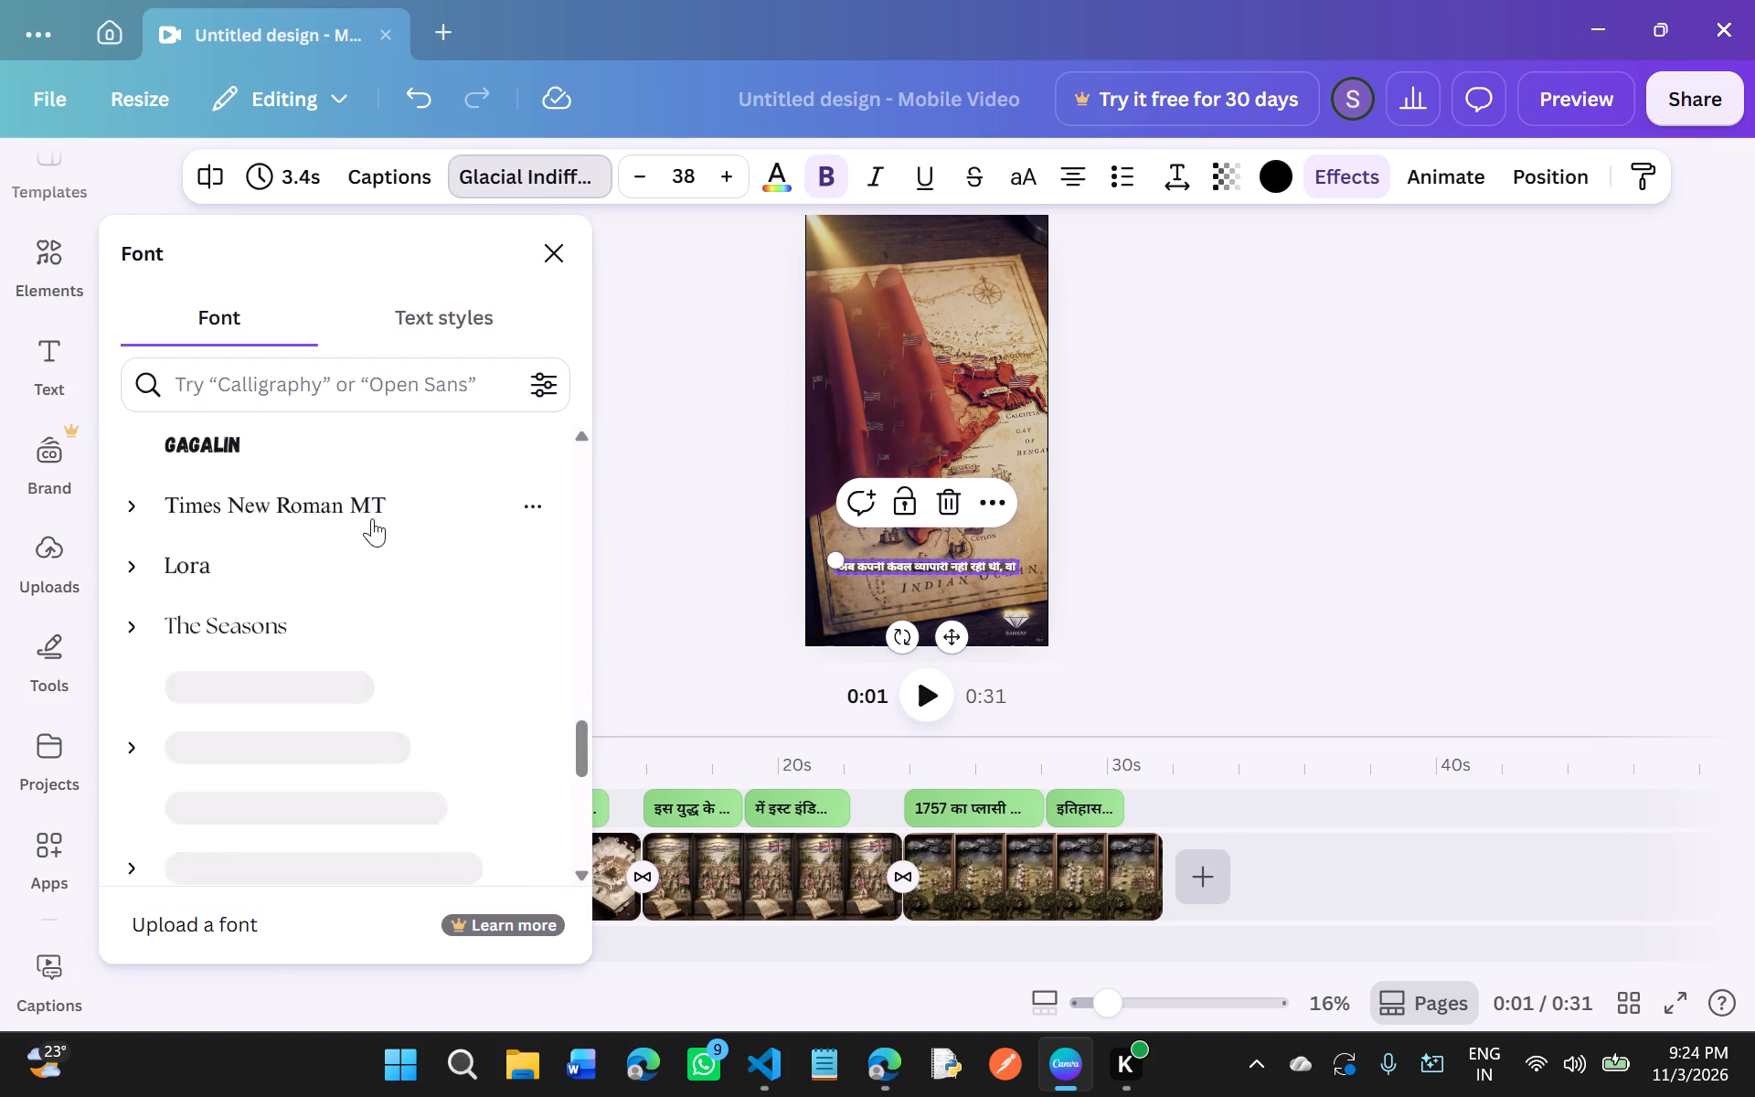
scroll(372, 518, up, 3)
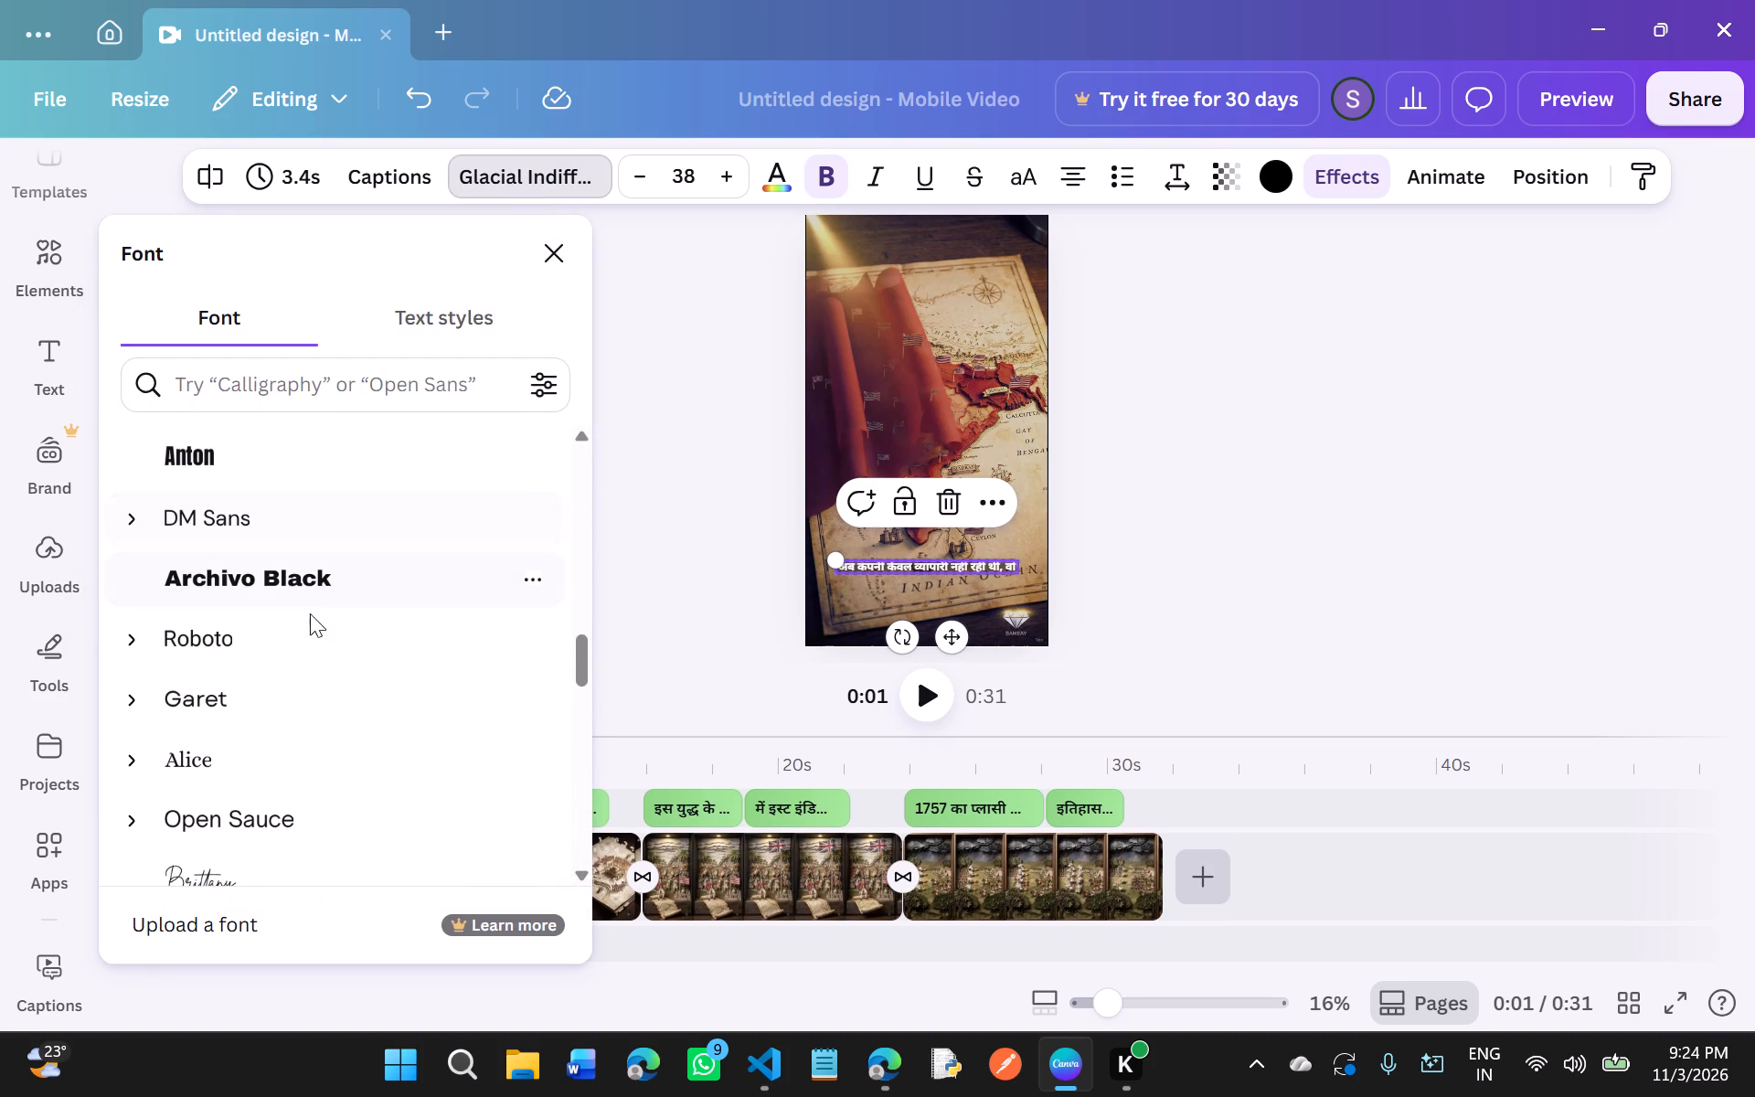
click(294, 645)
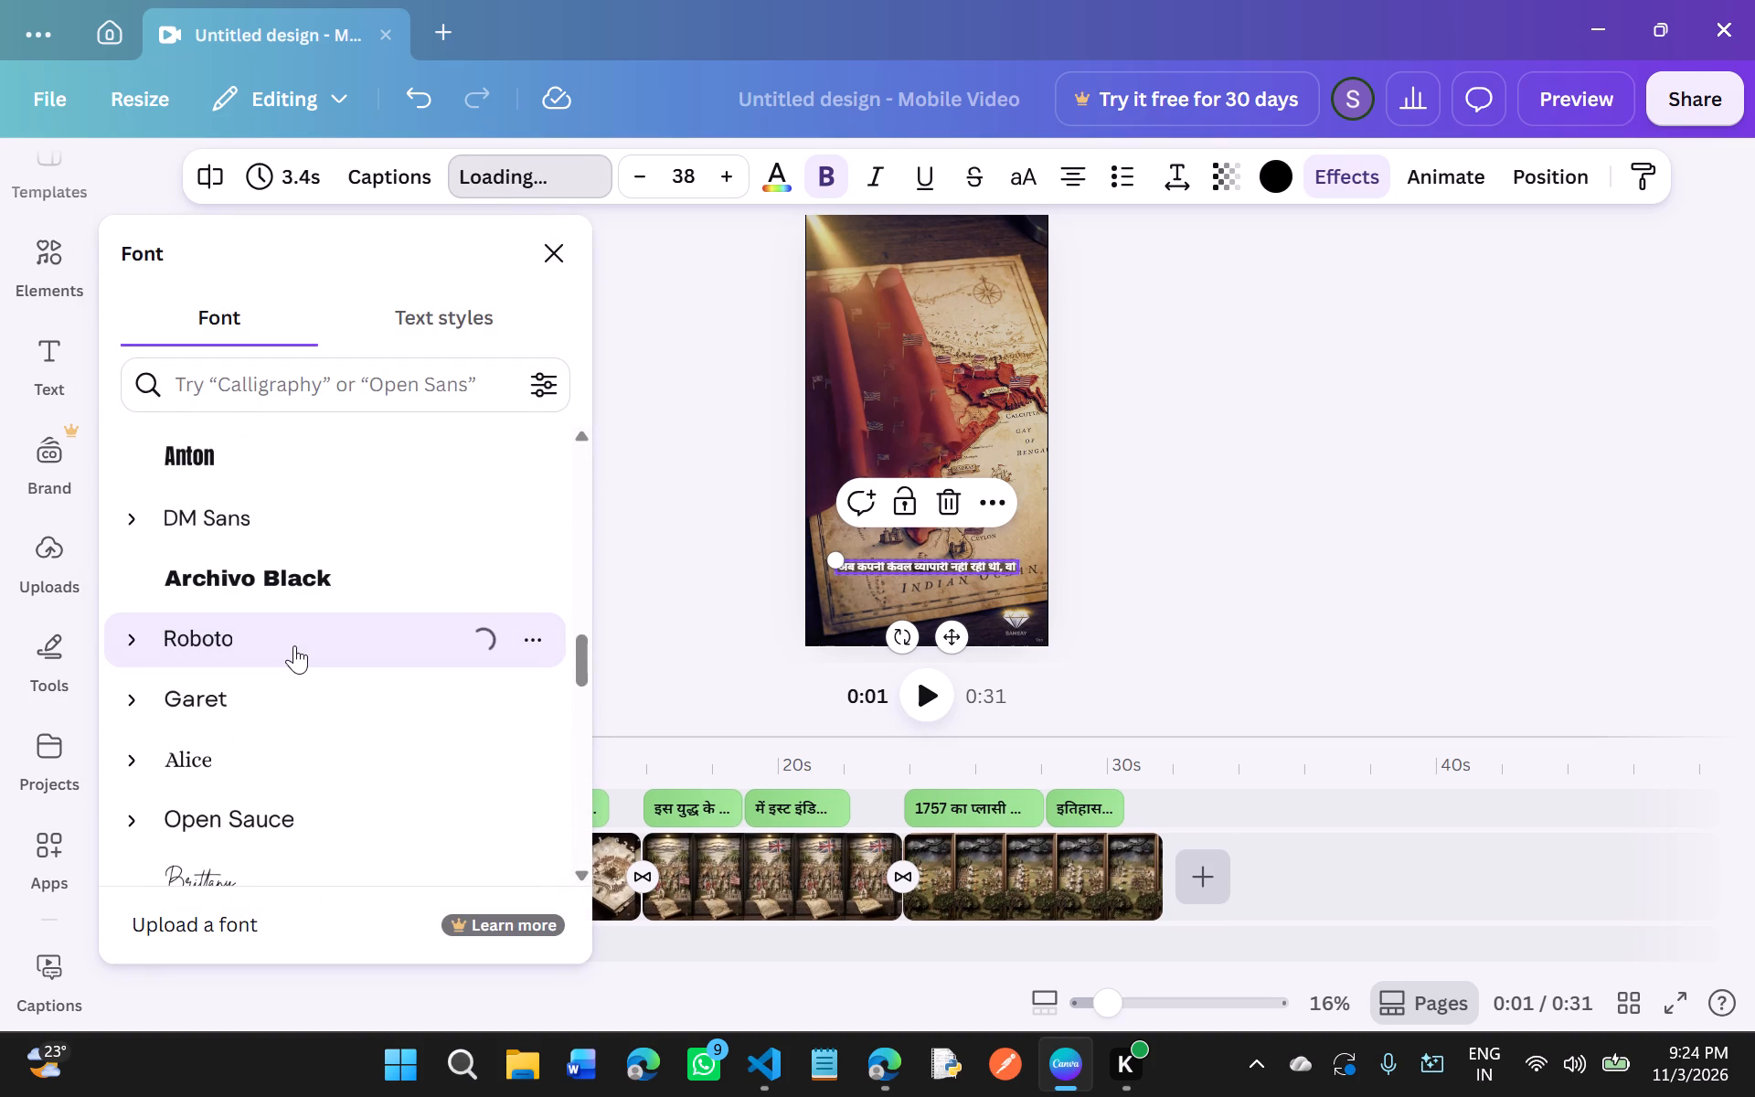
click(697, 344)
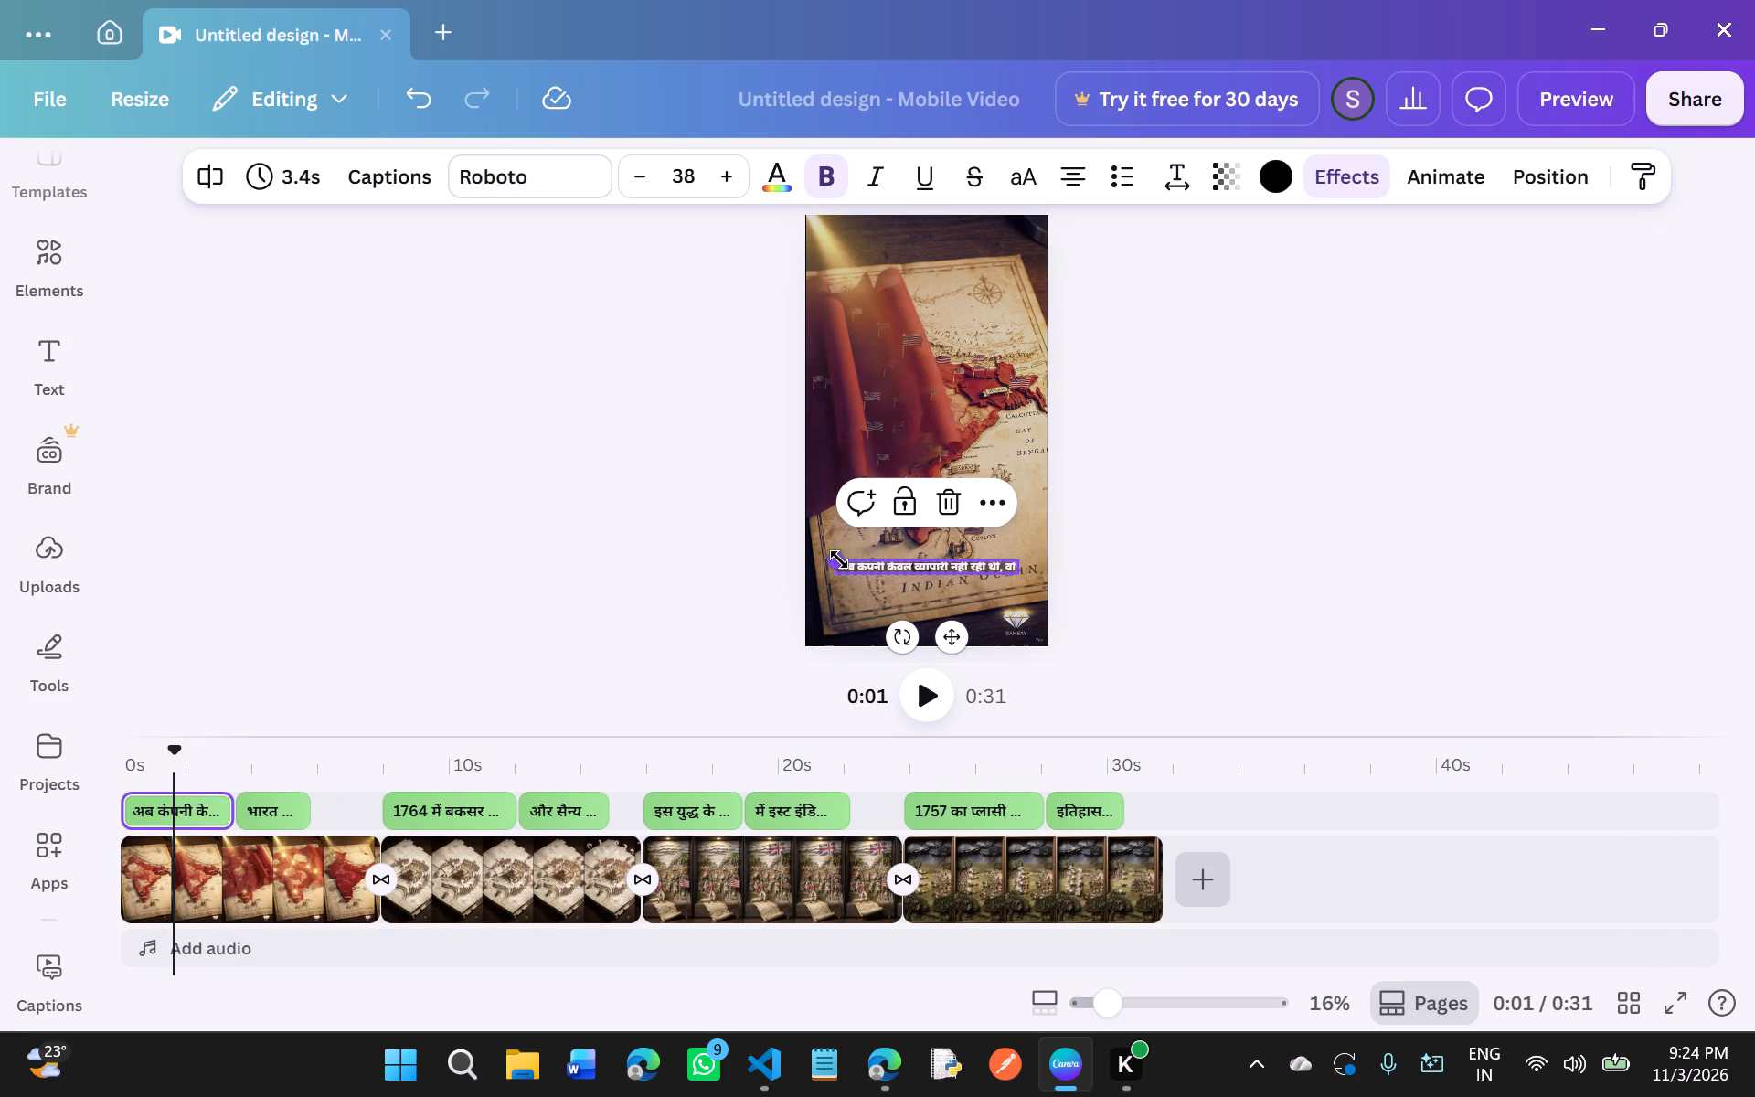
Resize the first caption's text on the canvas to a font size of about 42.4.
drag(838, 559, 838, 531)
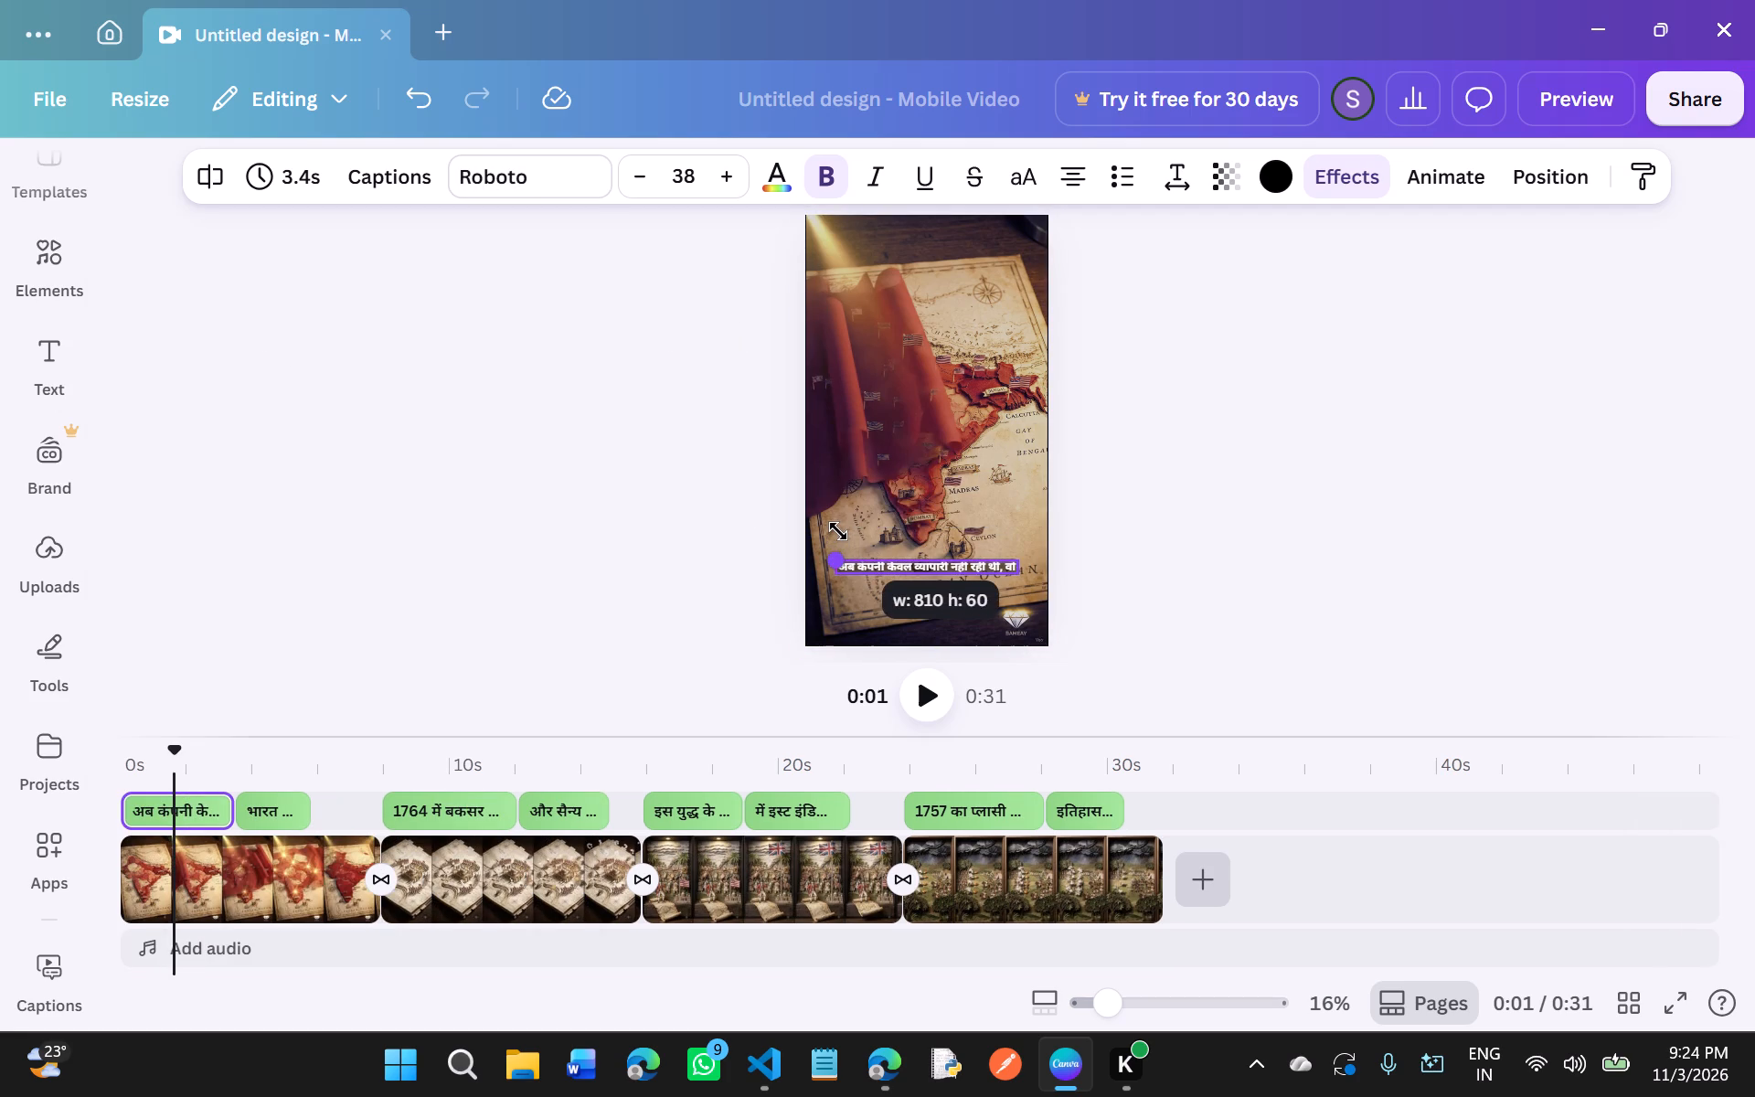
drag(838, 531, 849, 553)
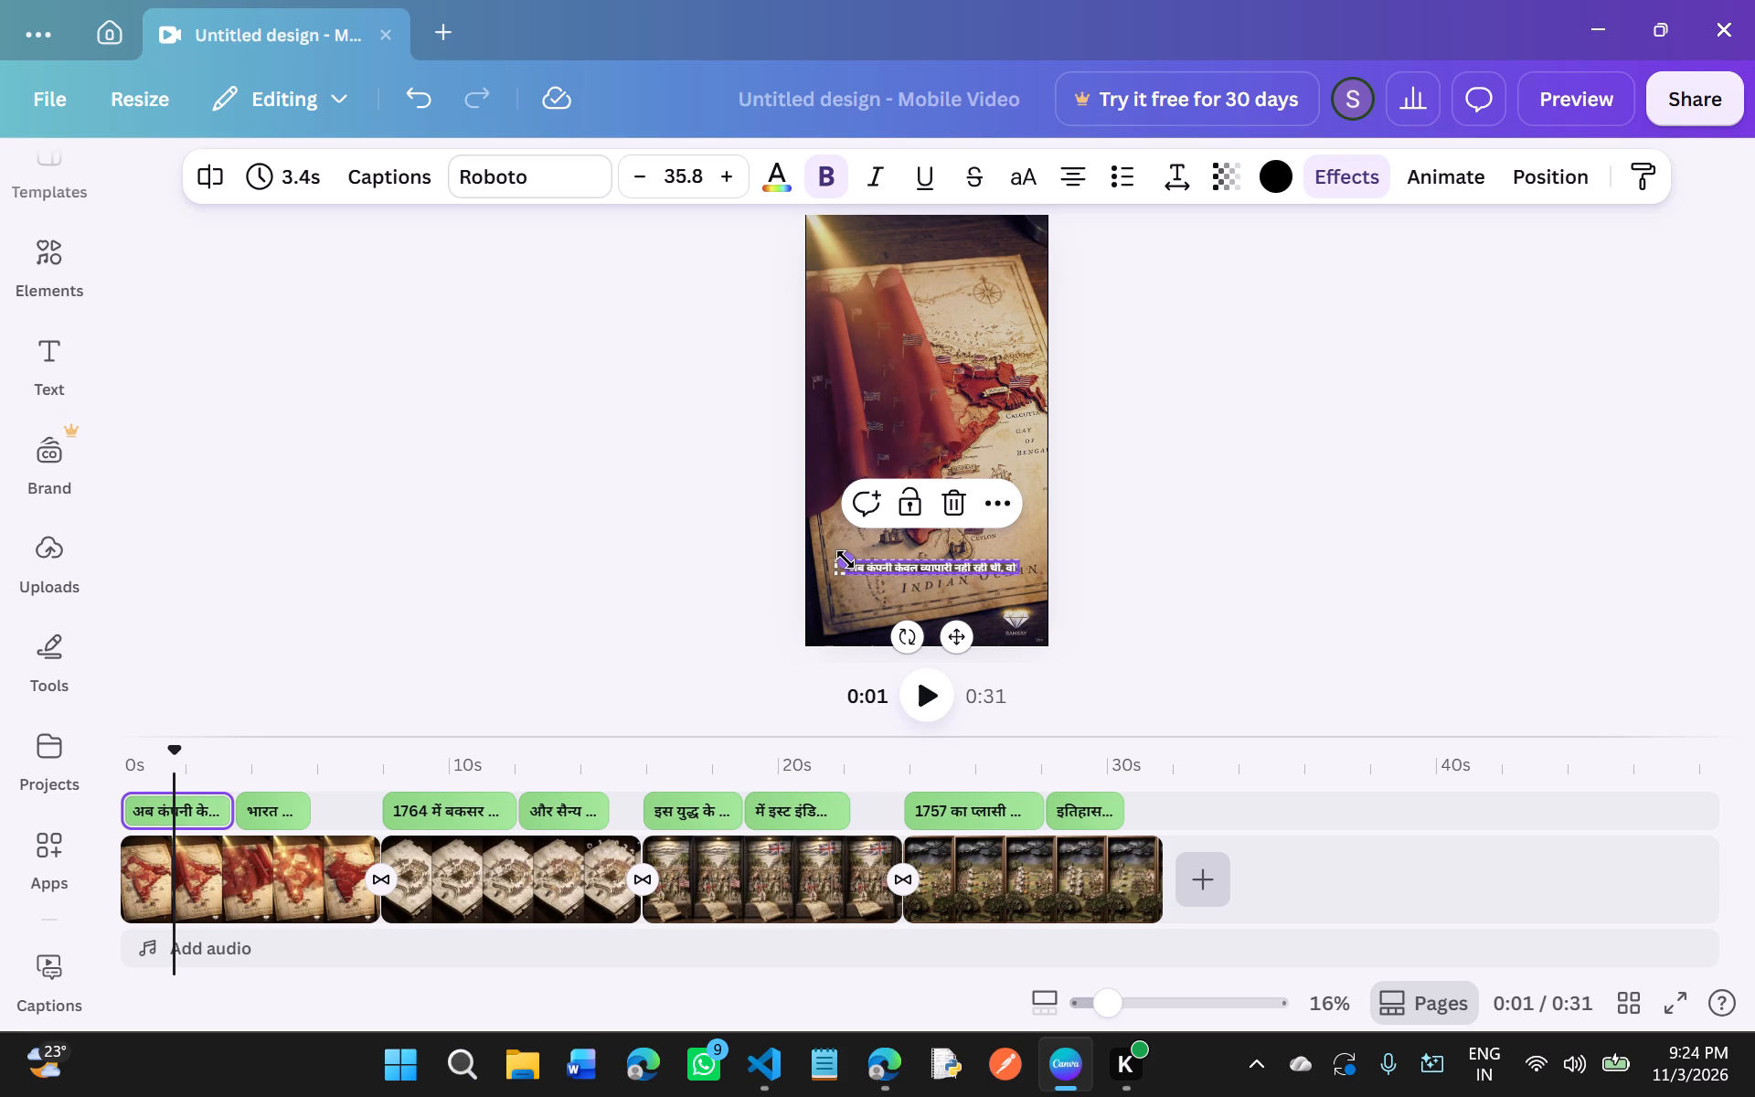
drag(846, 559, 839, 506)
click(1014, 566)
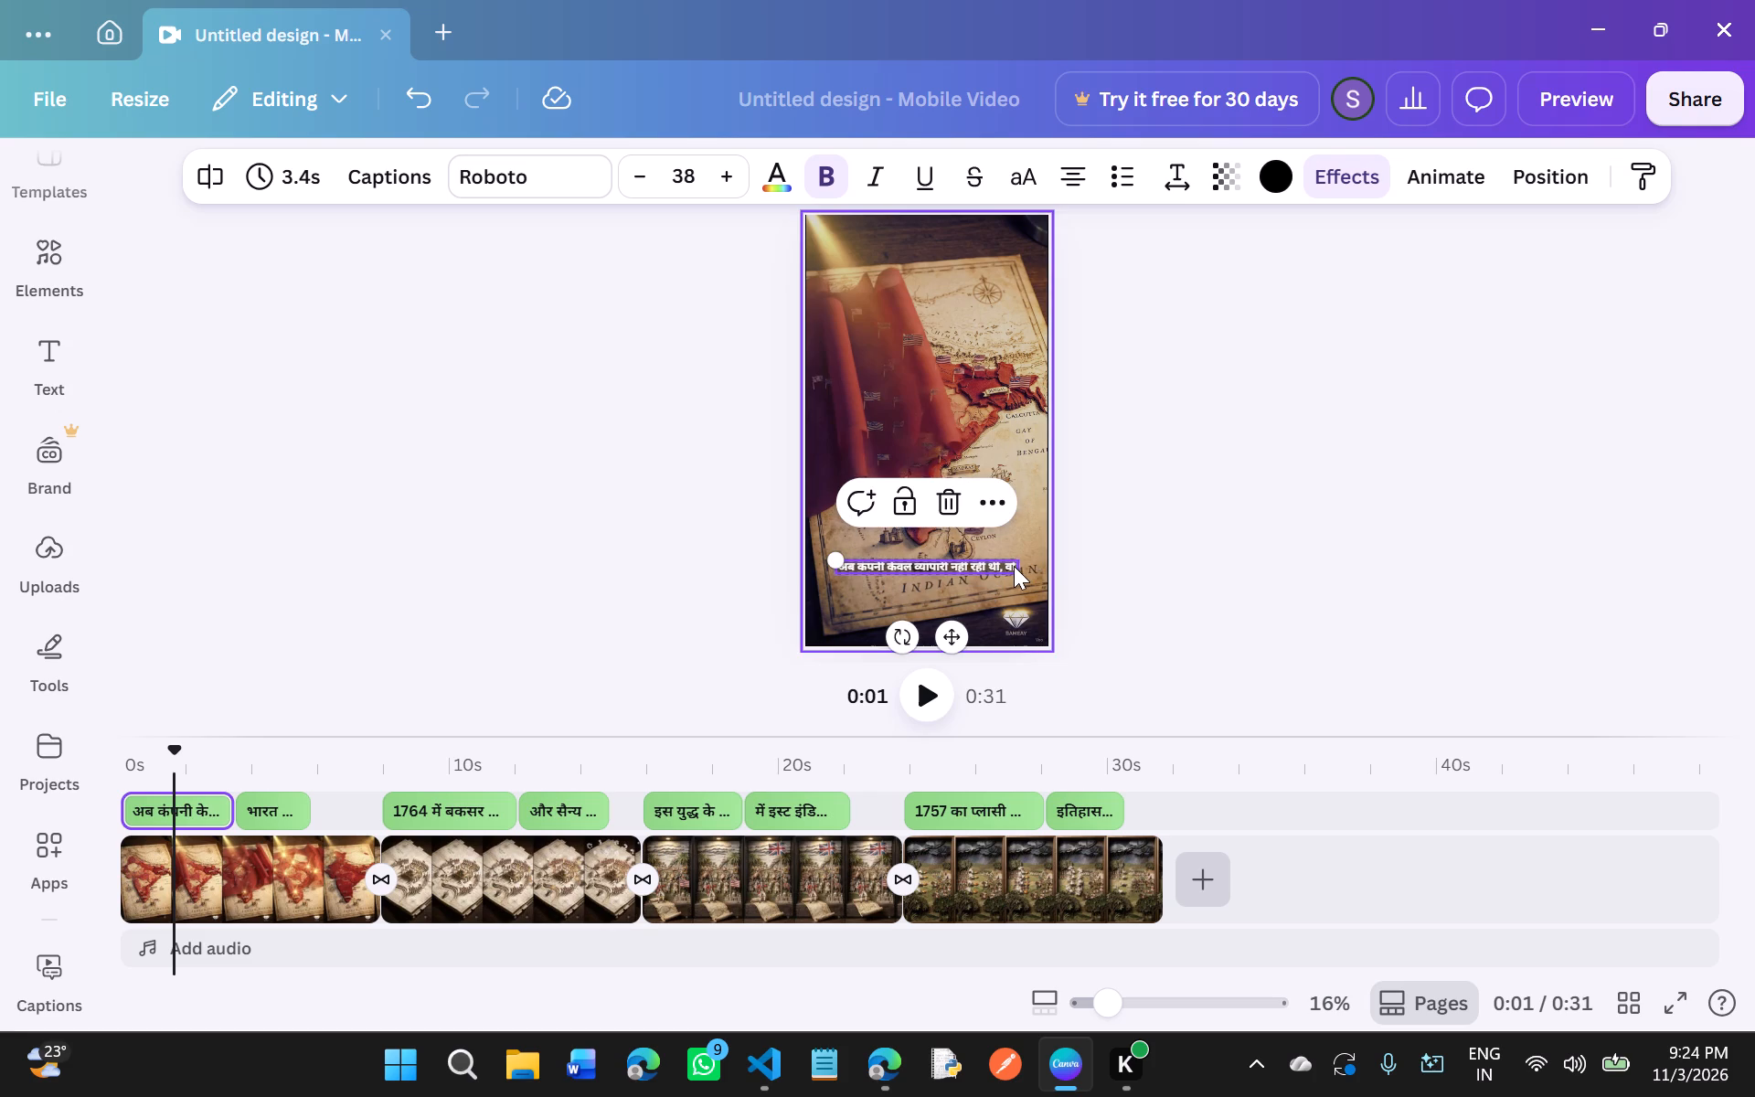
click(1014, 566)
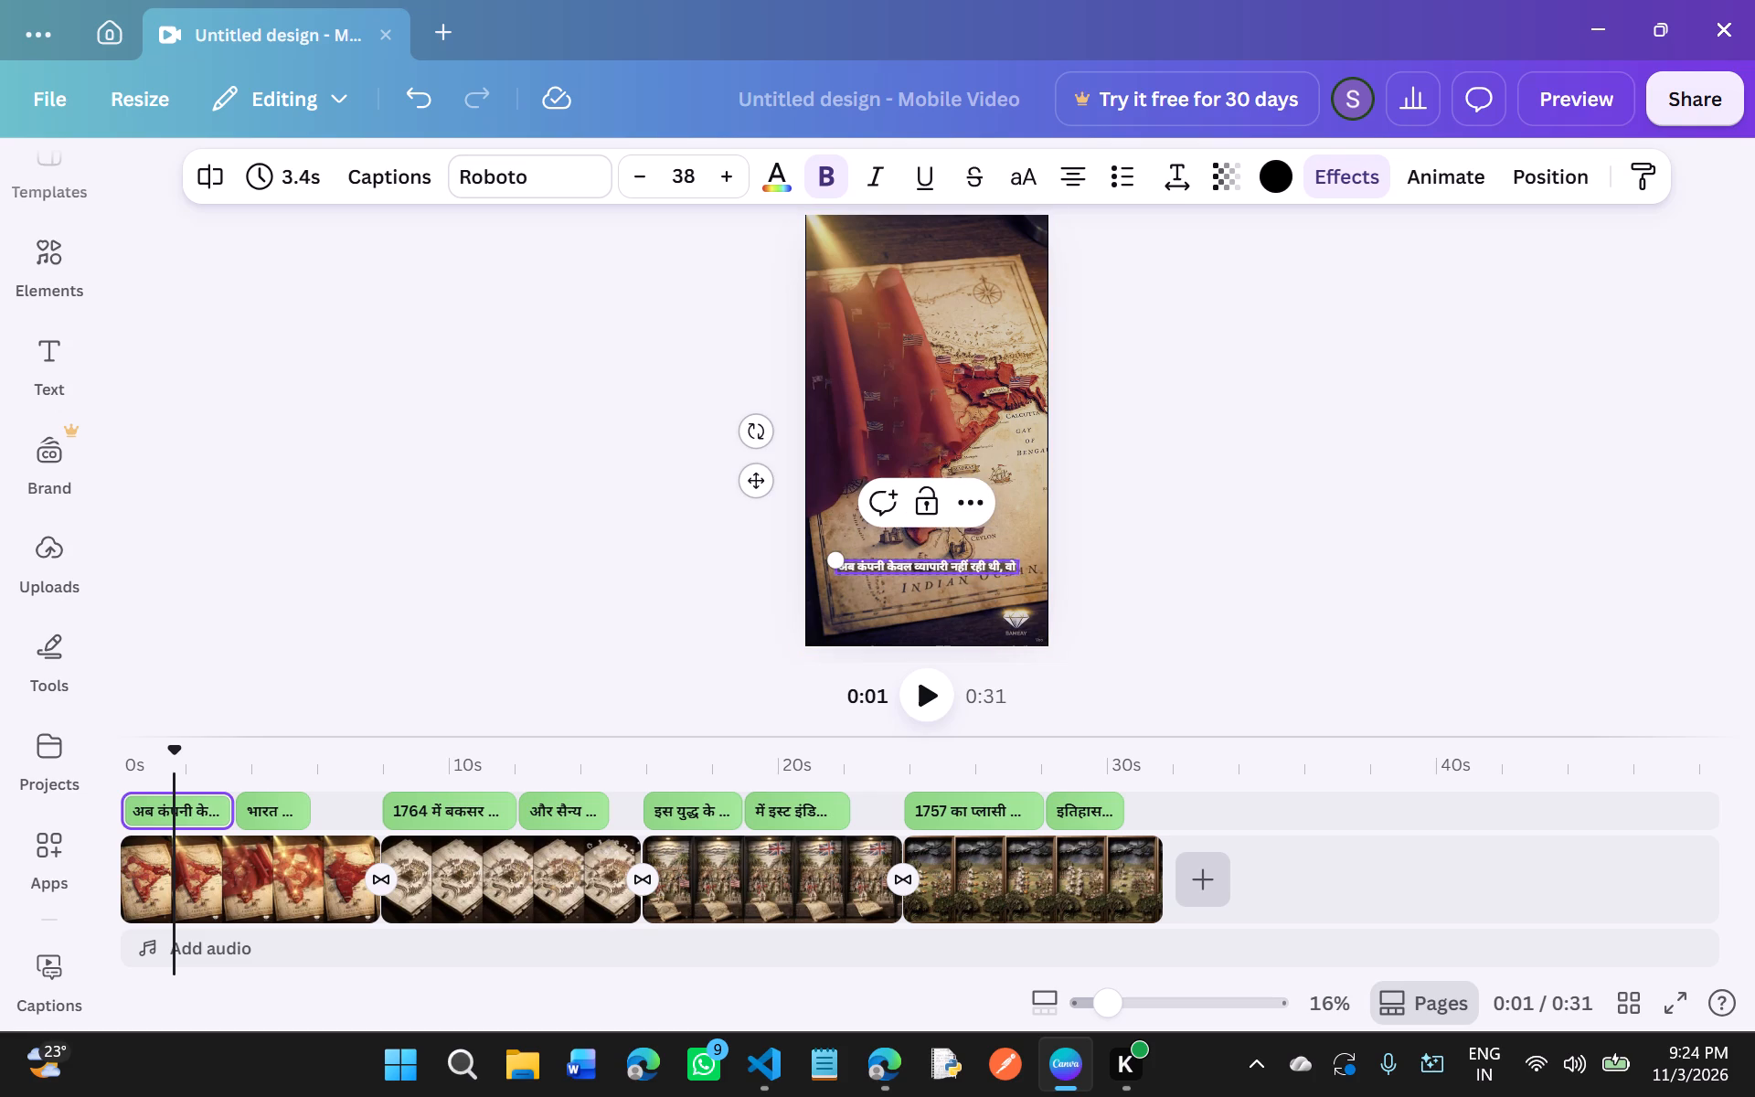
drag(829, 561, 808, 556)
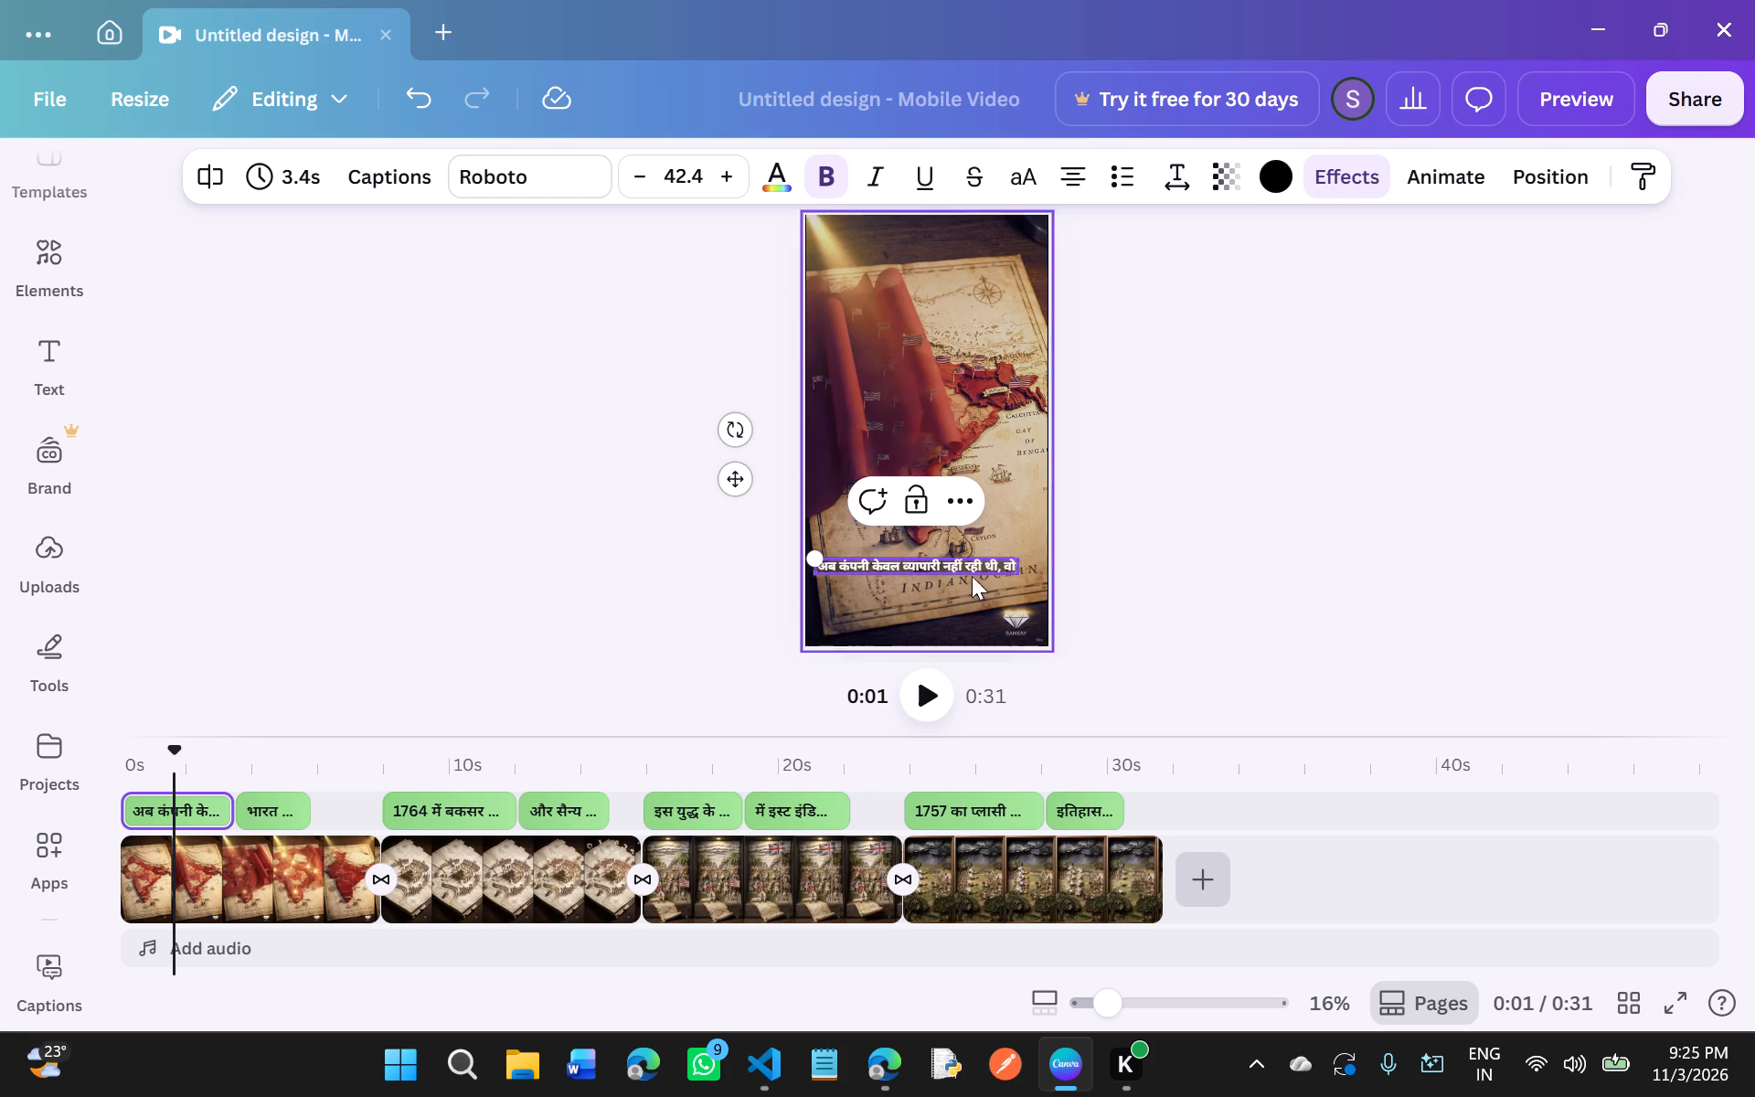
Move the first caption slightly lower and centre it horizontally in the video frame.
drag(973, 568, 1015, 575)
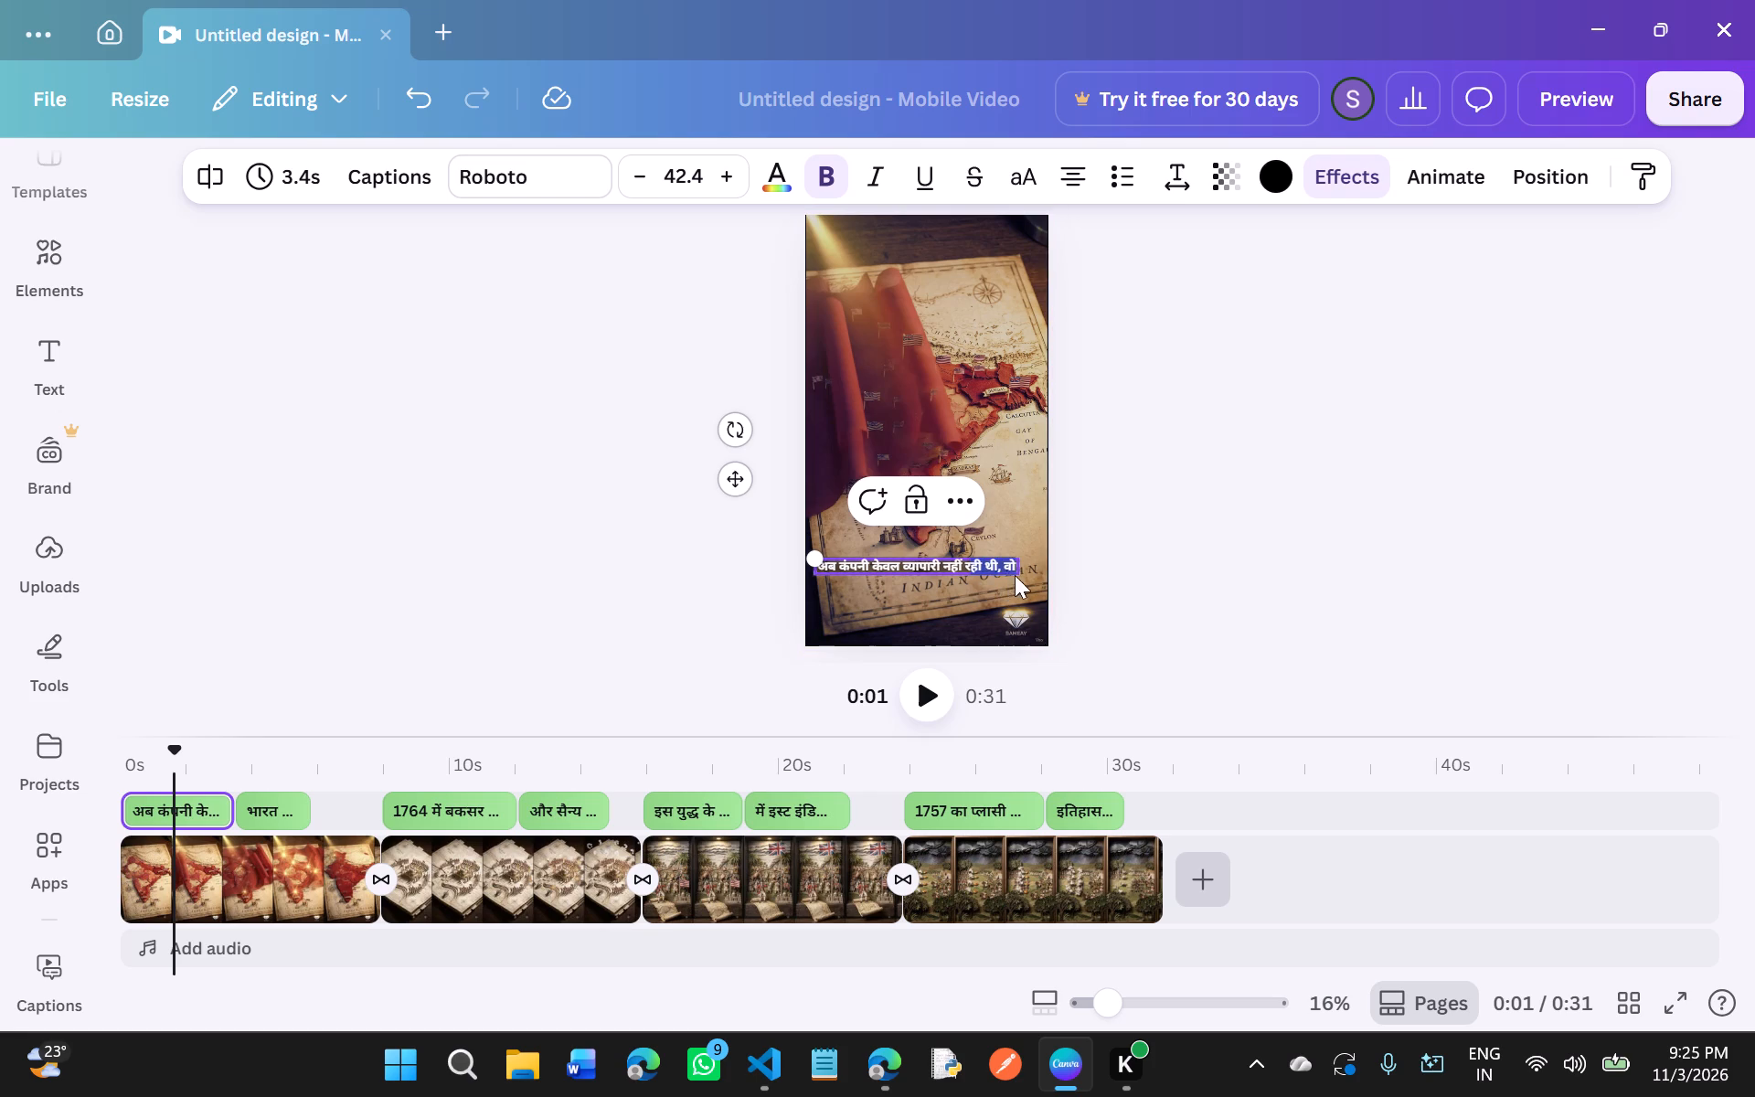
drag(1015, 575, 1017, 573)
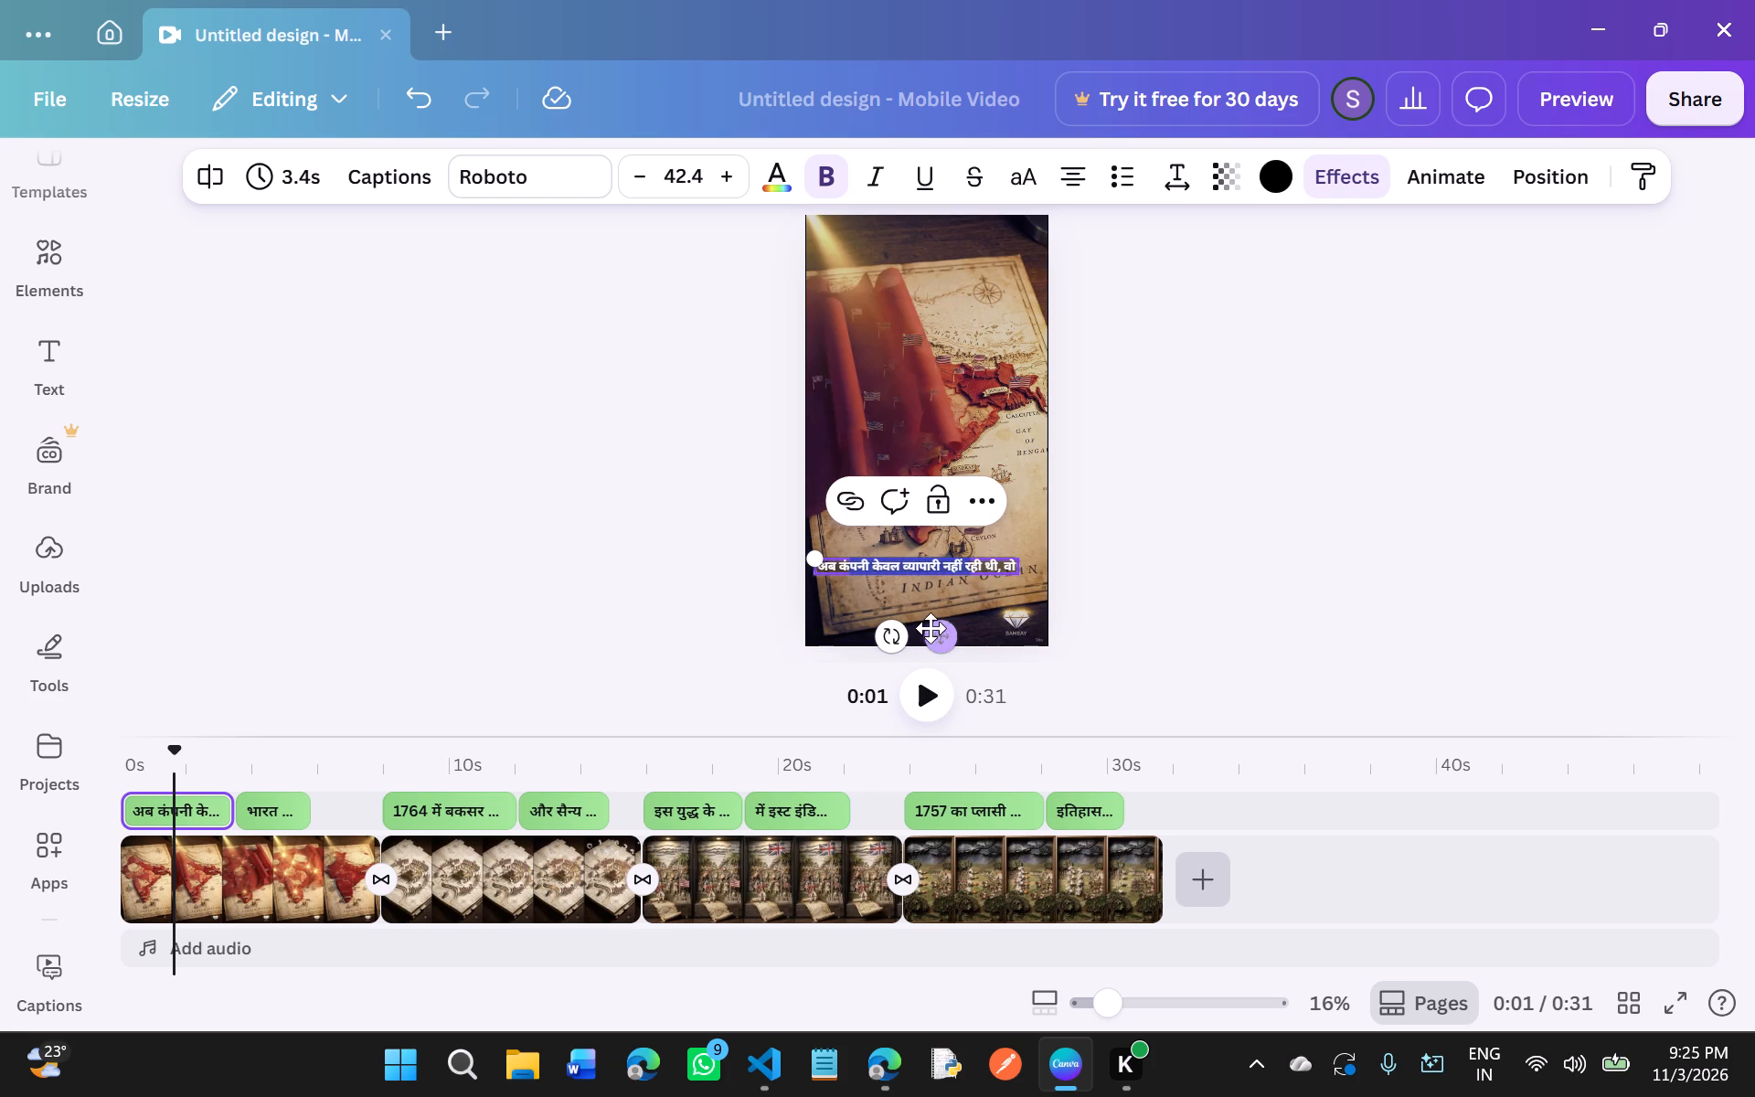
drag(941, 638, 964, 654)
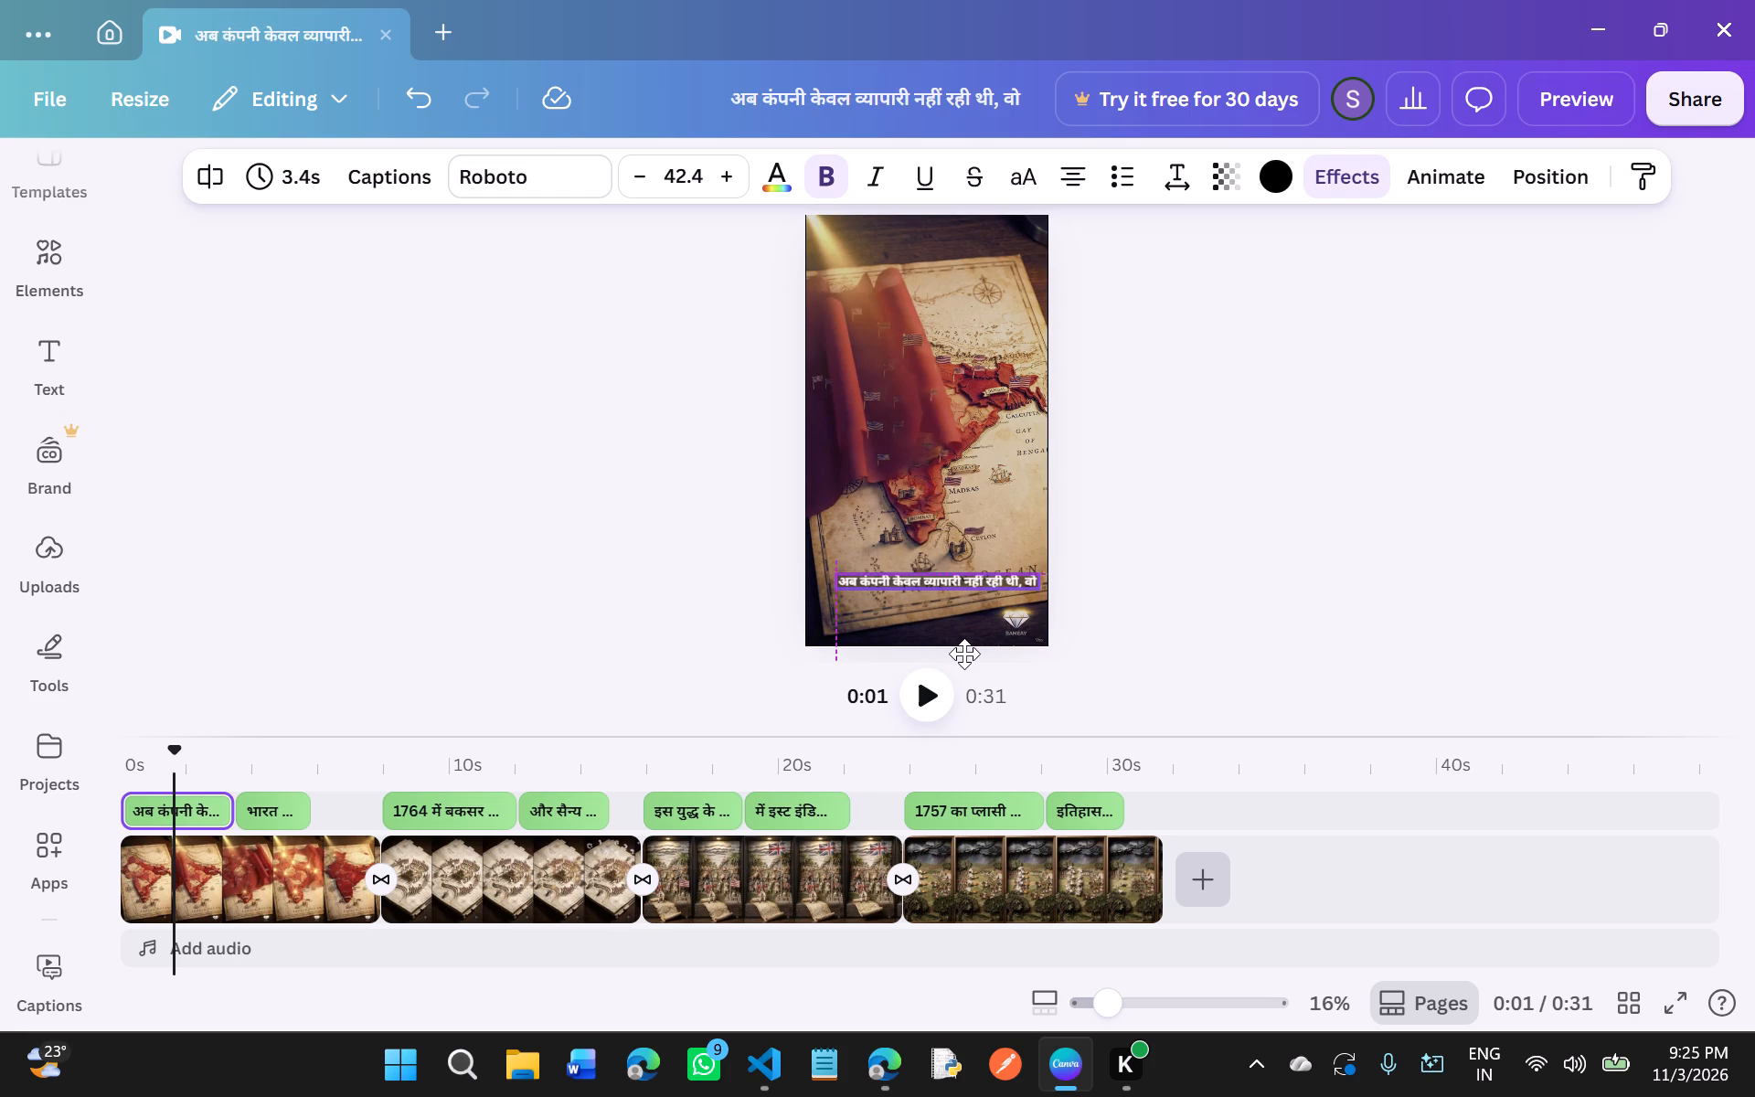
drag(964, 654, 950, 654)
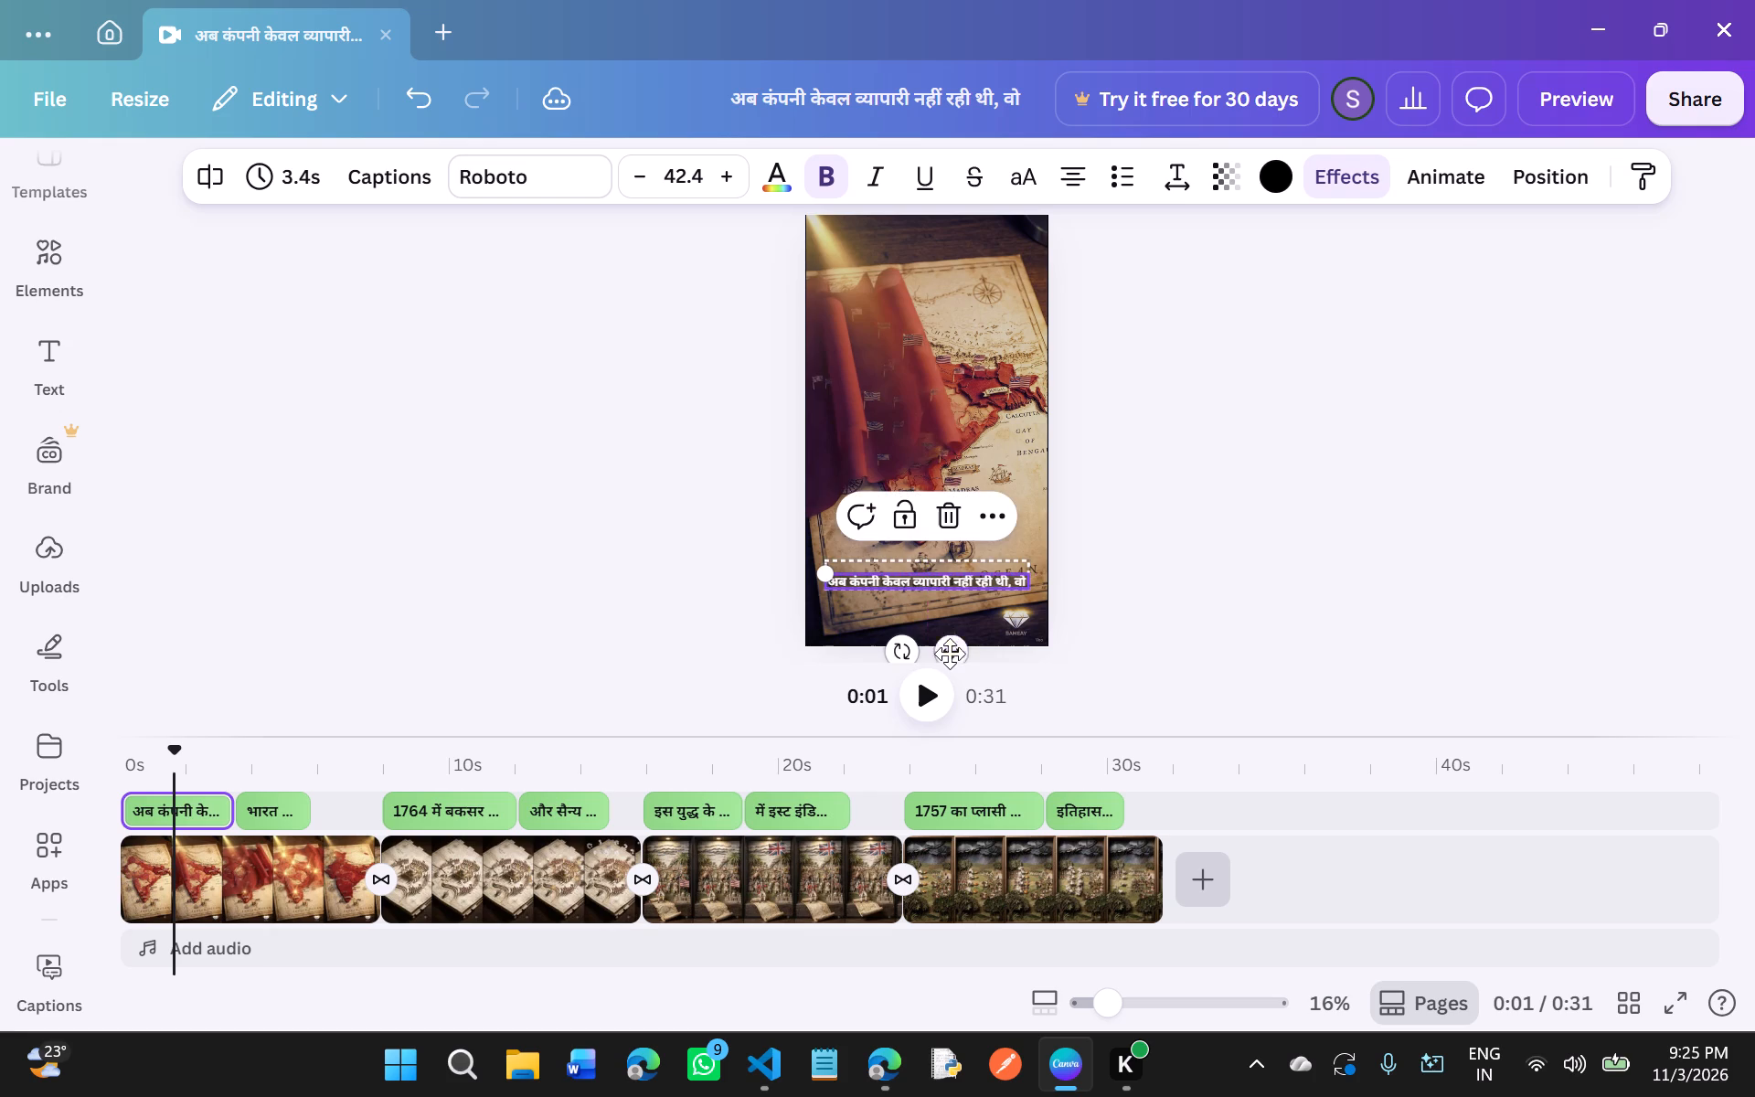
Move the second caption slightly lower on the map clip and increase its font size to 42.
click(284, 818)
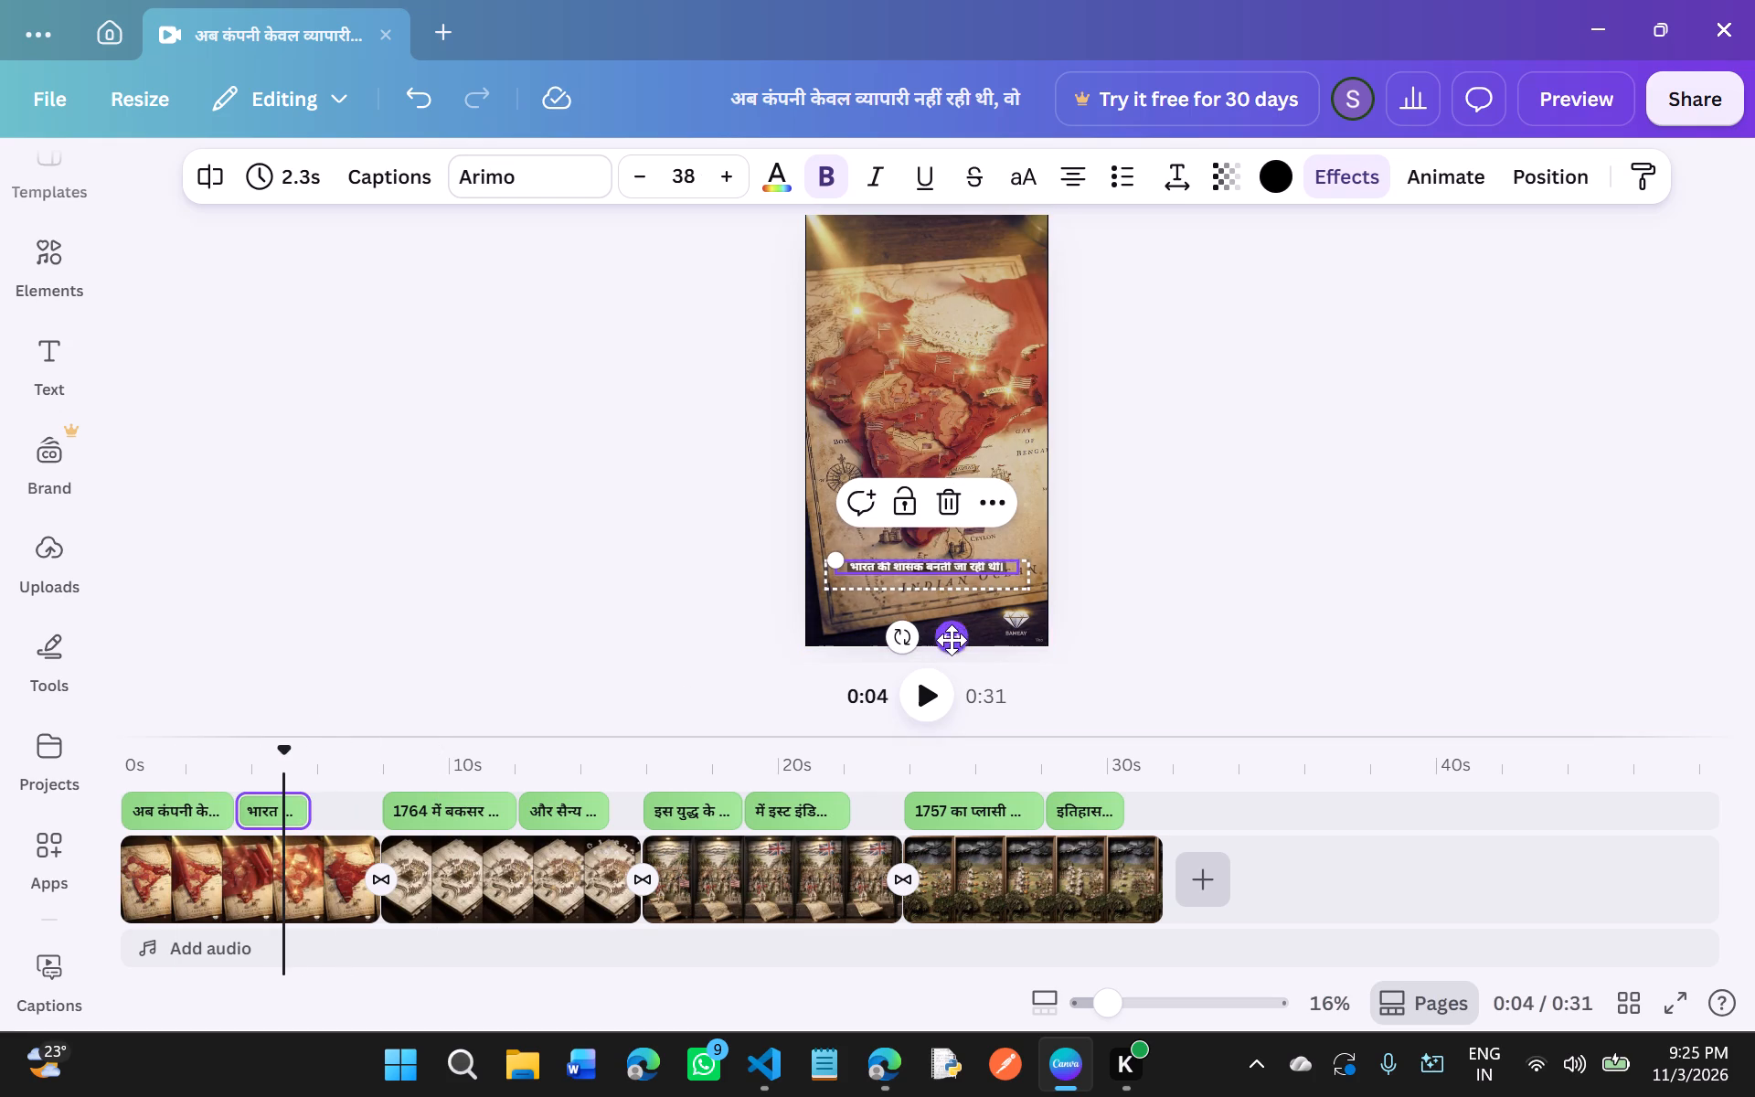
drag(952, 644, 956, 663)
click(723, 187)
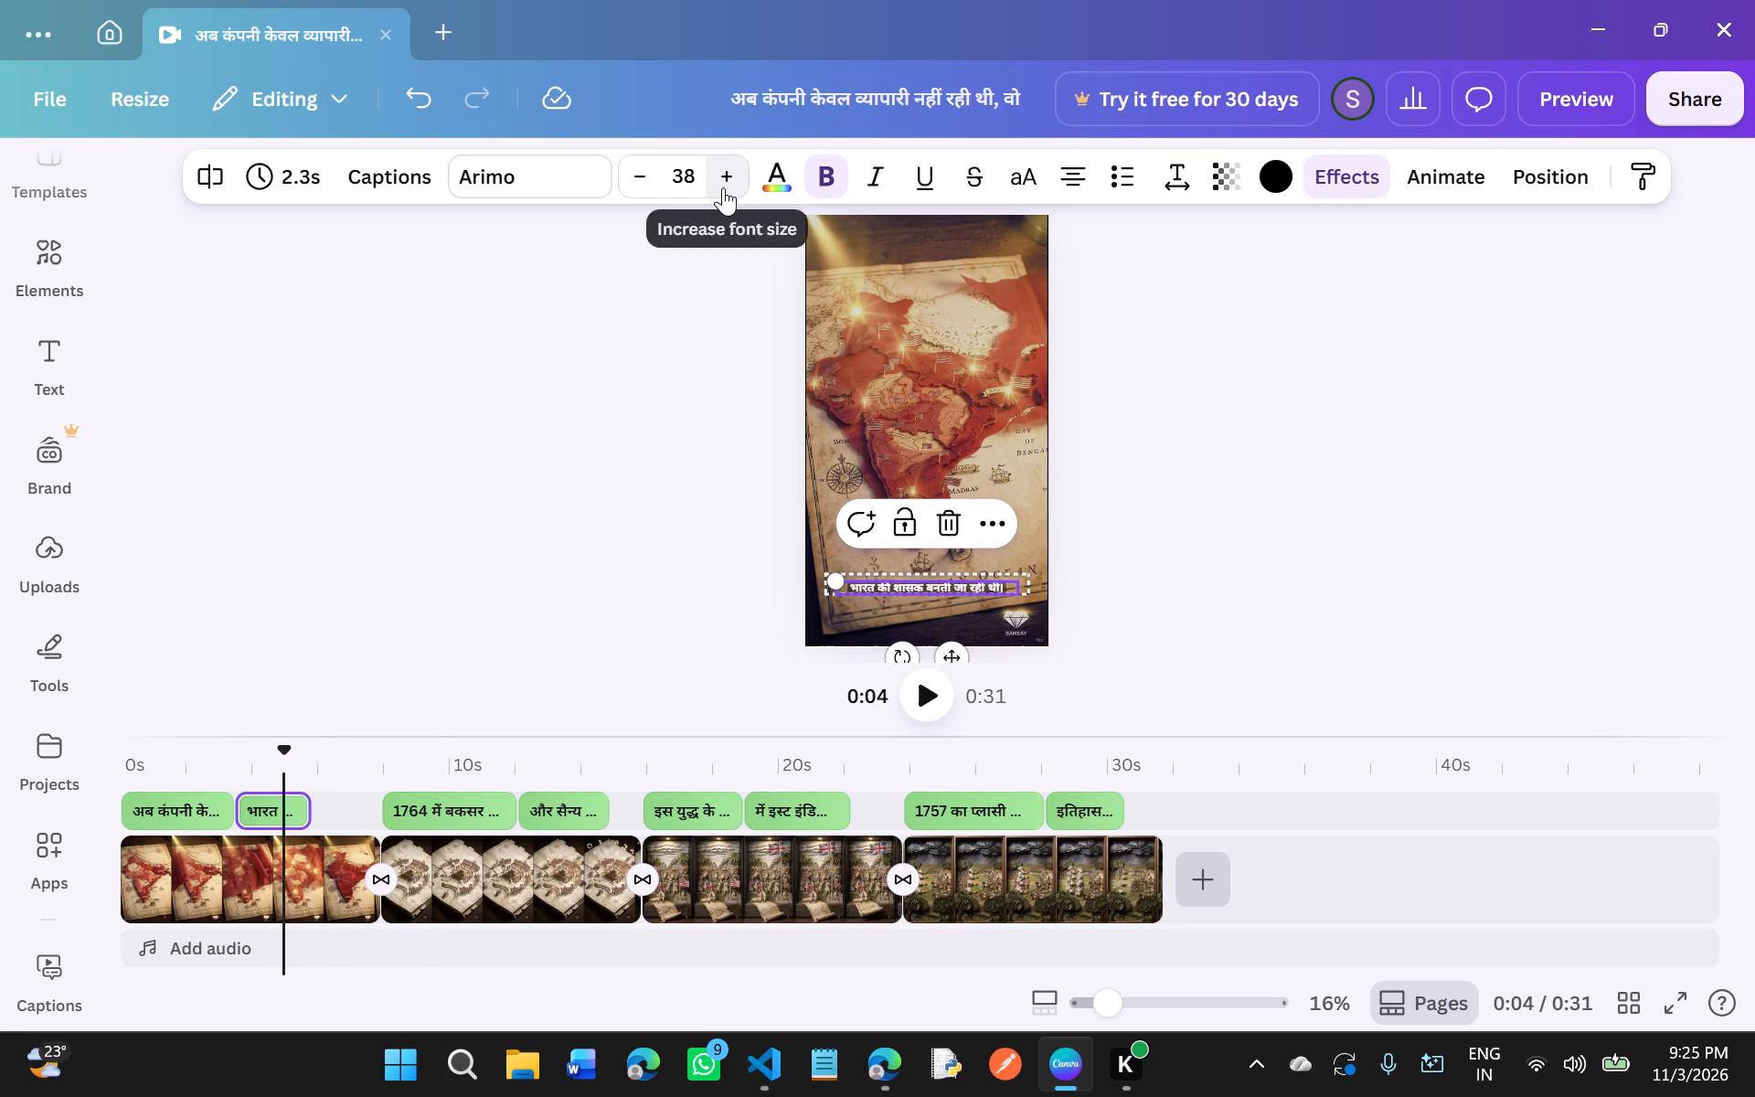
triple_click(723, 187)
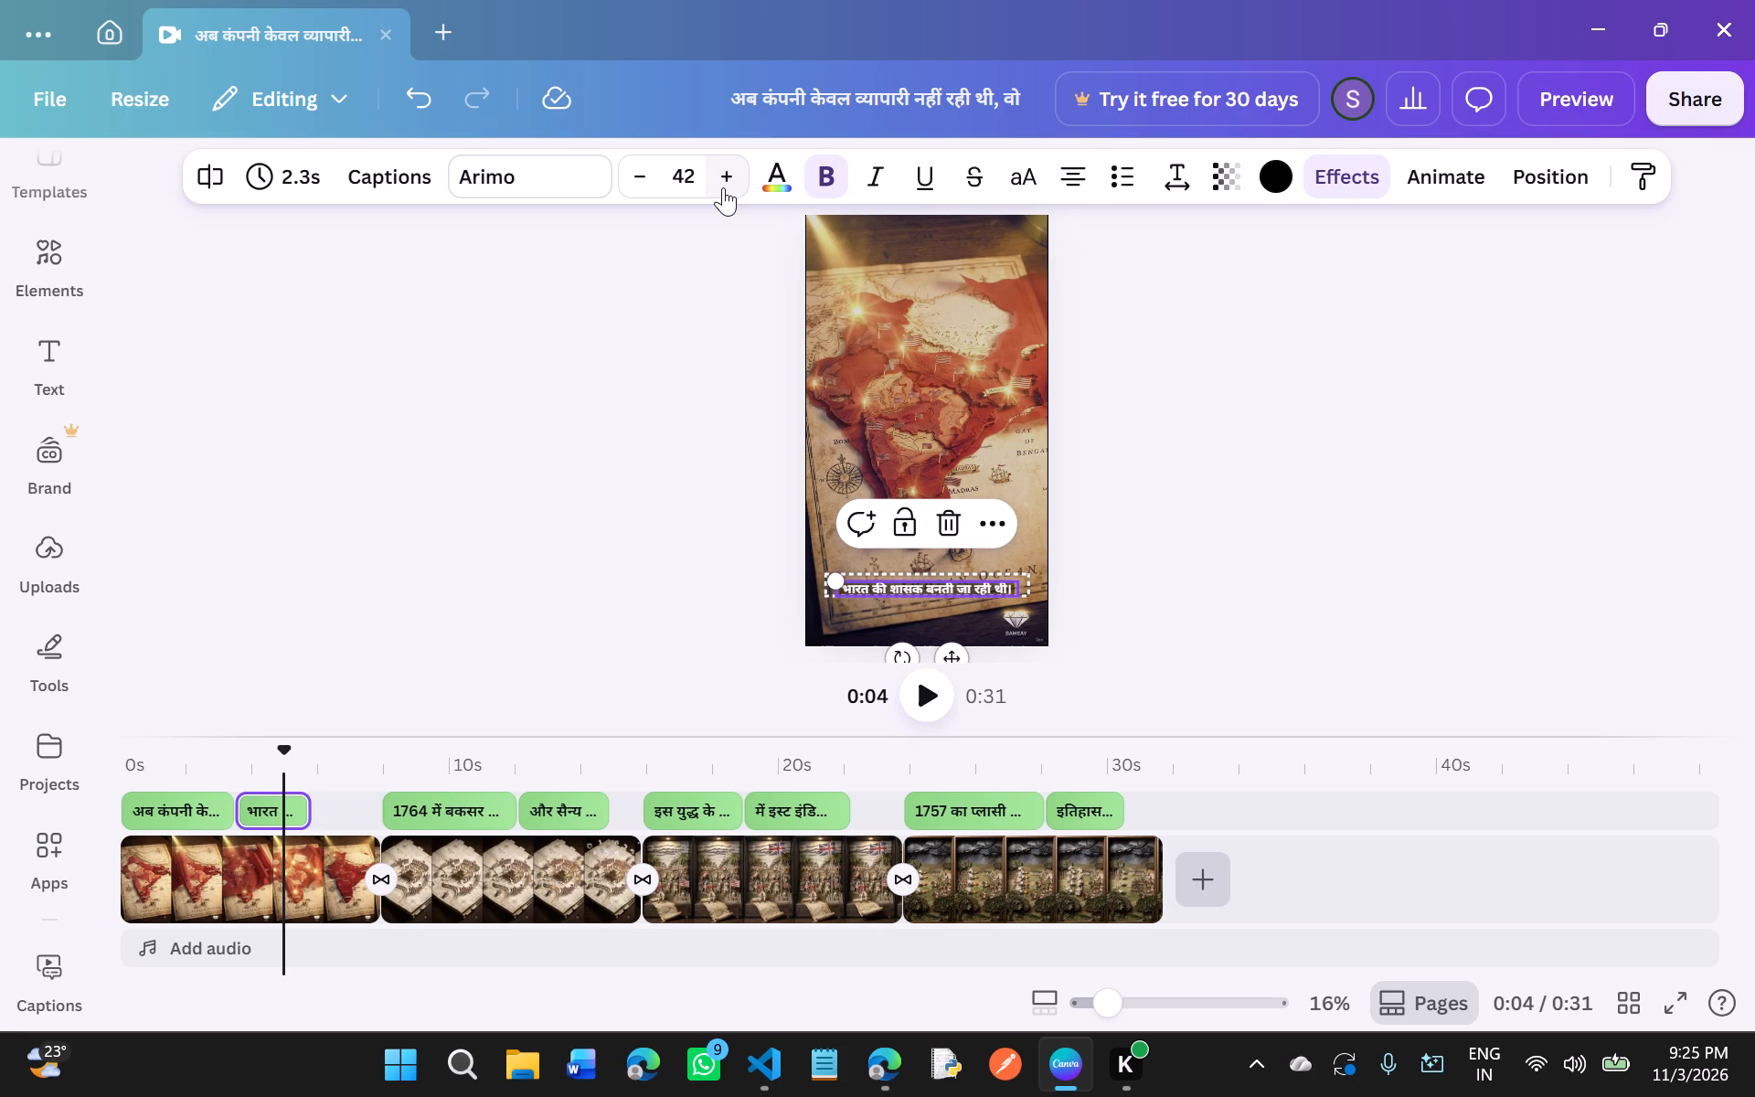
Increase the font size of the third caption, beginning with 1764, to 44.
drag(447, 790, 447, 794)
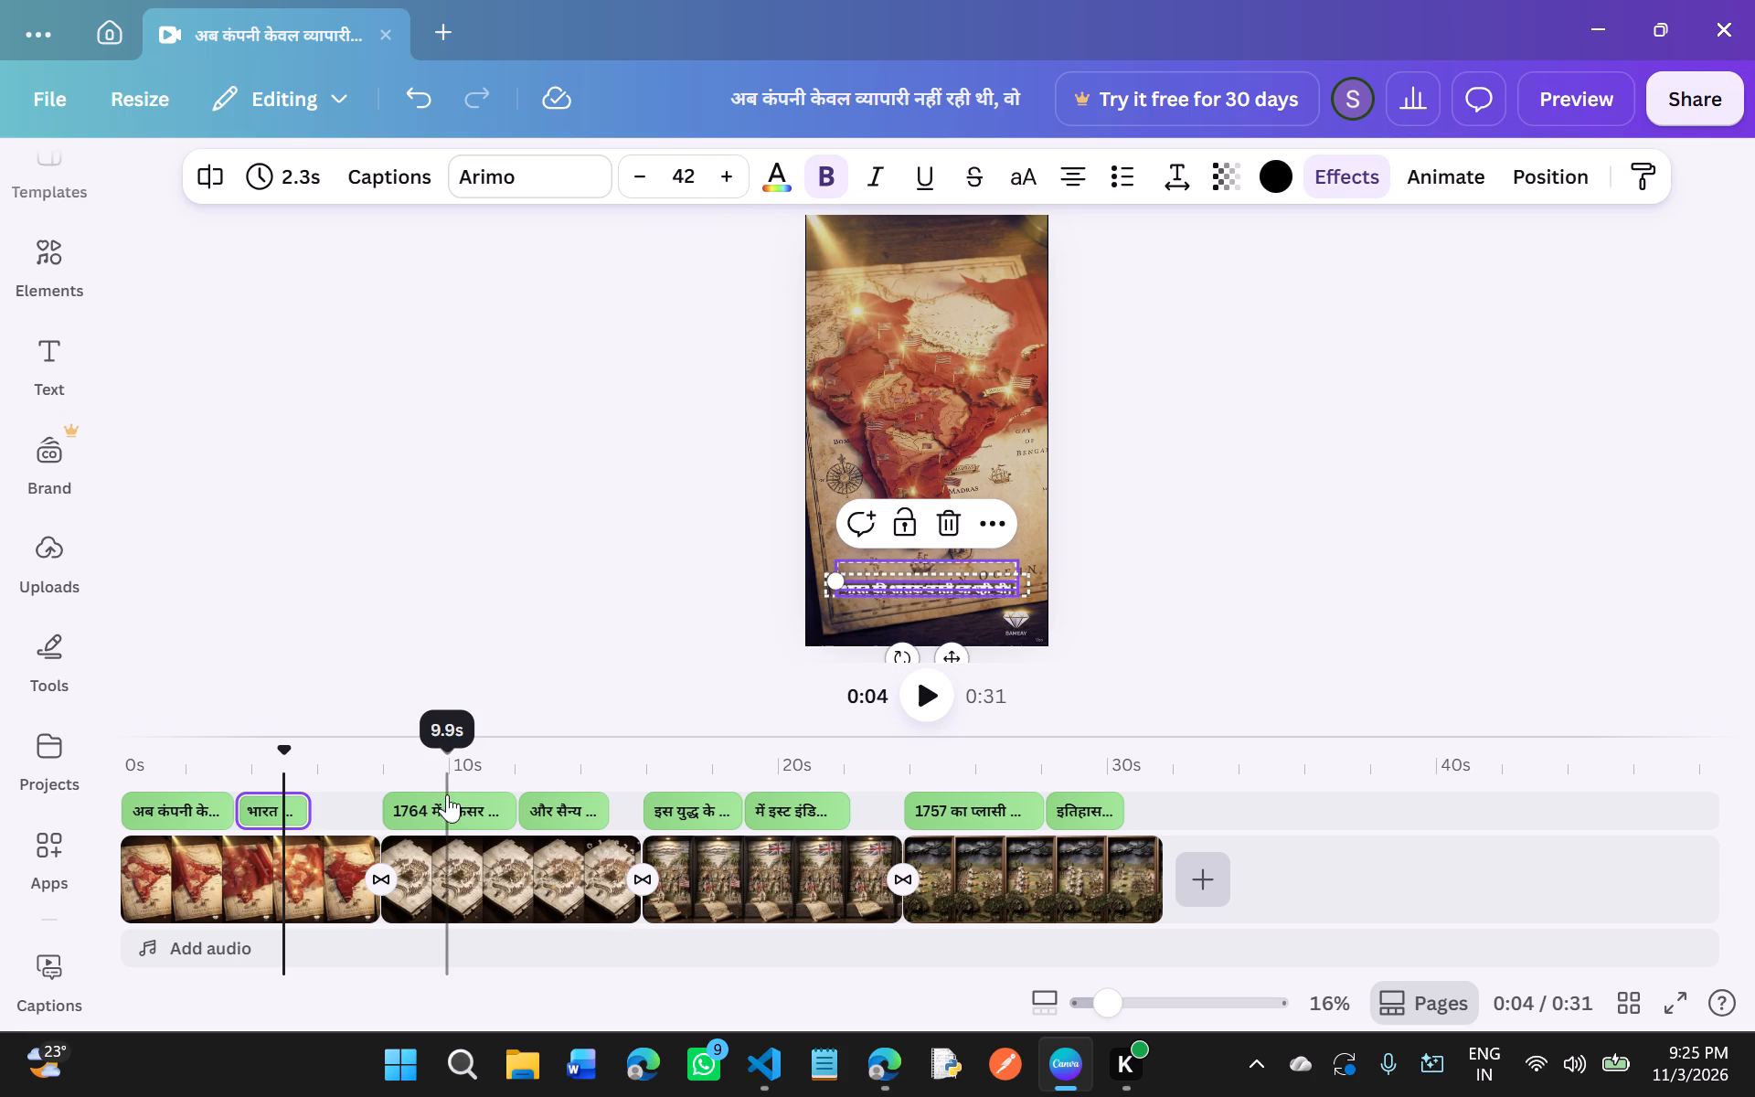
drag(447, 794, 447, 804)
click(447, 804)
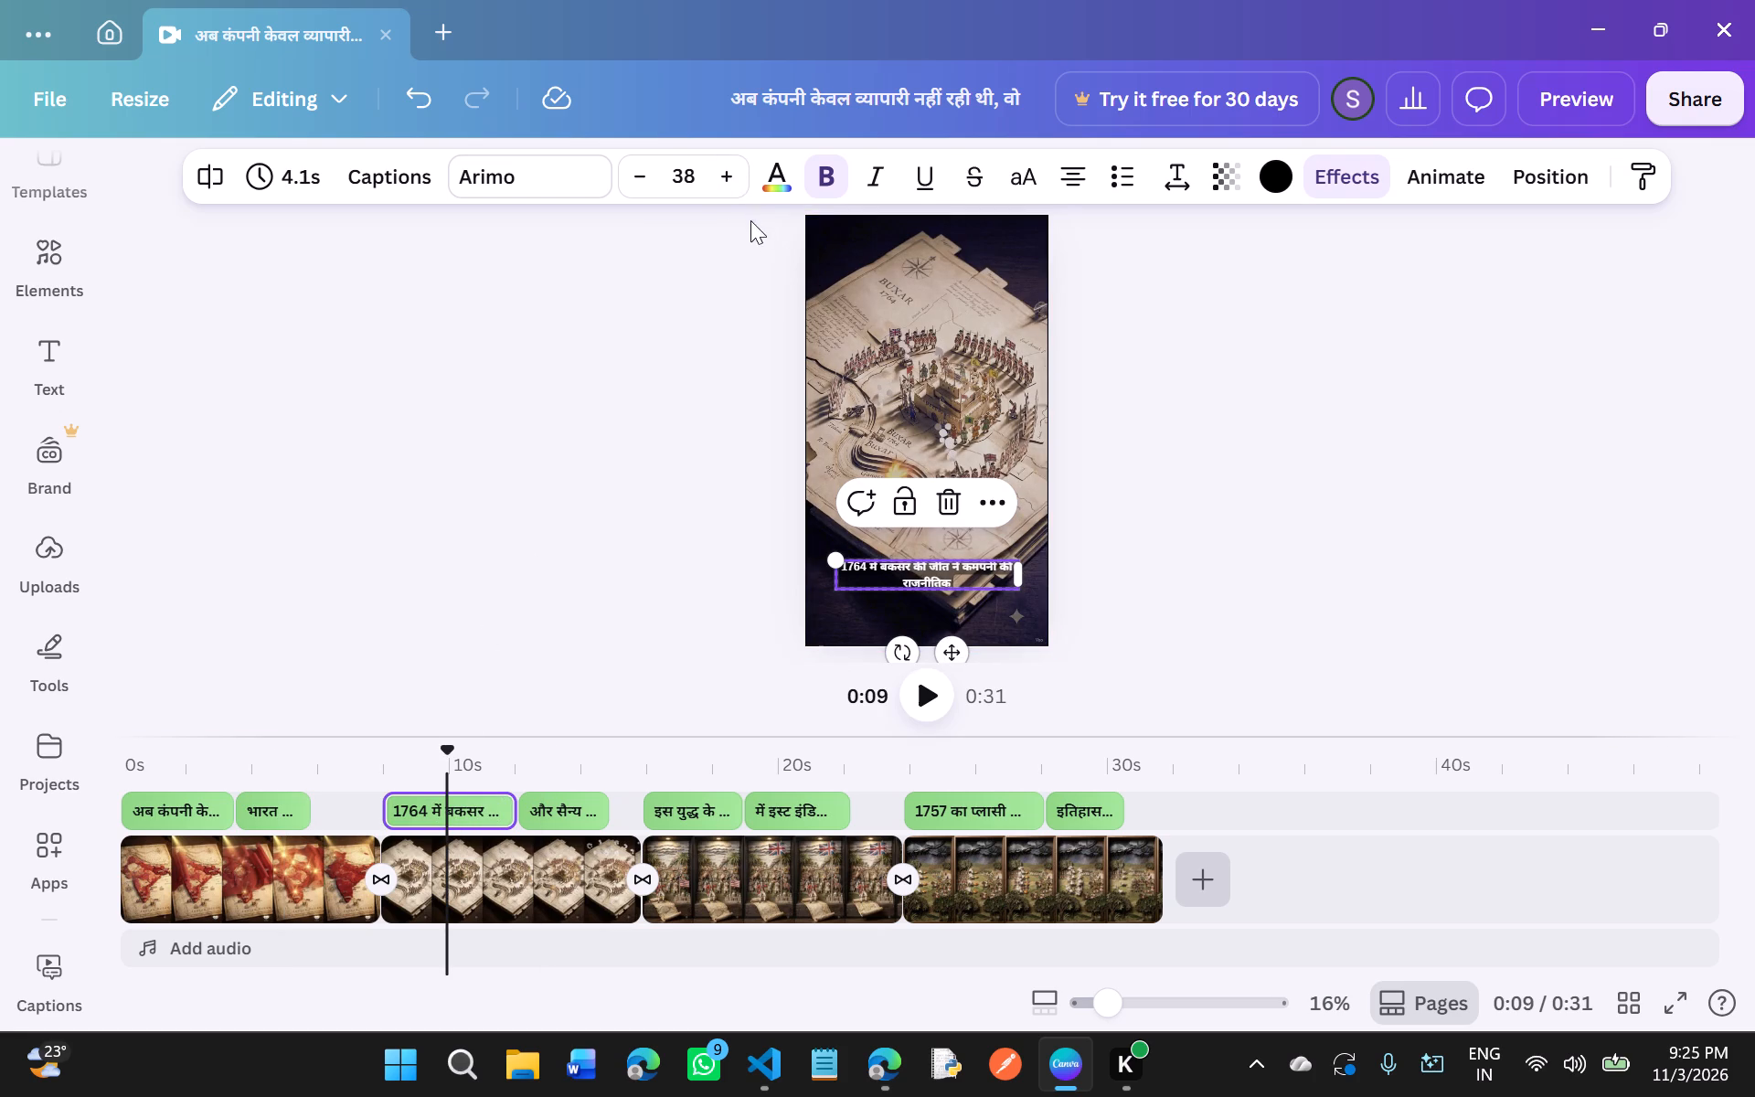
triple_click(735, 179)
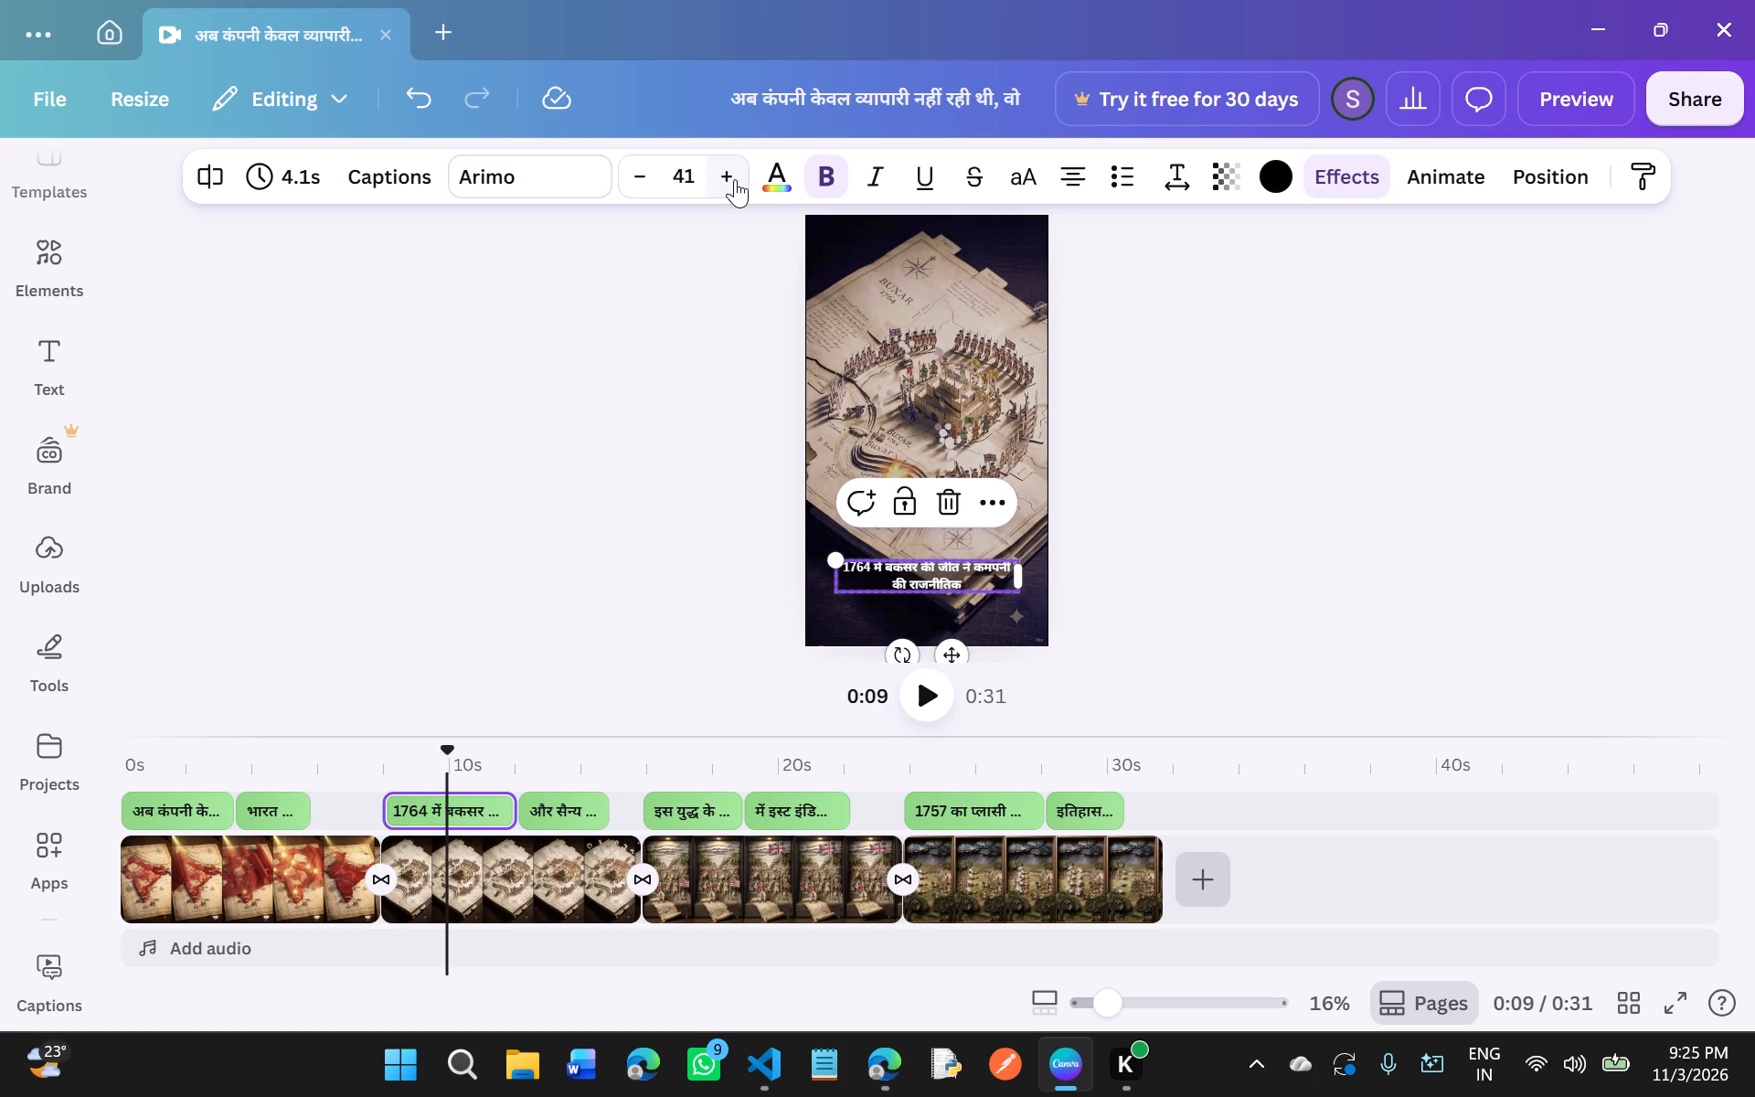
click(735, 179)
click(735, 179)
click(735, 179)
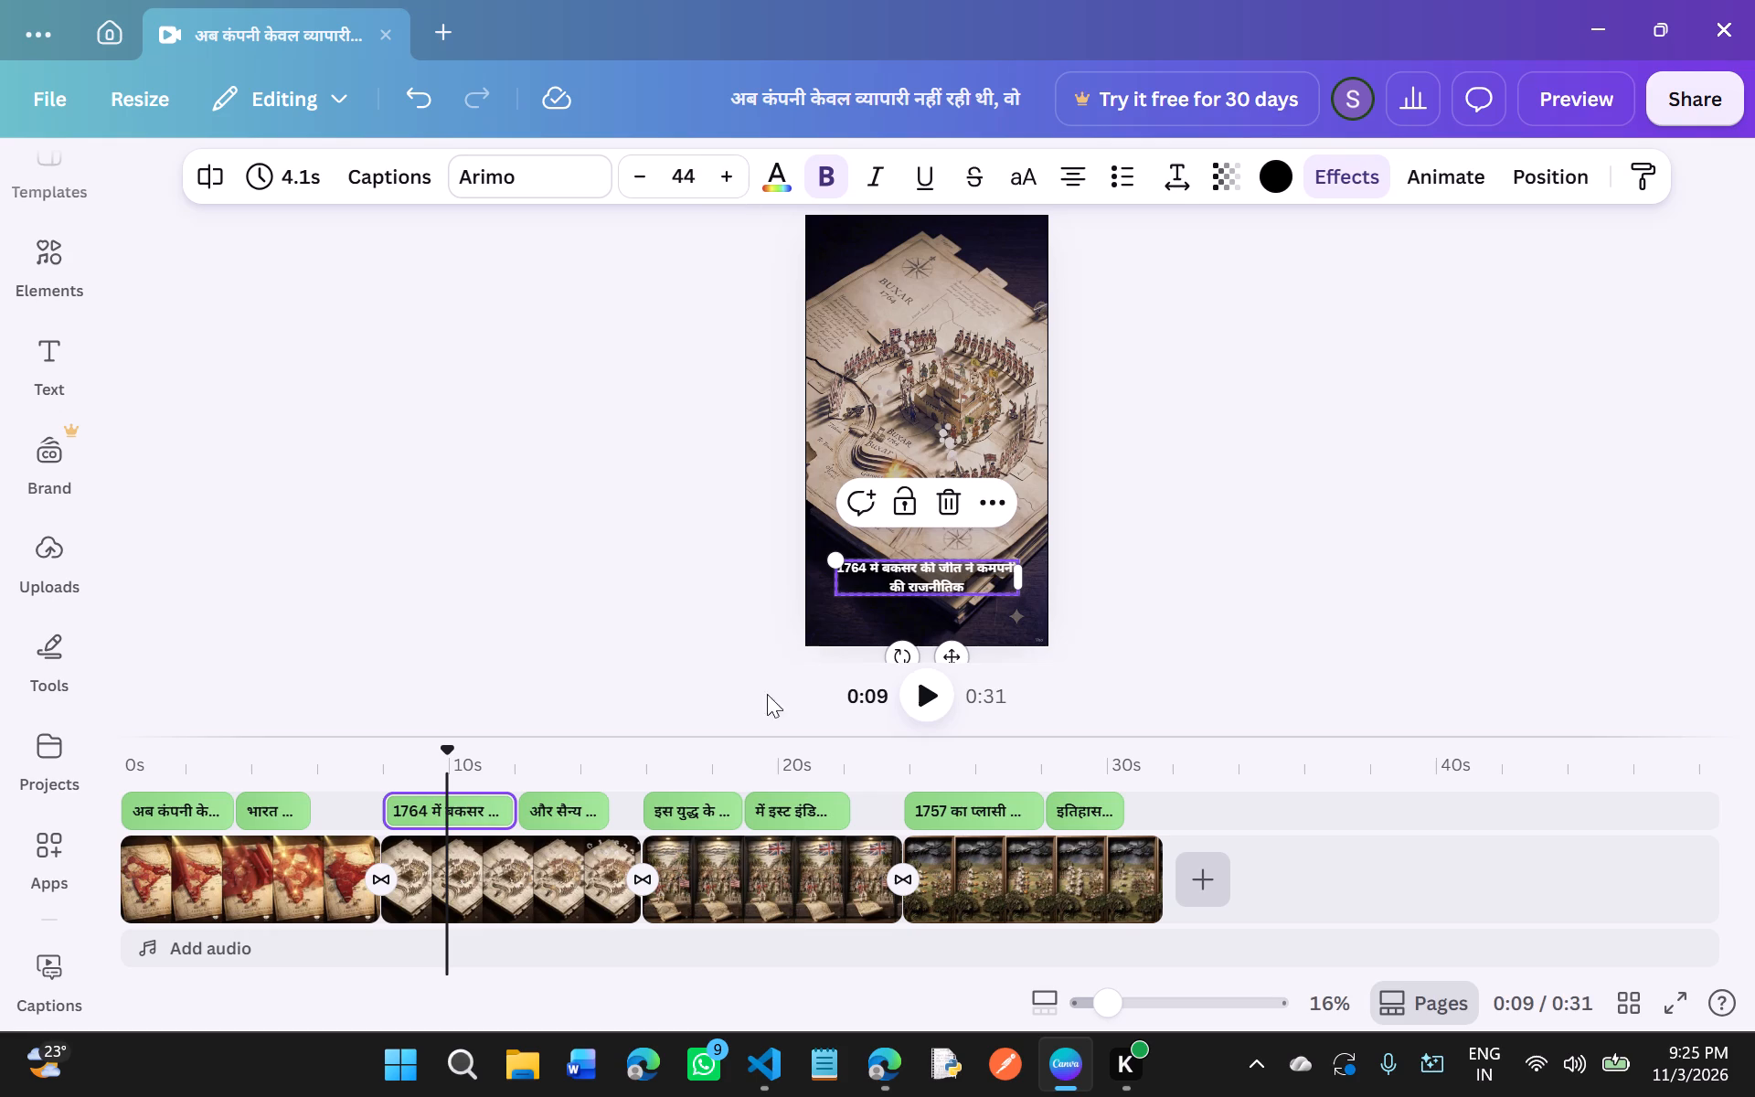
Increase the font size of the fourth caption, the second one over the Buxar clip, to 44.
click(576, 802)
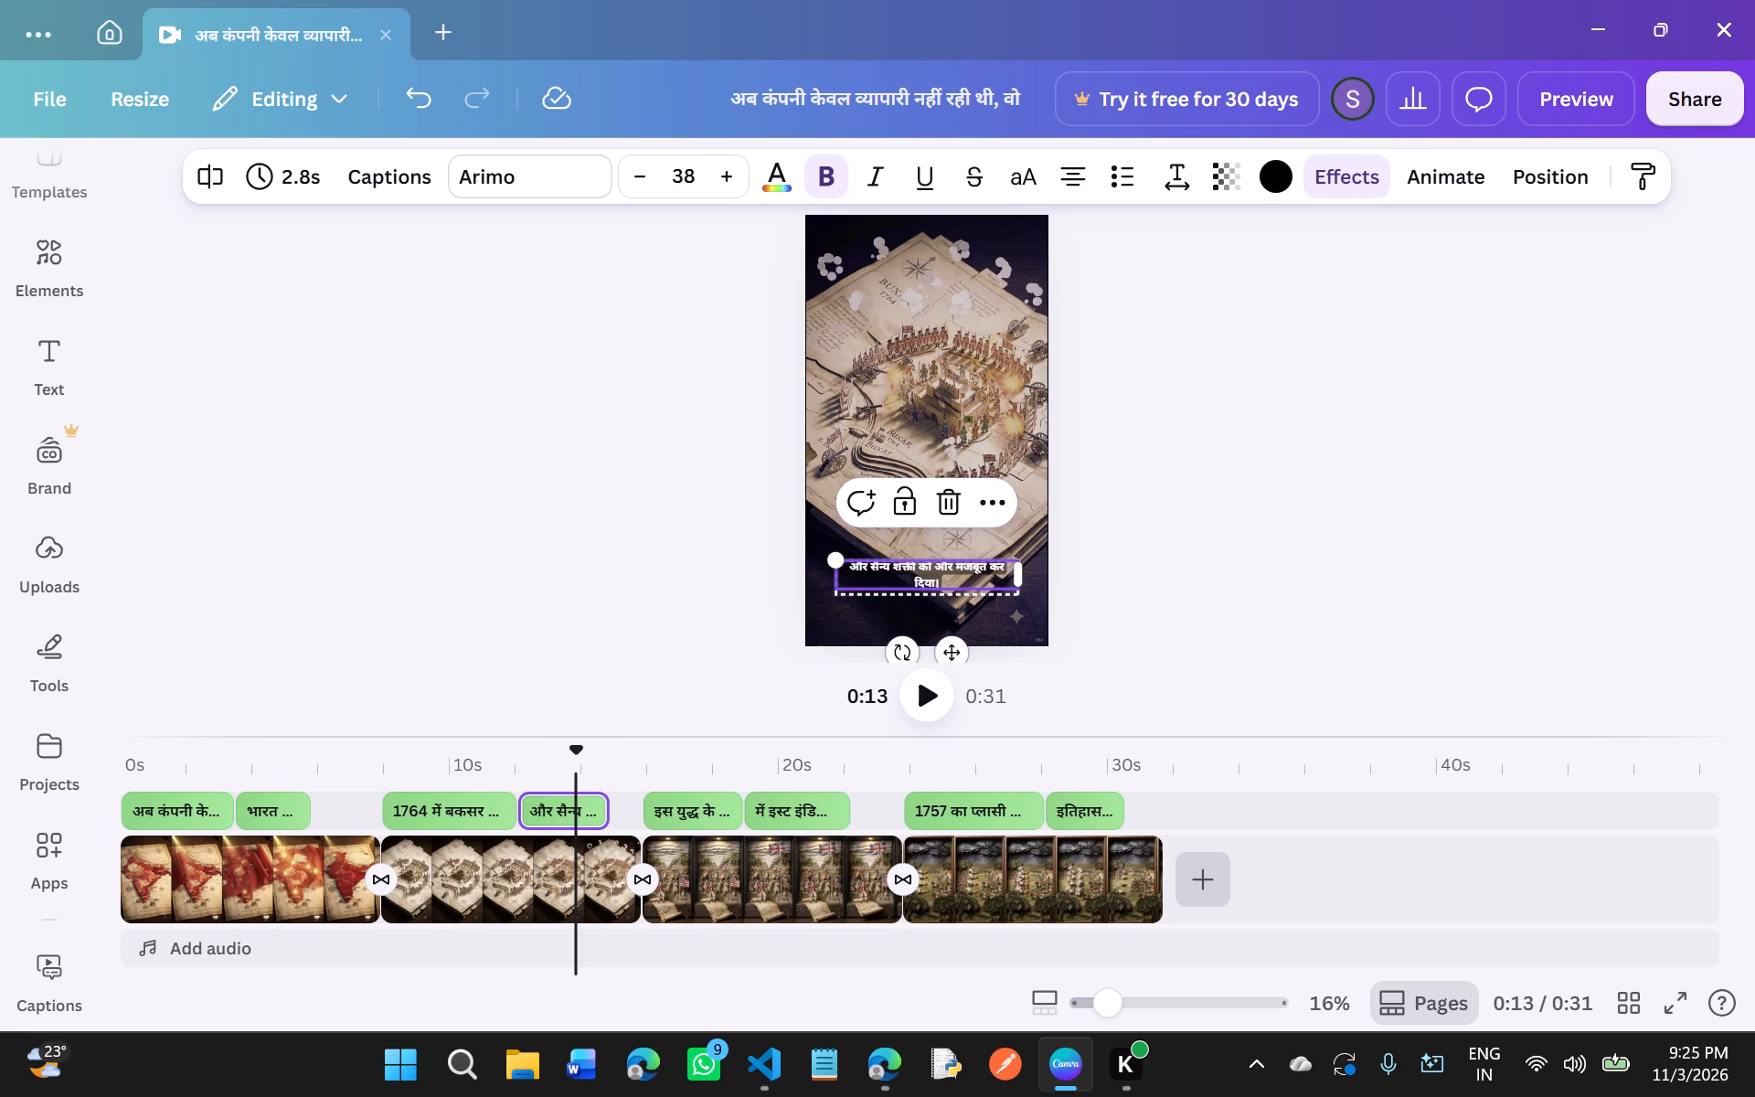
triple_click(723, 183)
click(723, 183)
click(723, 183)
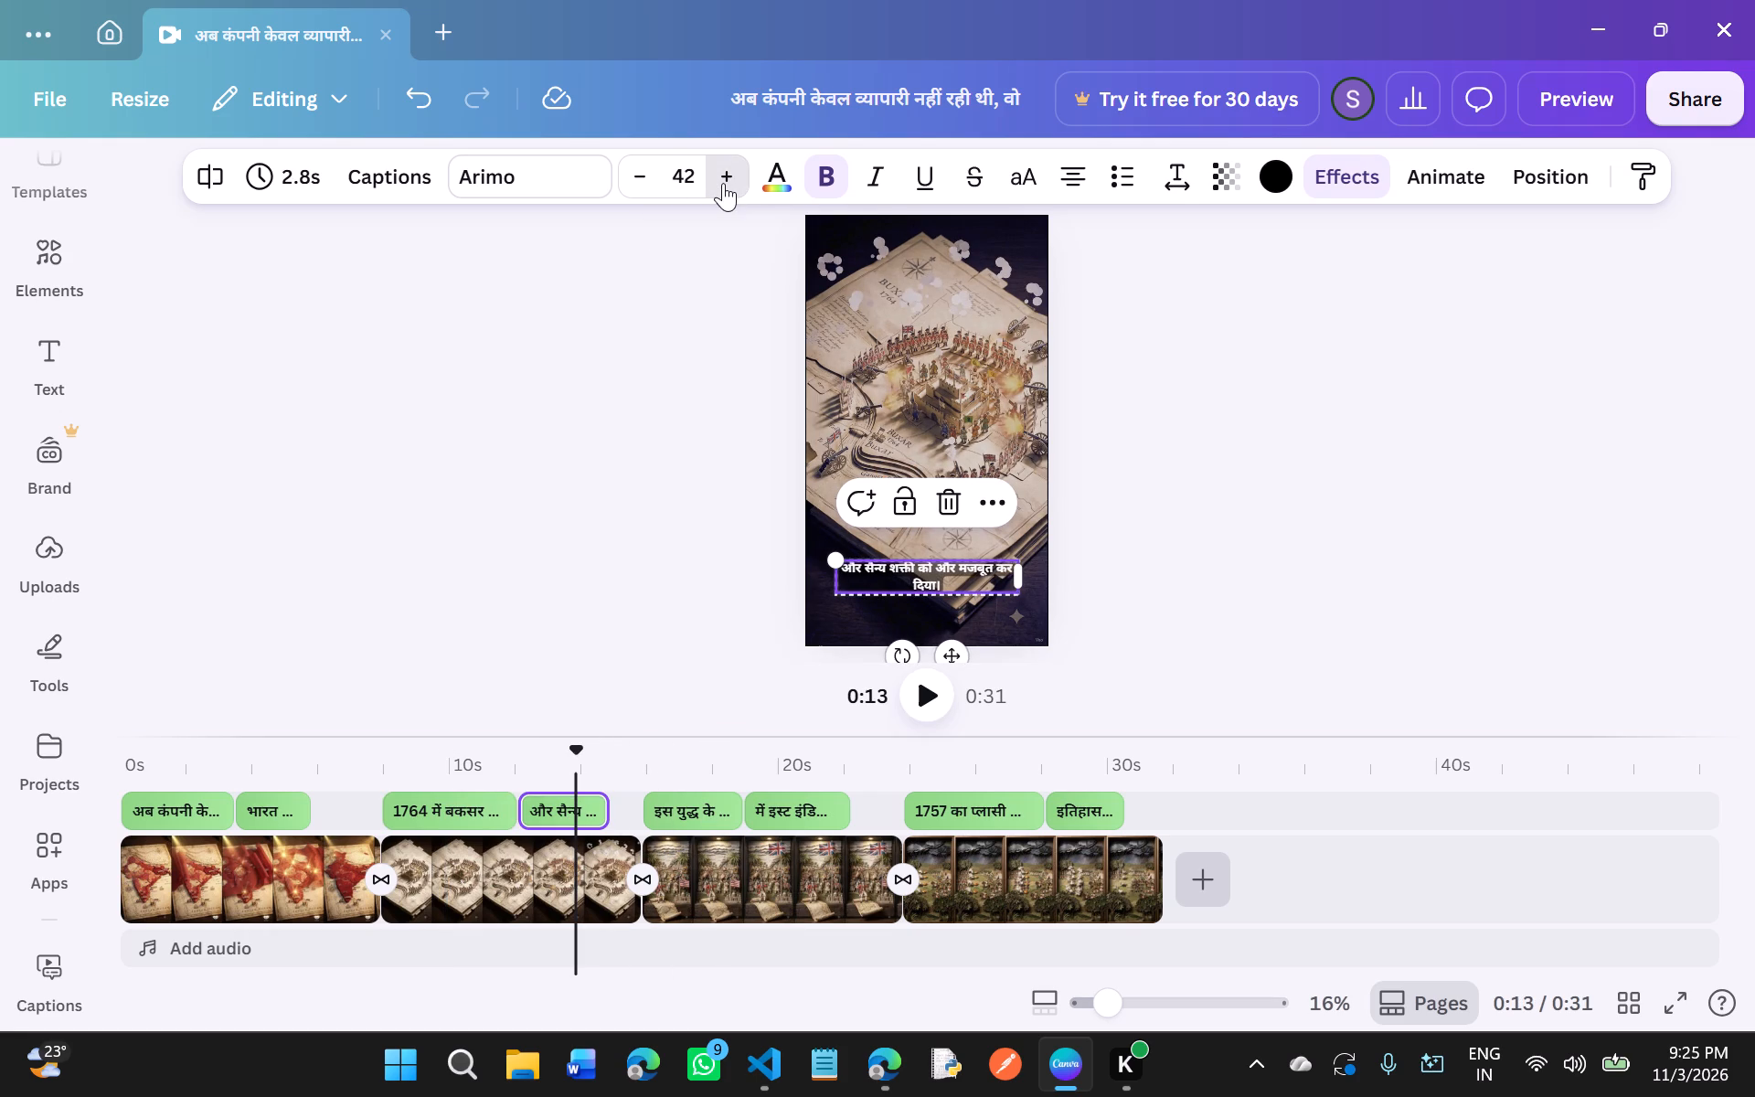
click(723, 183)
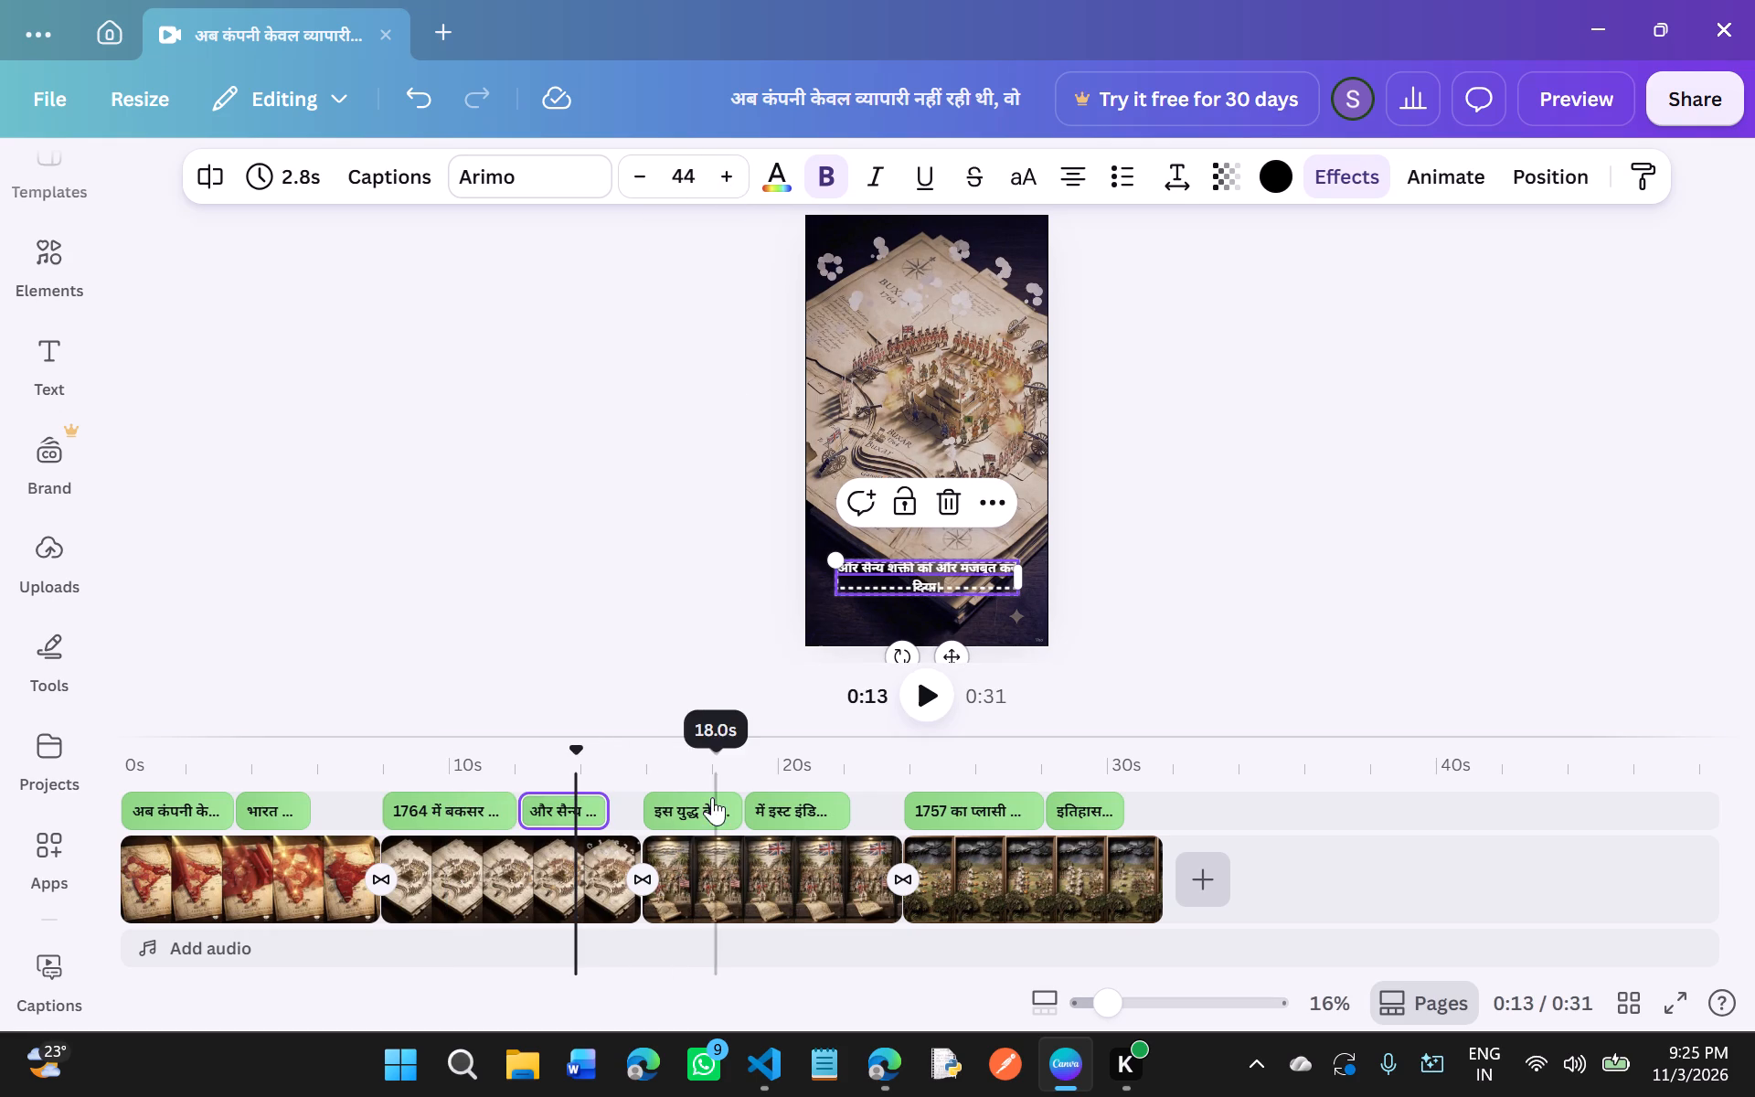
Increase the font size of the fifth caption, the first one over the third clip, to 44.
click(703, 804)
triple_click(717, 182)
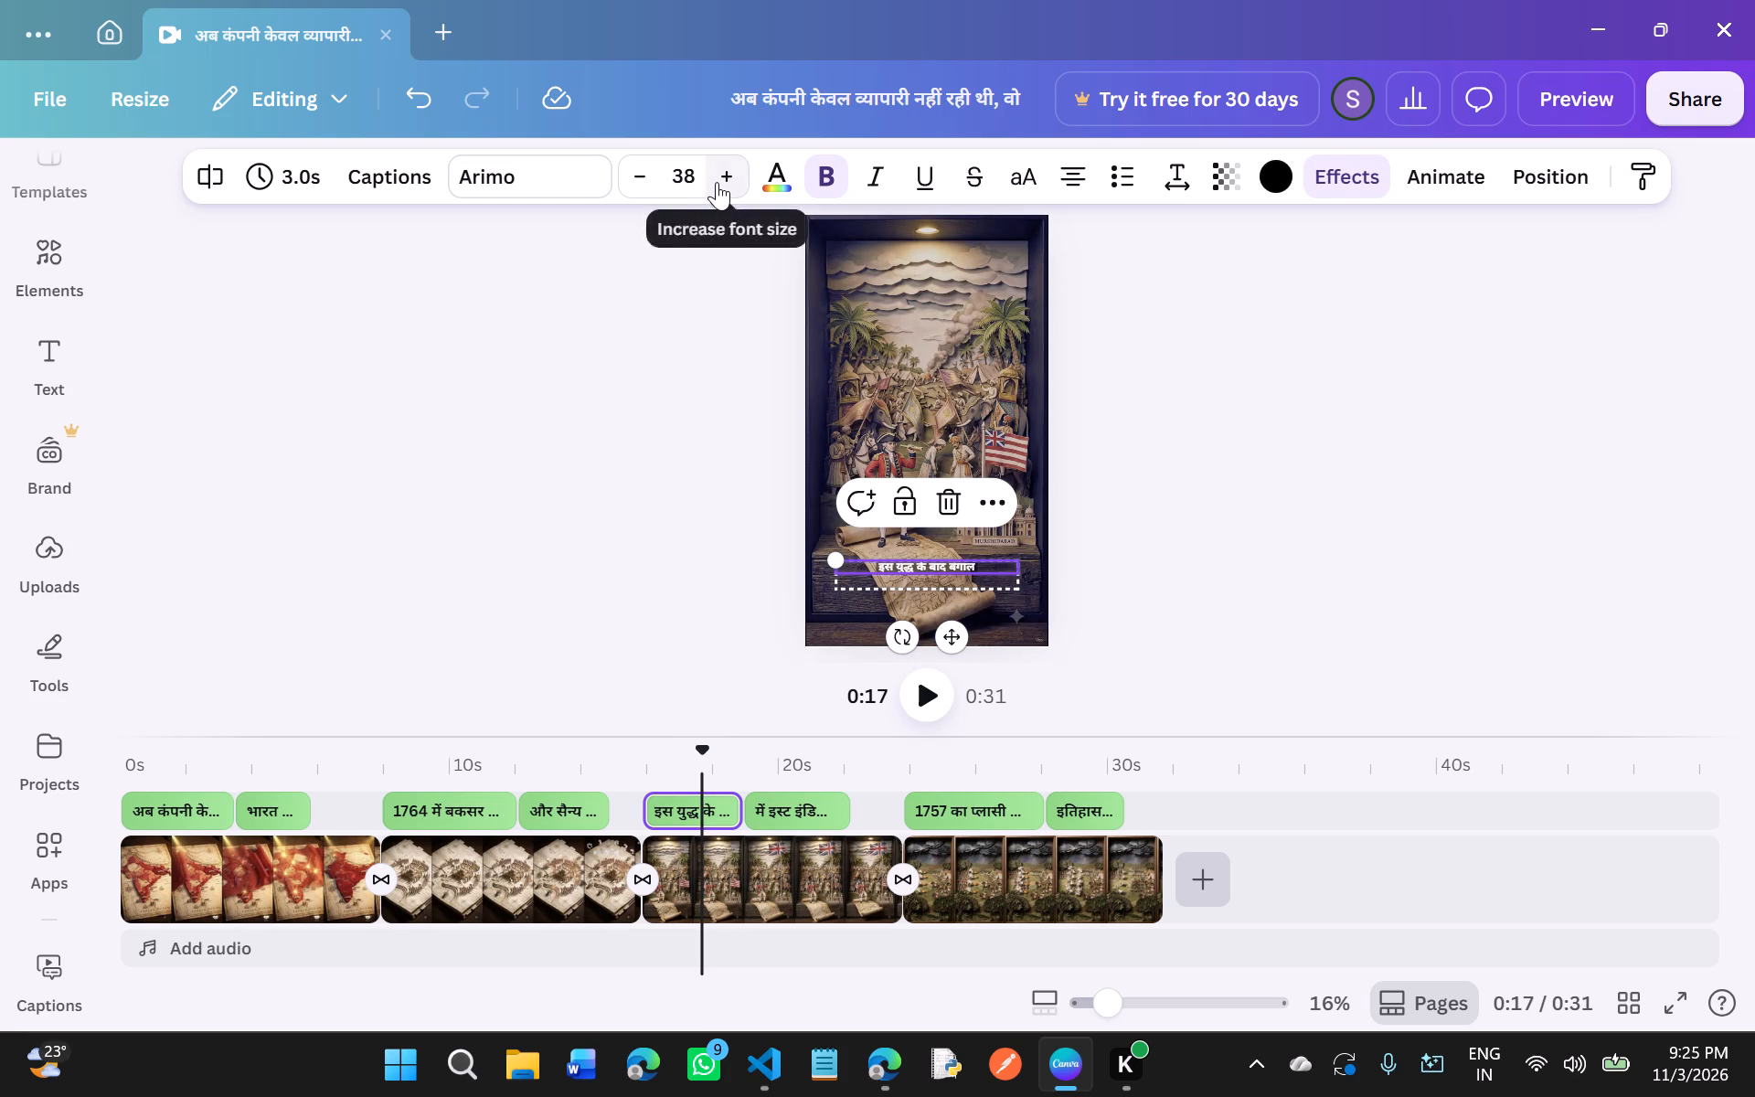
click(717, 182)
click(717, 182)
click(717, 182)
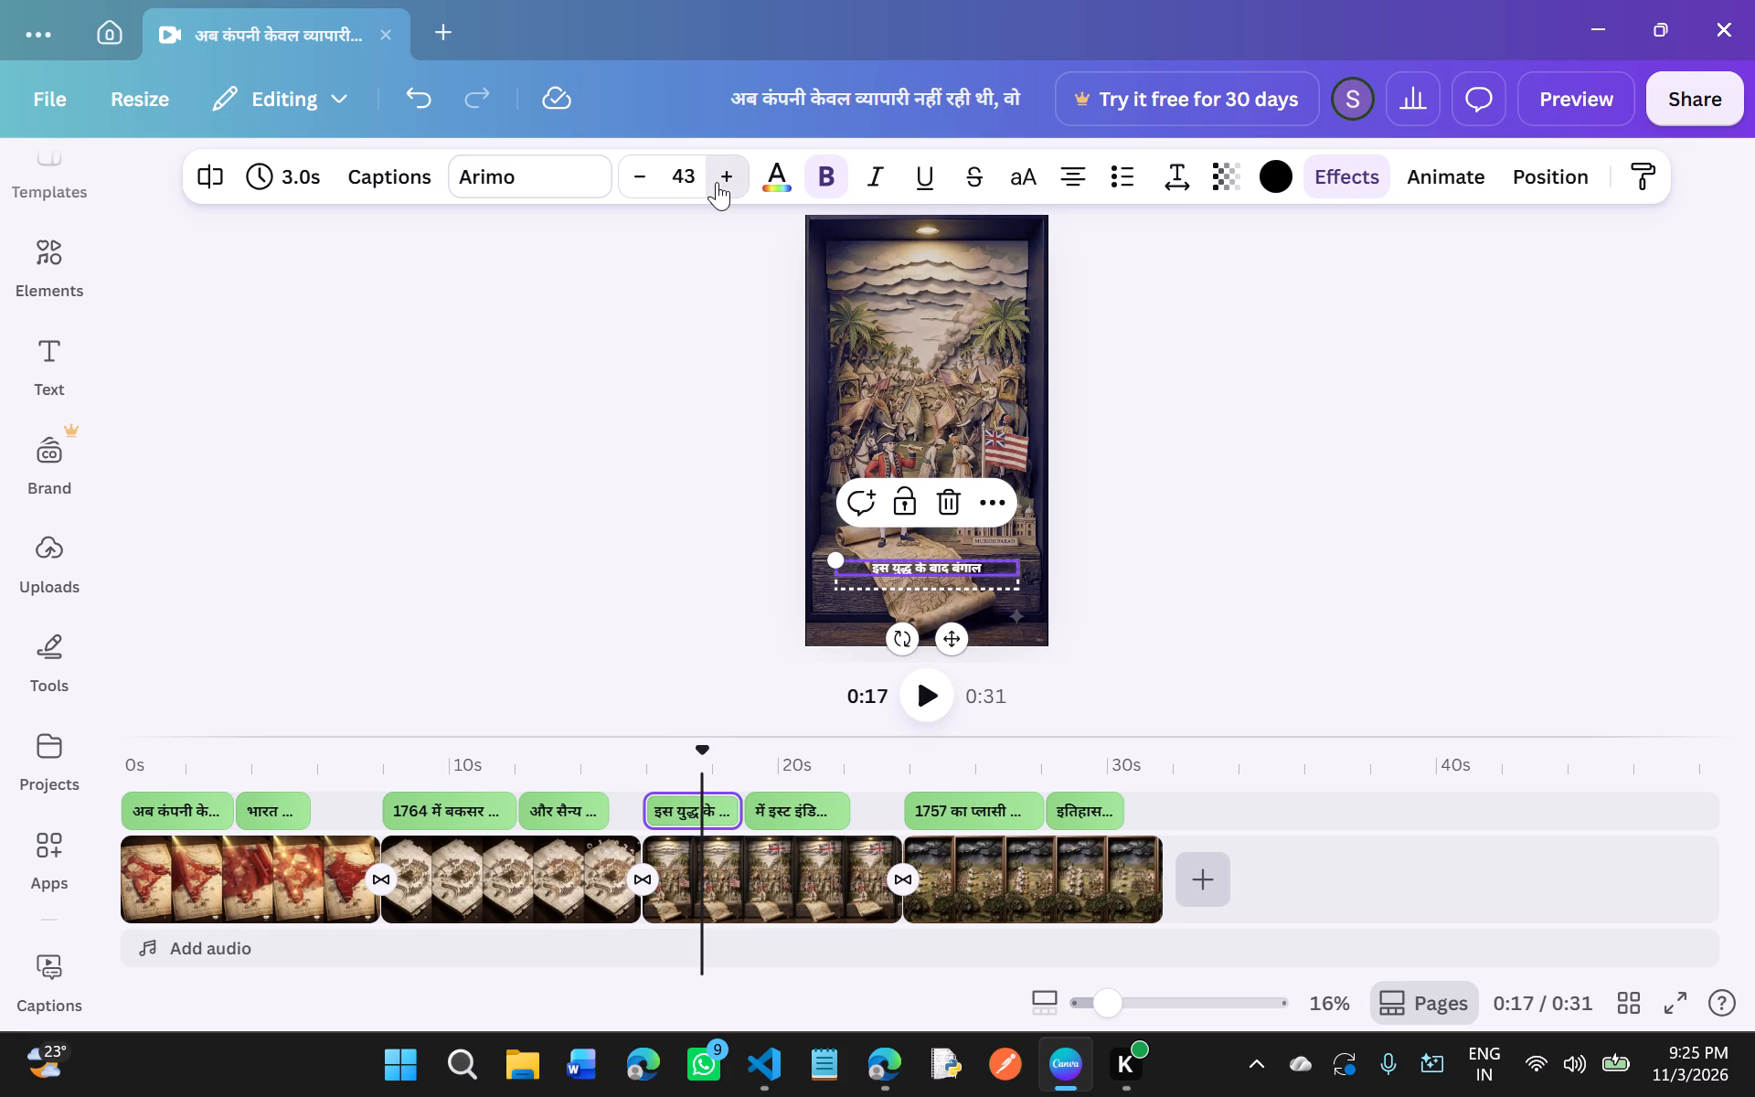
Increase the font size of the sixth caption, the second one over the third clip, to 44.
click(785, 798)
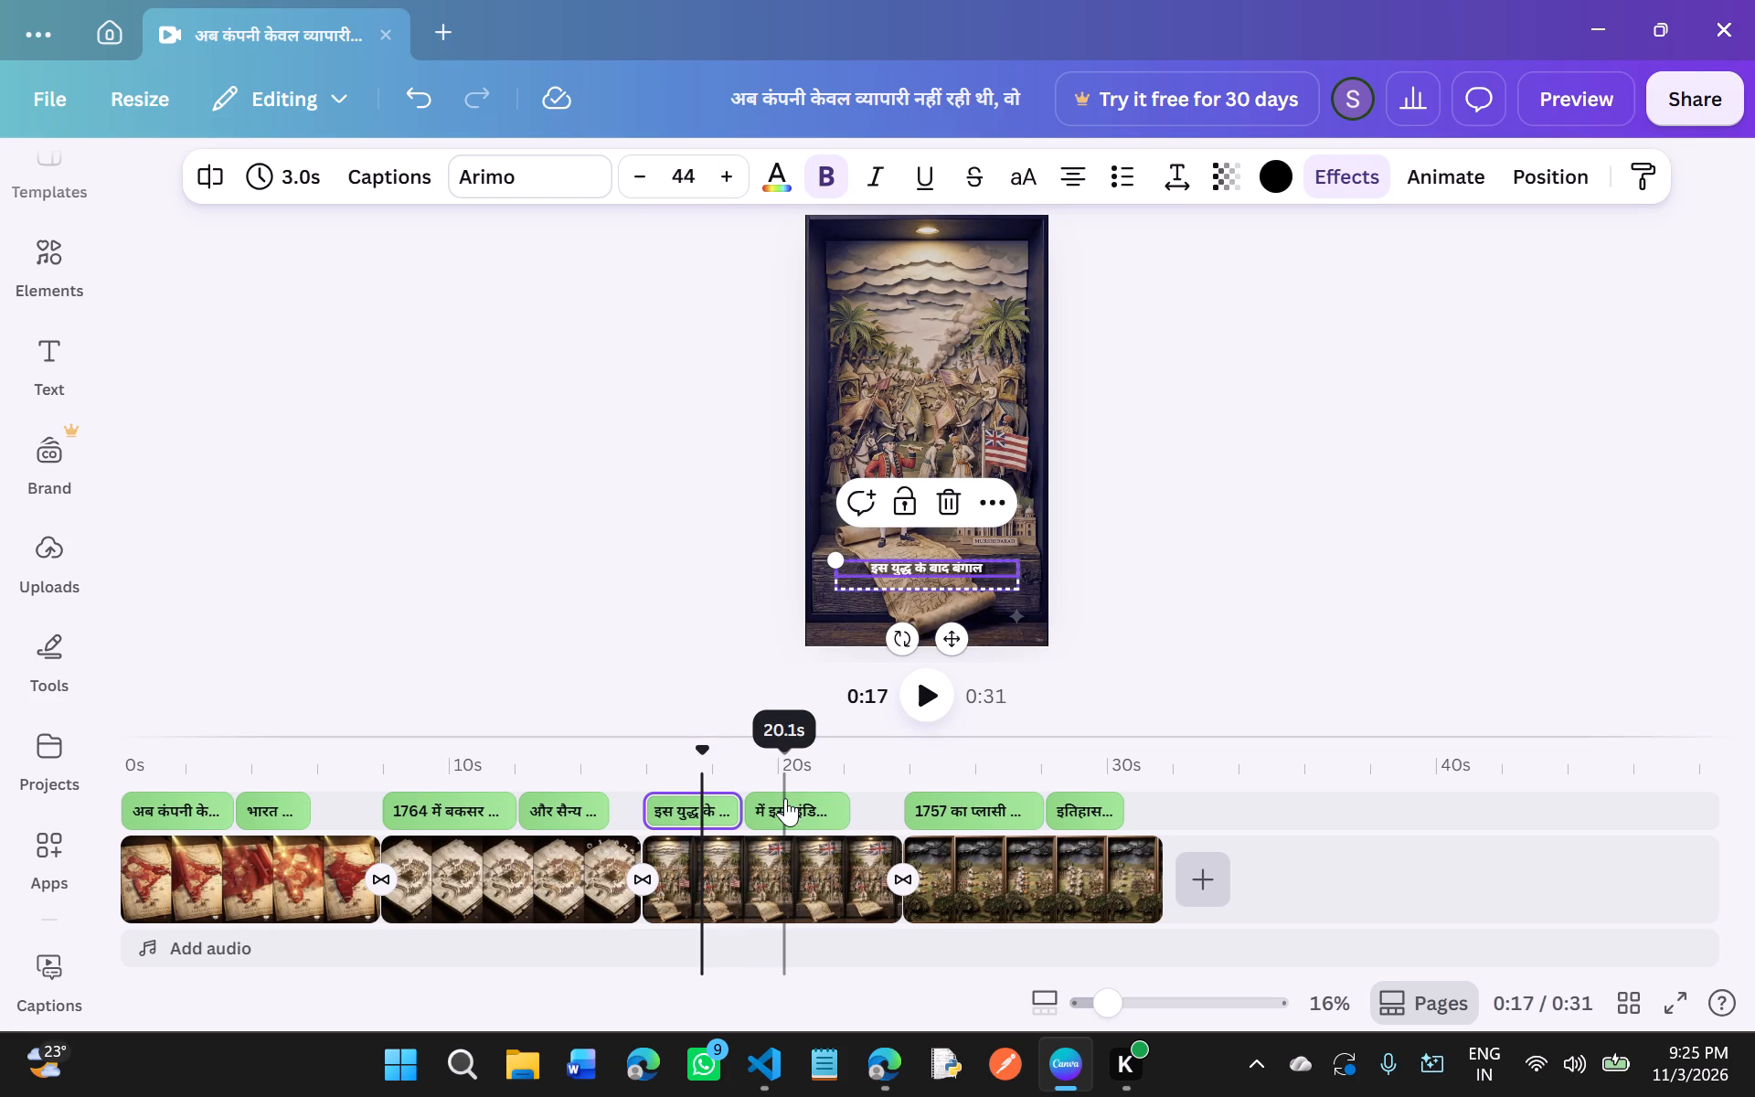
triple_click(717, 177)
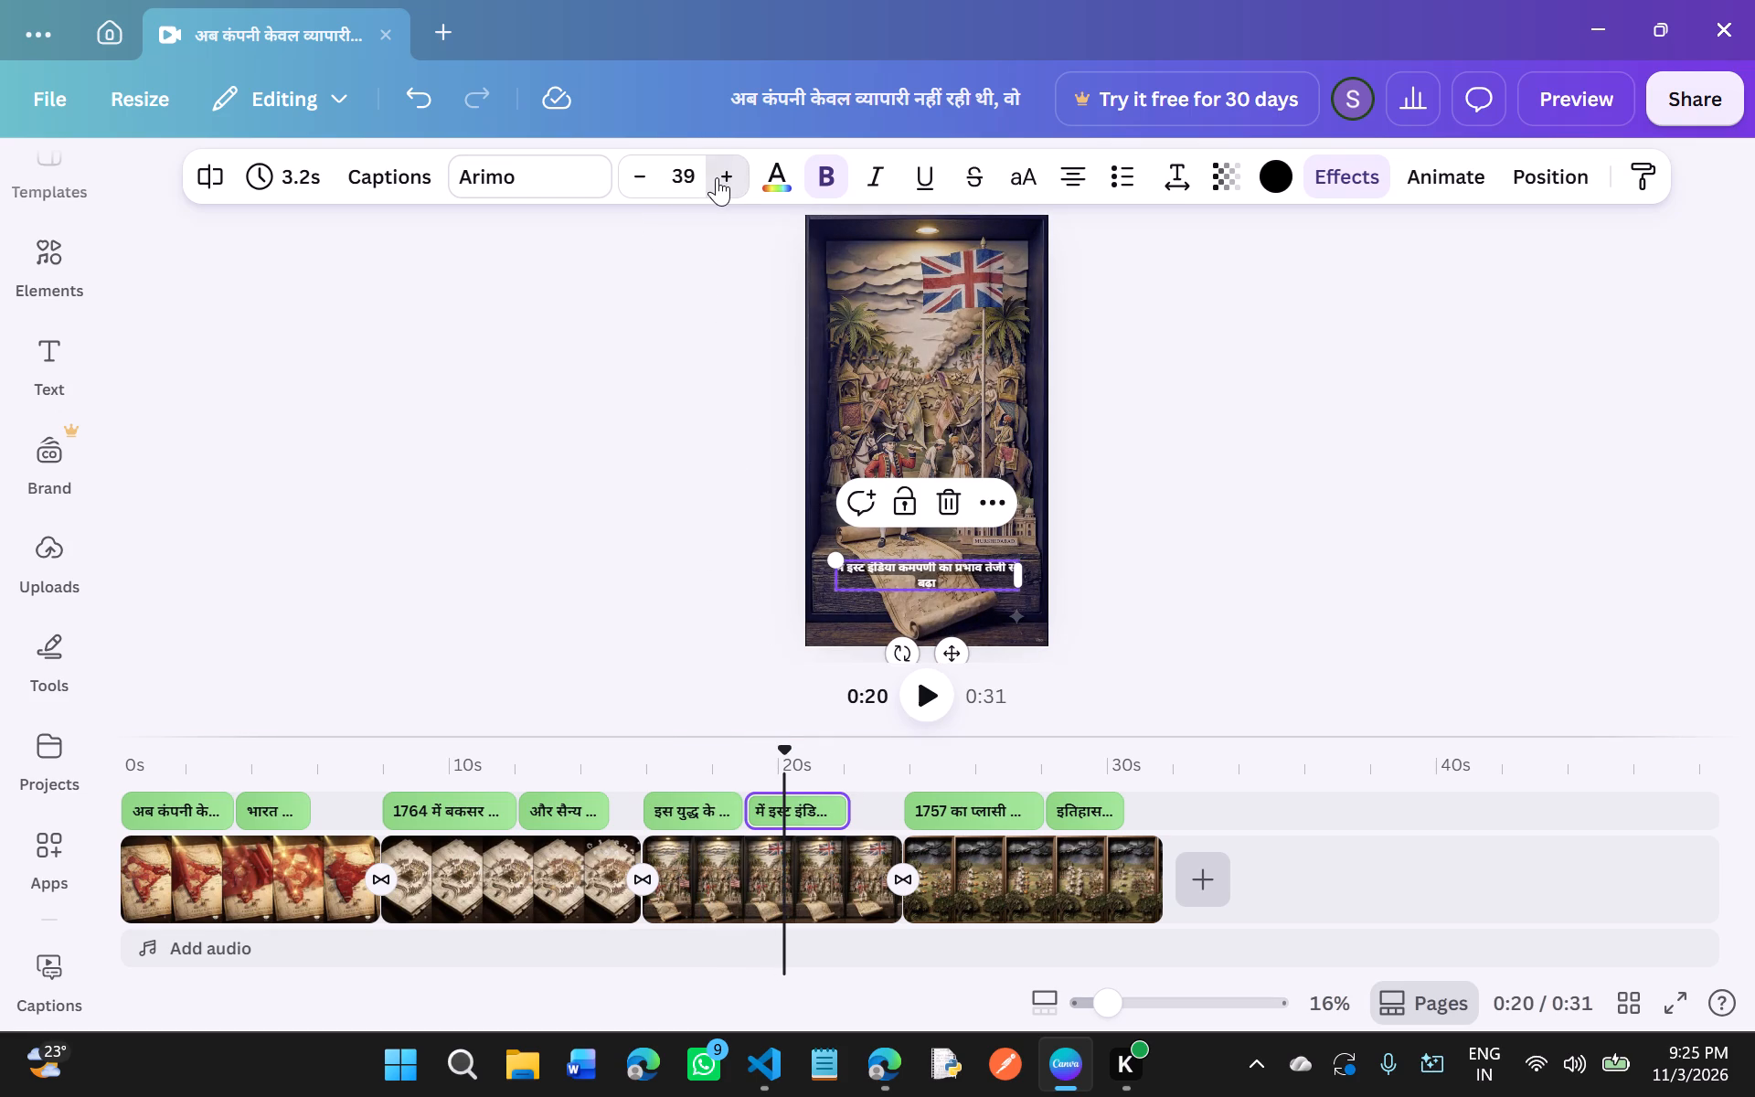
click(717, 177)
click(717, 177)
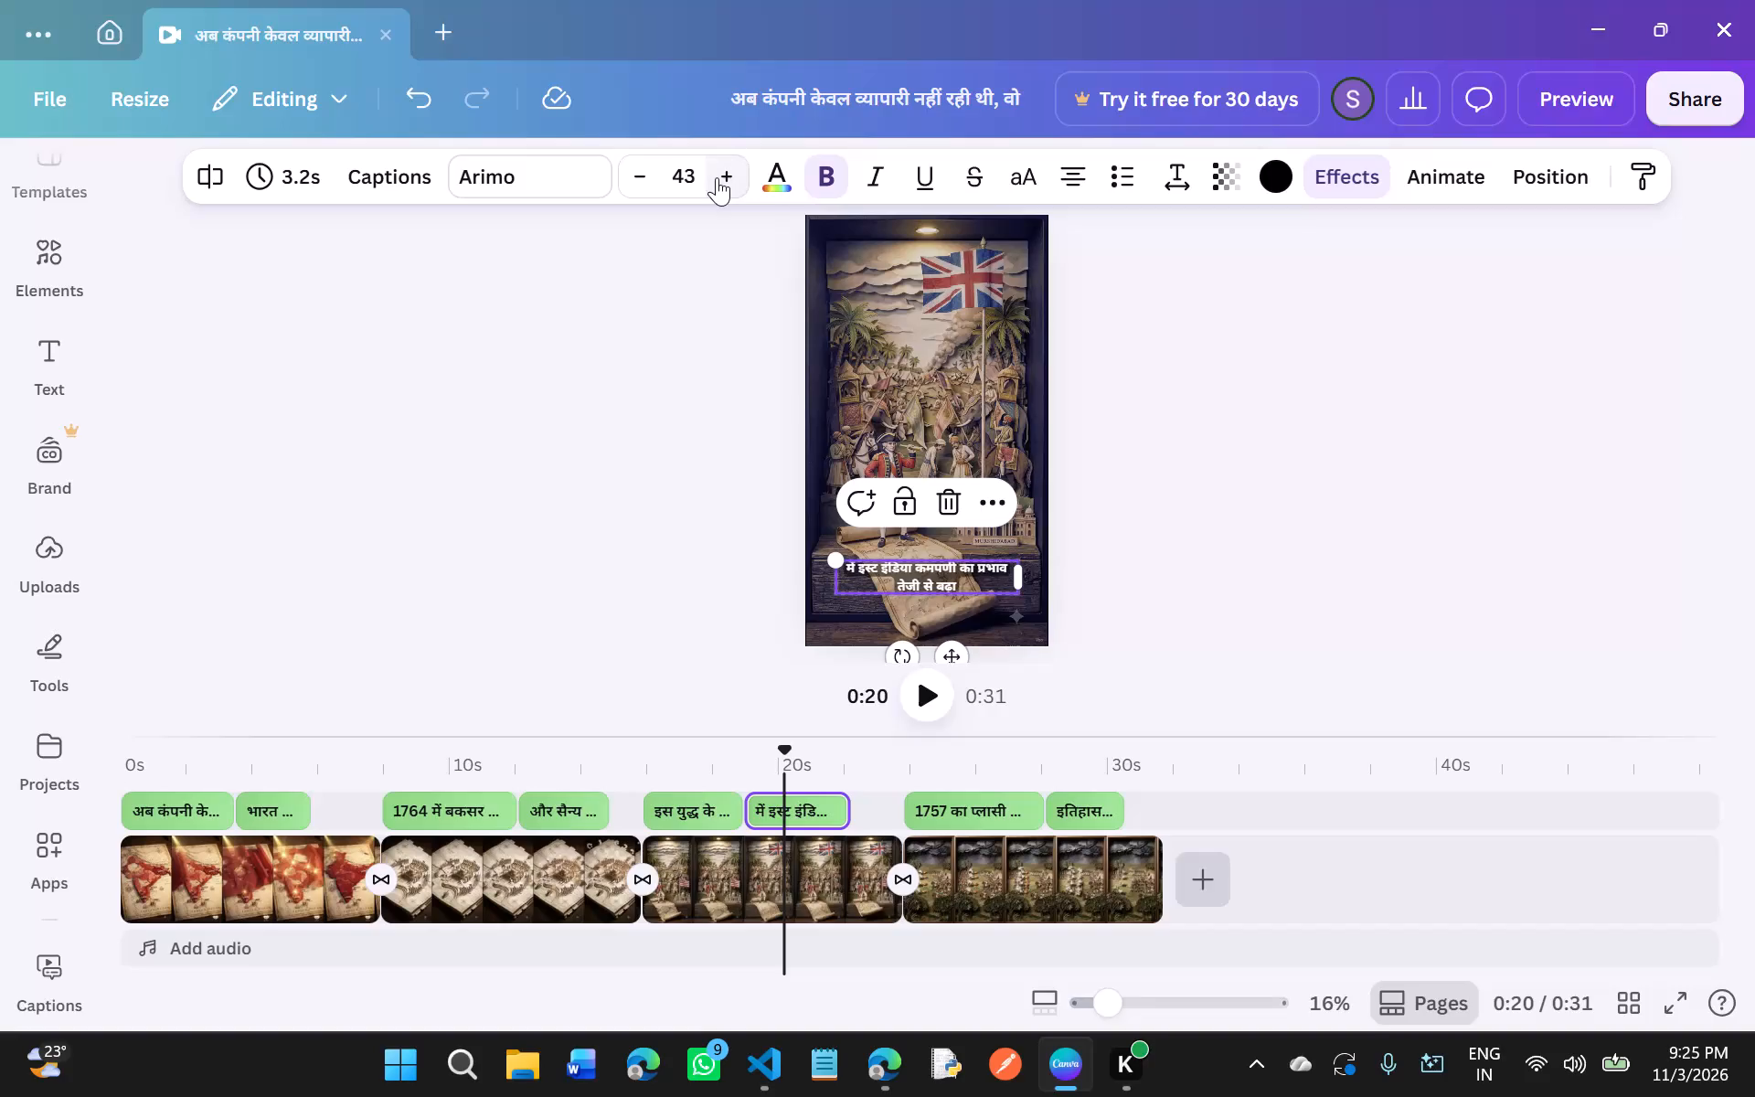
click(717, 177)
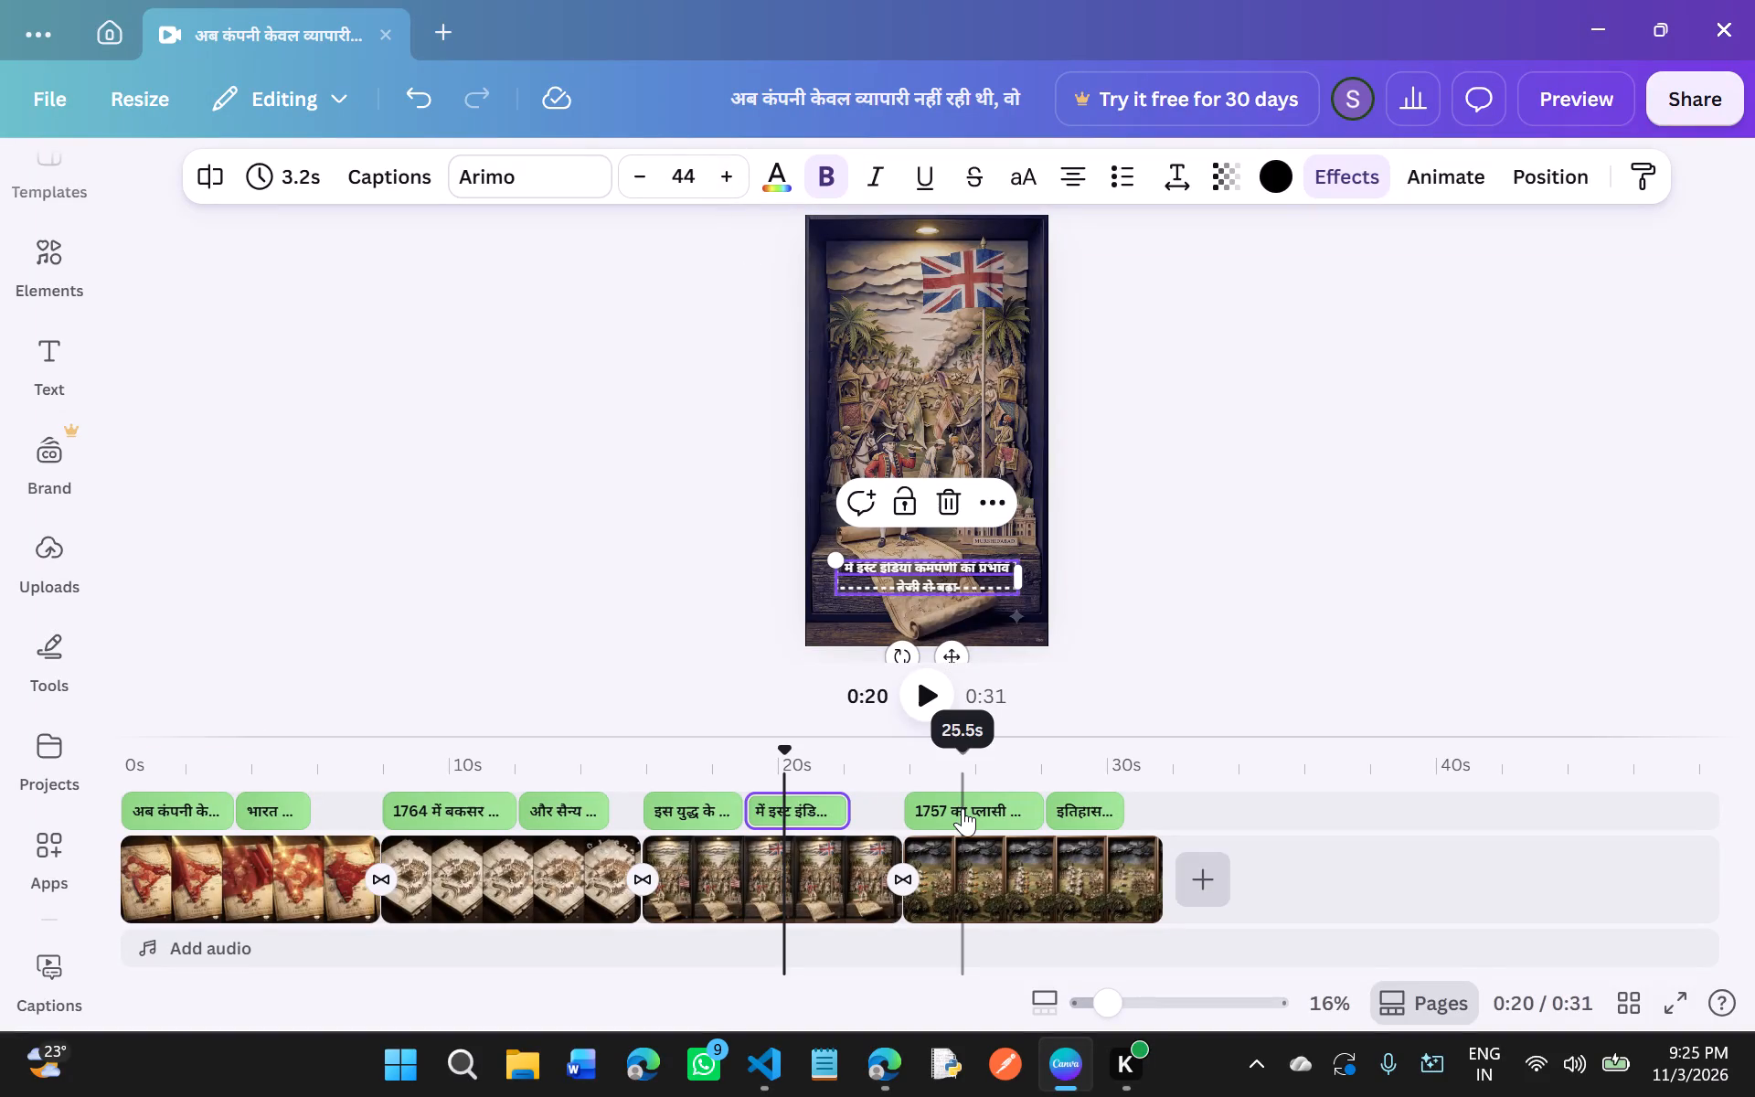
Increase the font size of the seventh caption, beginning with 1757 over the last clip, to 44.
click(963, 810)
triple_click(726, 182)
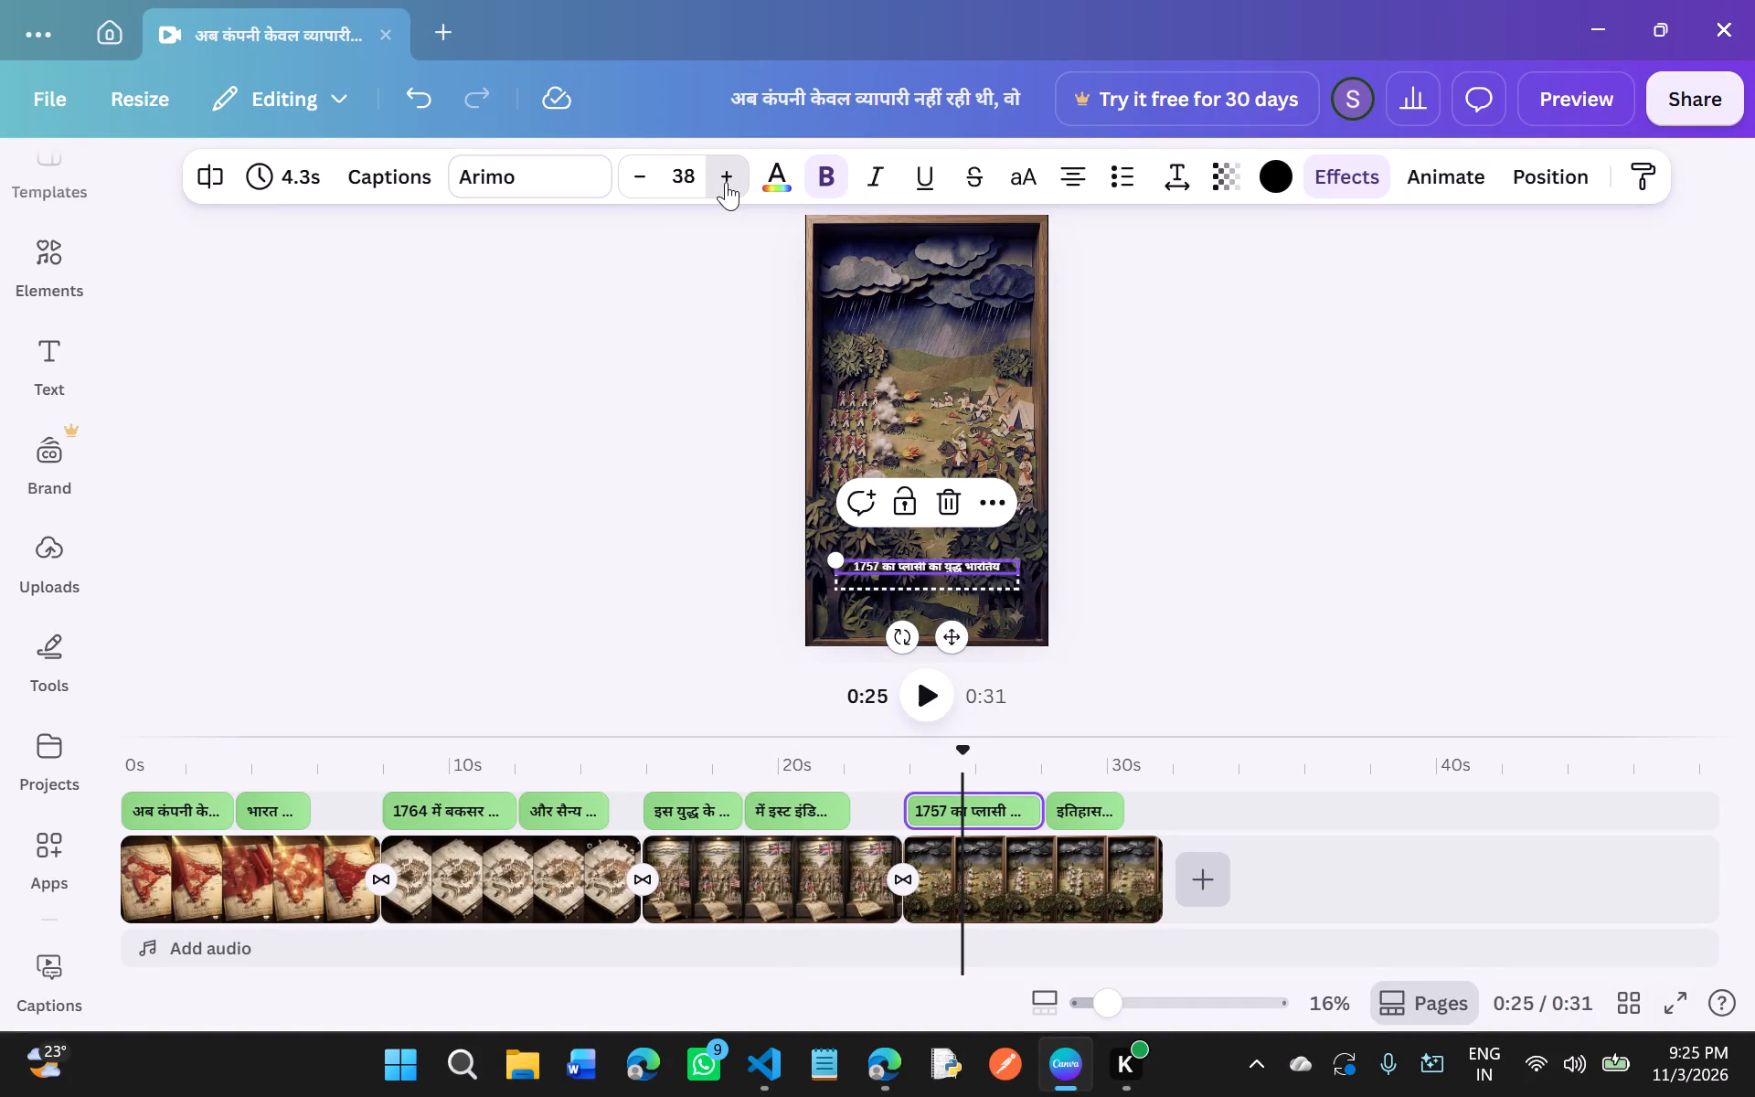
click(726, 182)
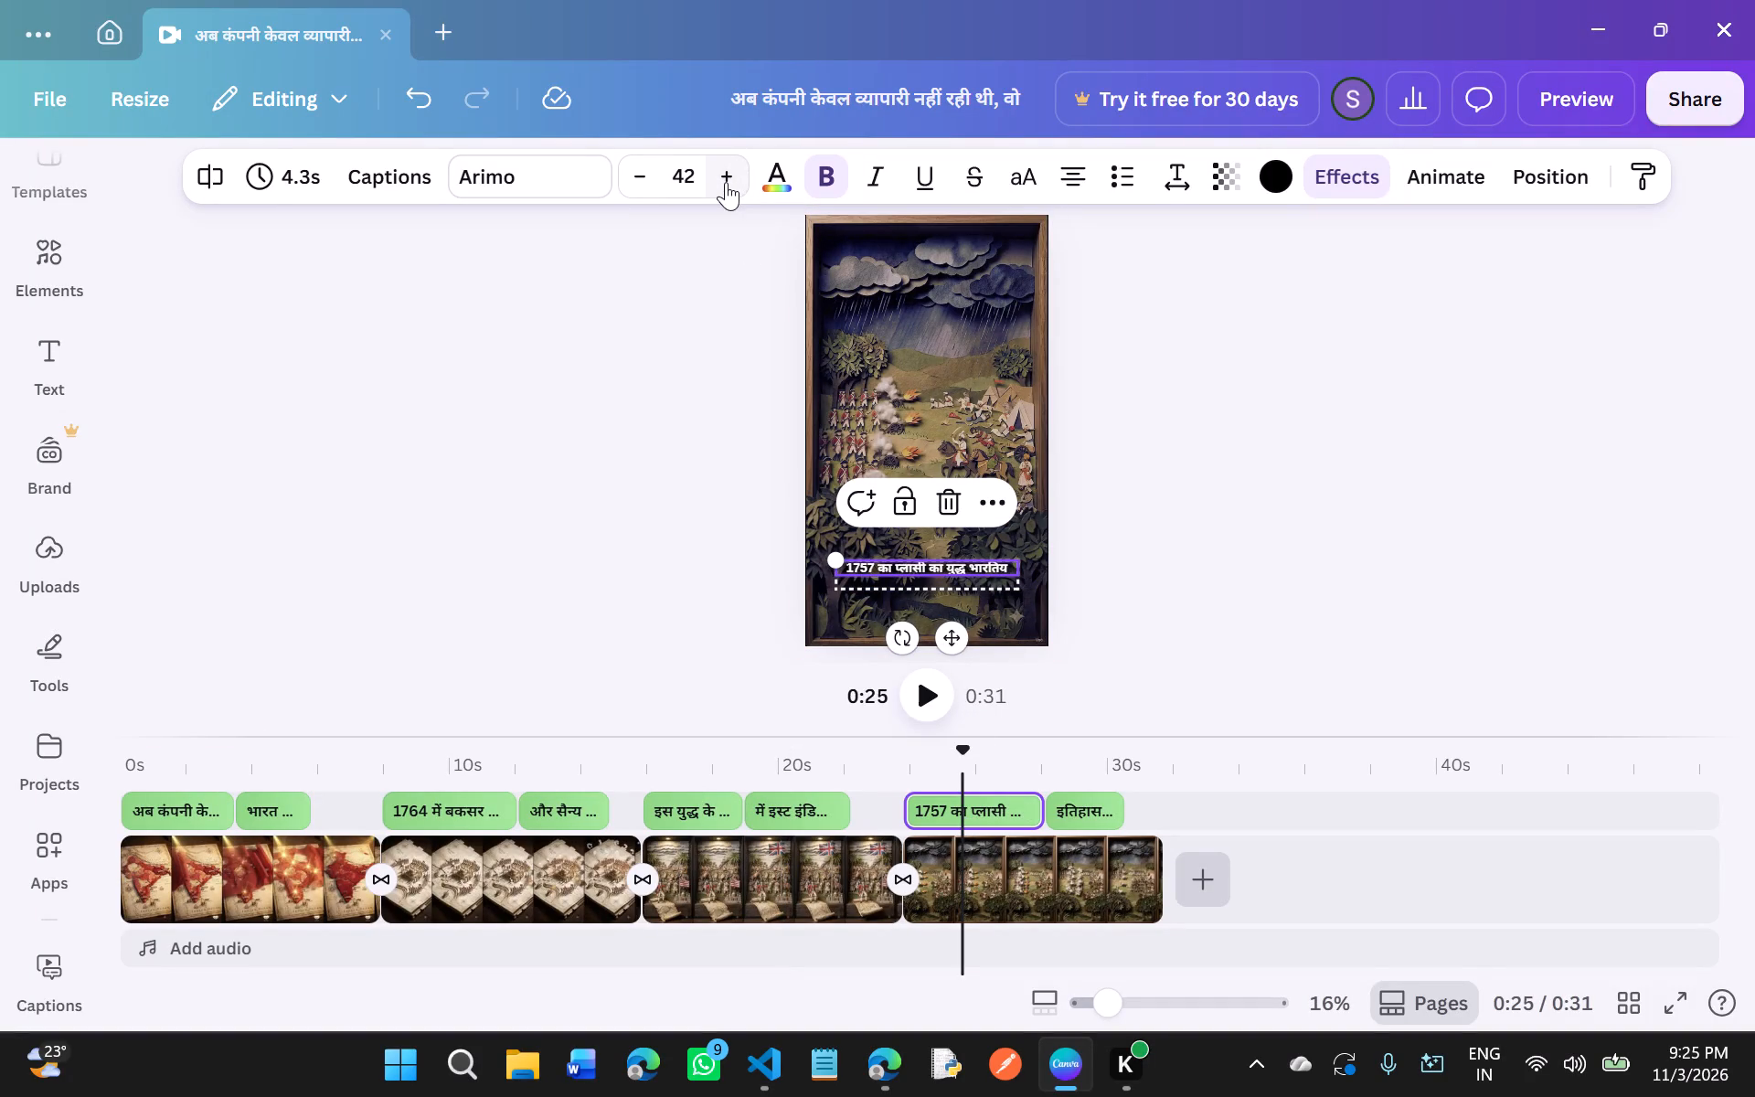
click(726, 182)
click(726, 182)
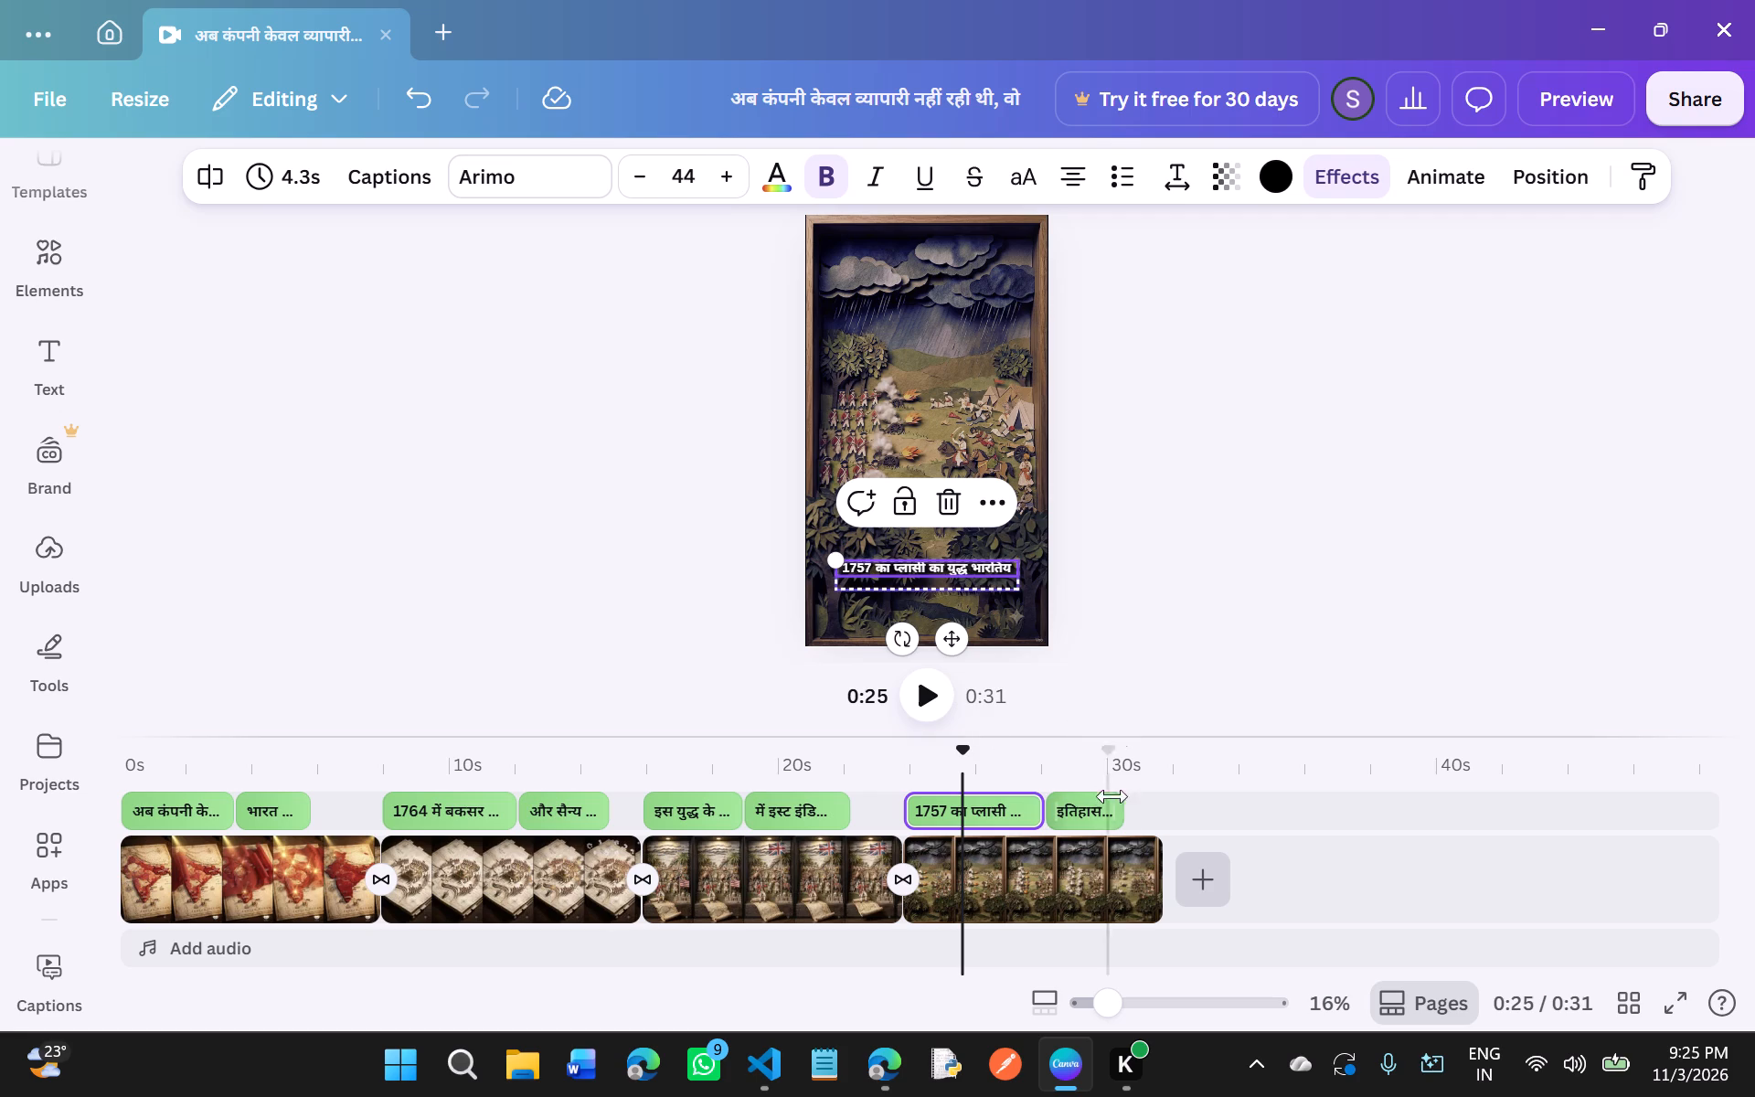
Increase the font size of the eighth and final caption, the second one over the last clip, to 44.
click(1086, 816)
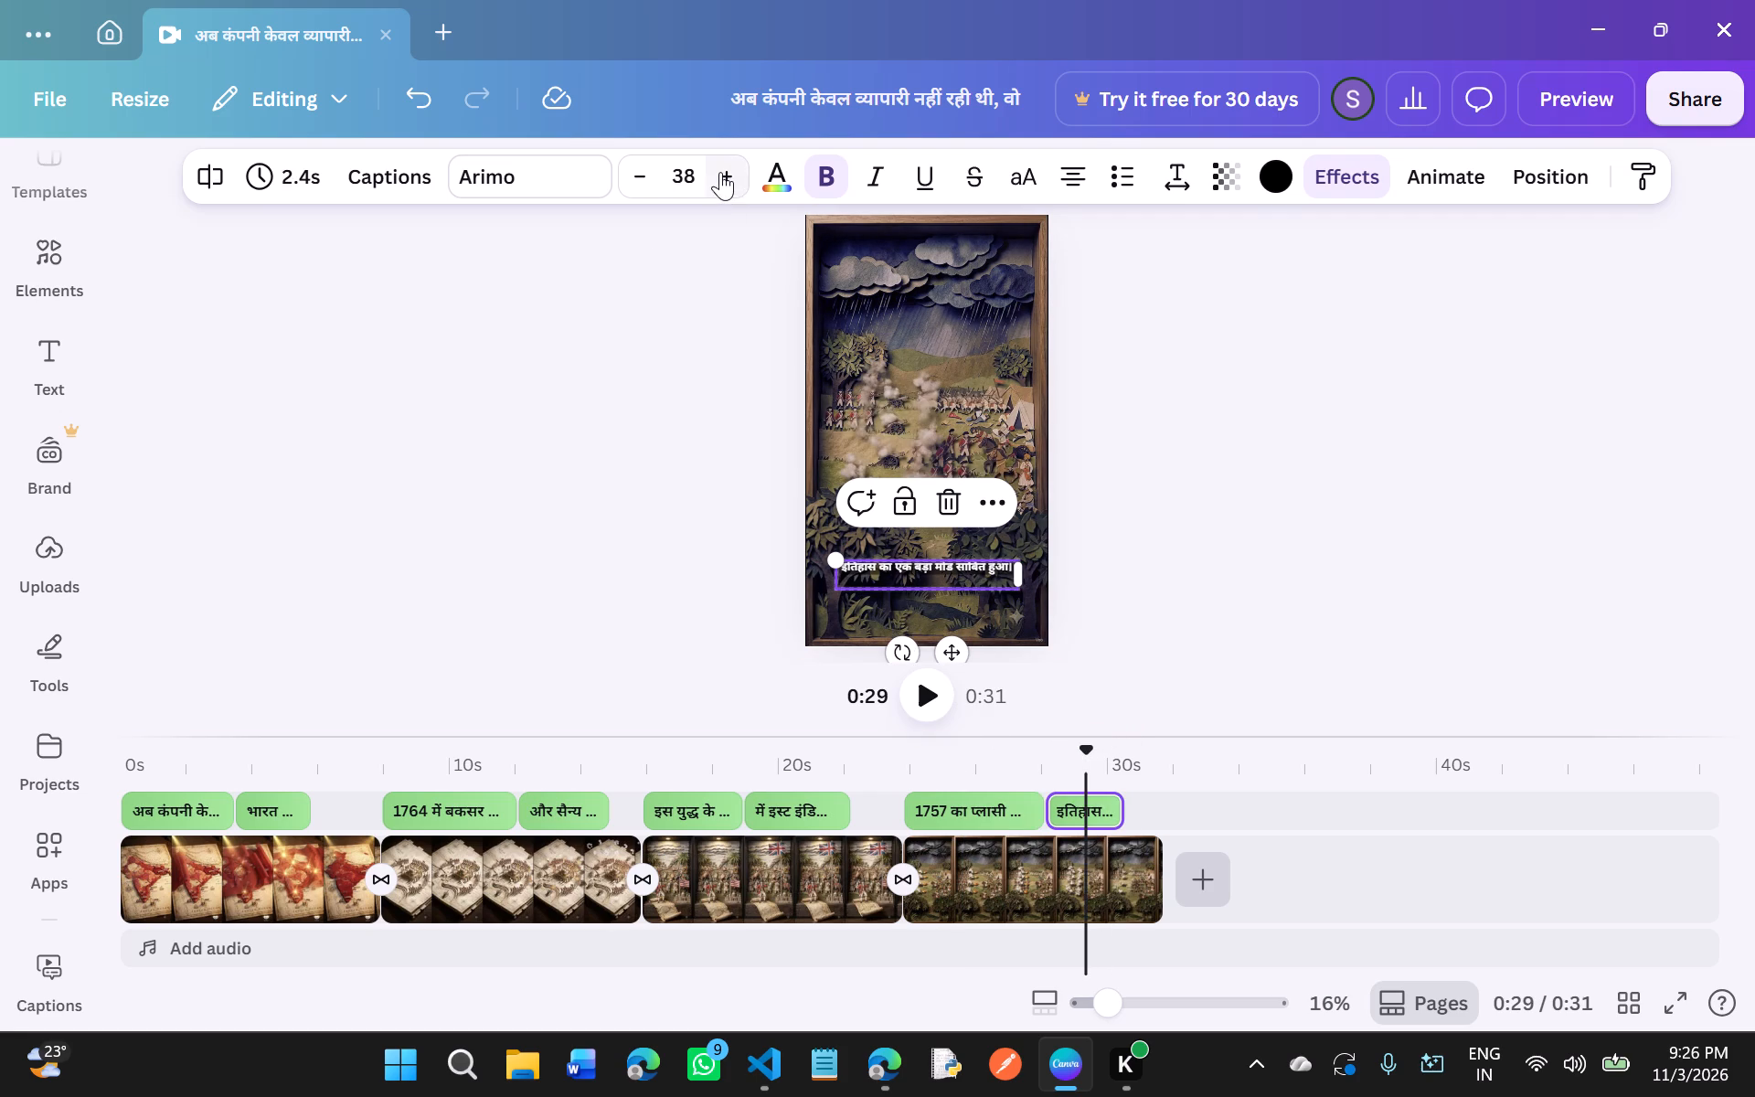
triple_click(725, 173)
triple_click(725, 173)
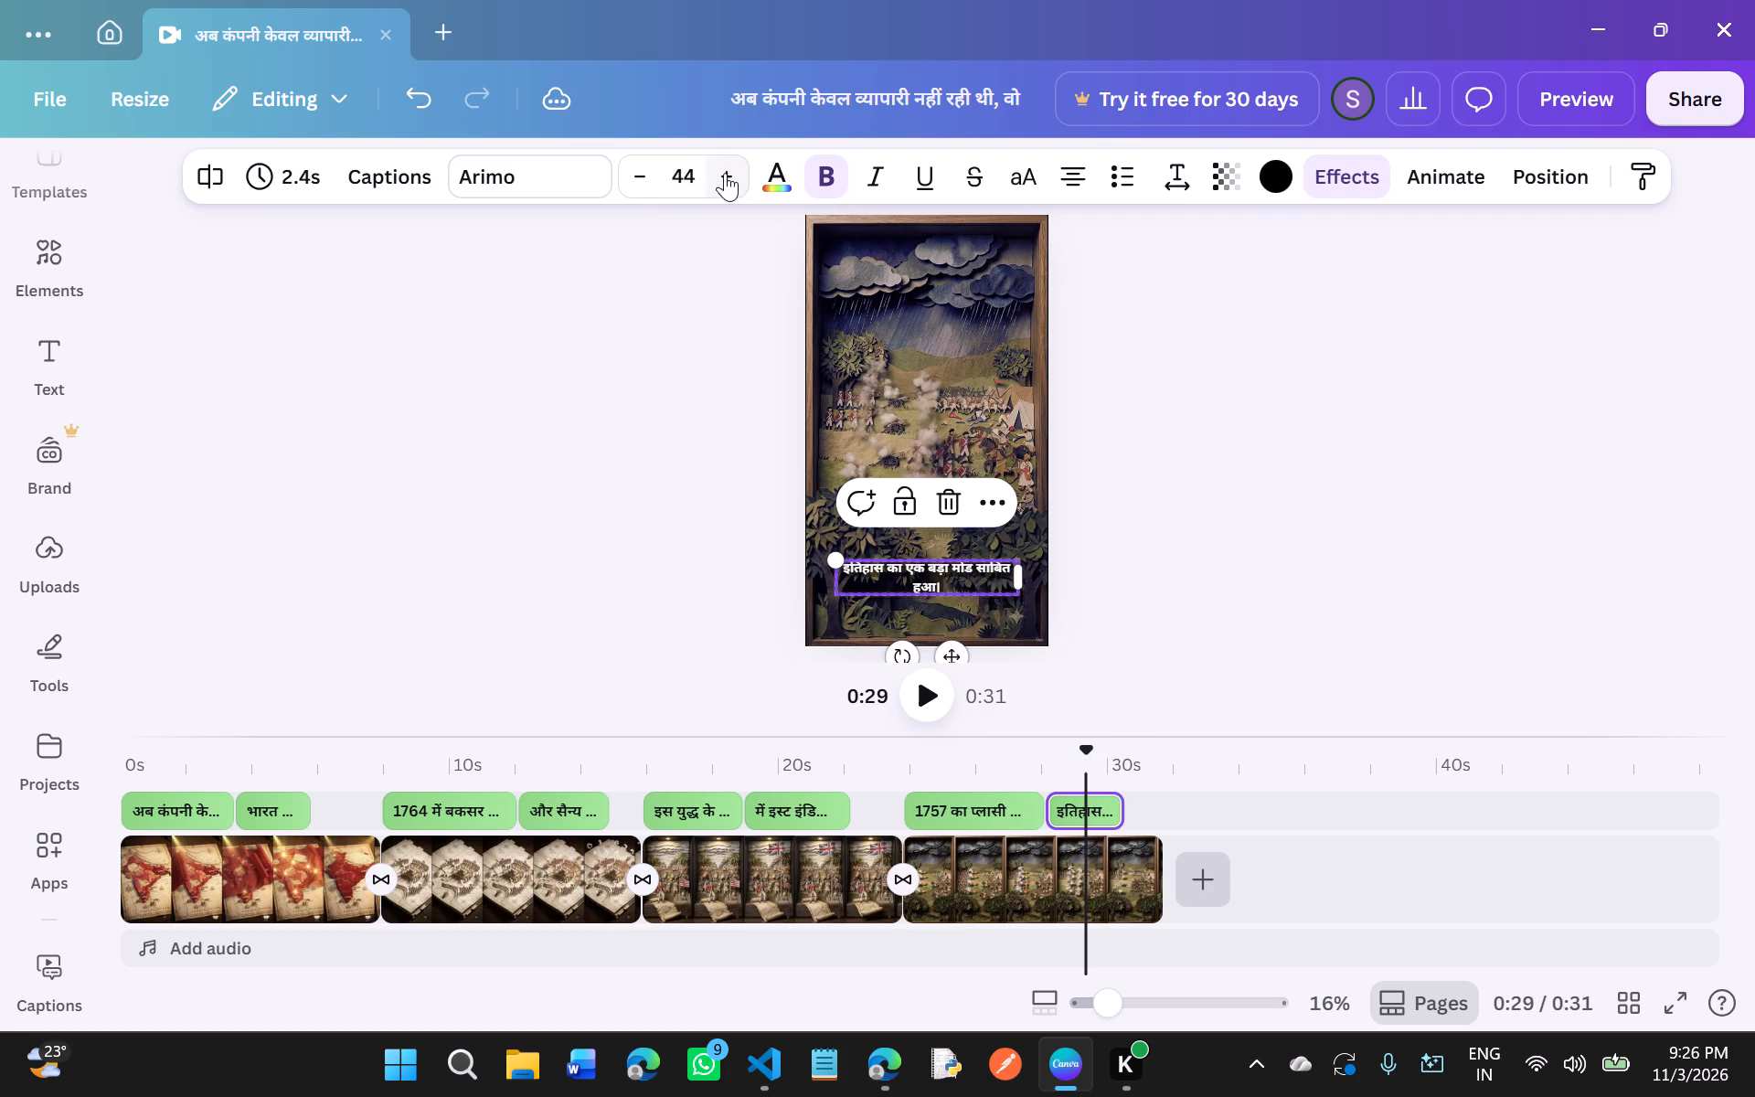
click(725, 173)
click(642, 175)
Play the video from the beginning to review the captions and transitions, and return the playhead to the start.
drag(1088, 759, 59, 640)
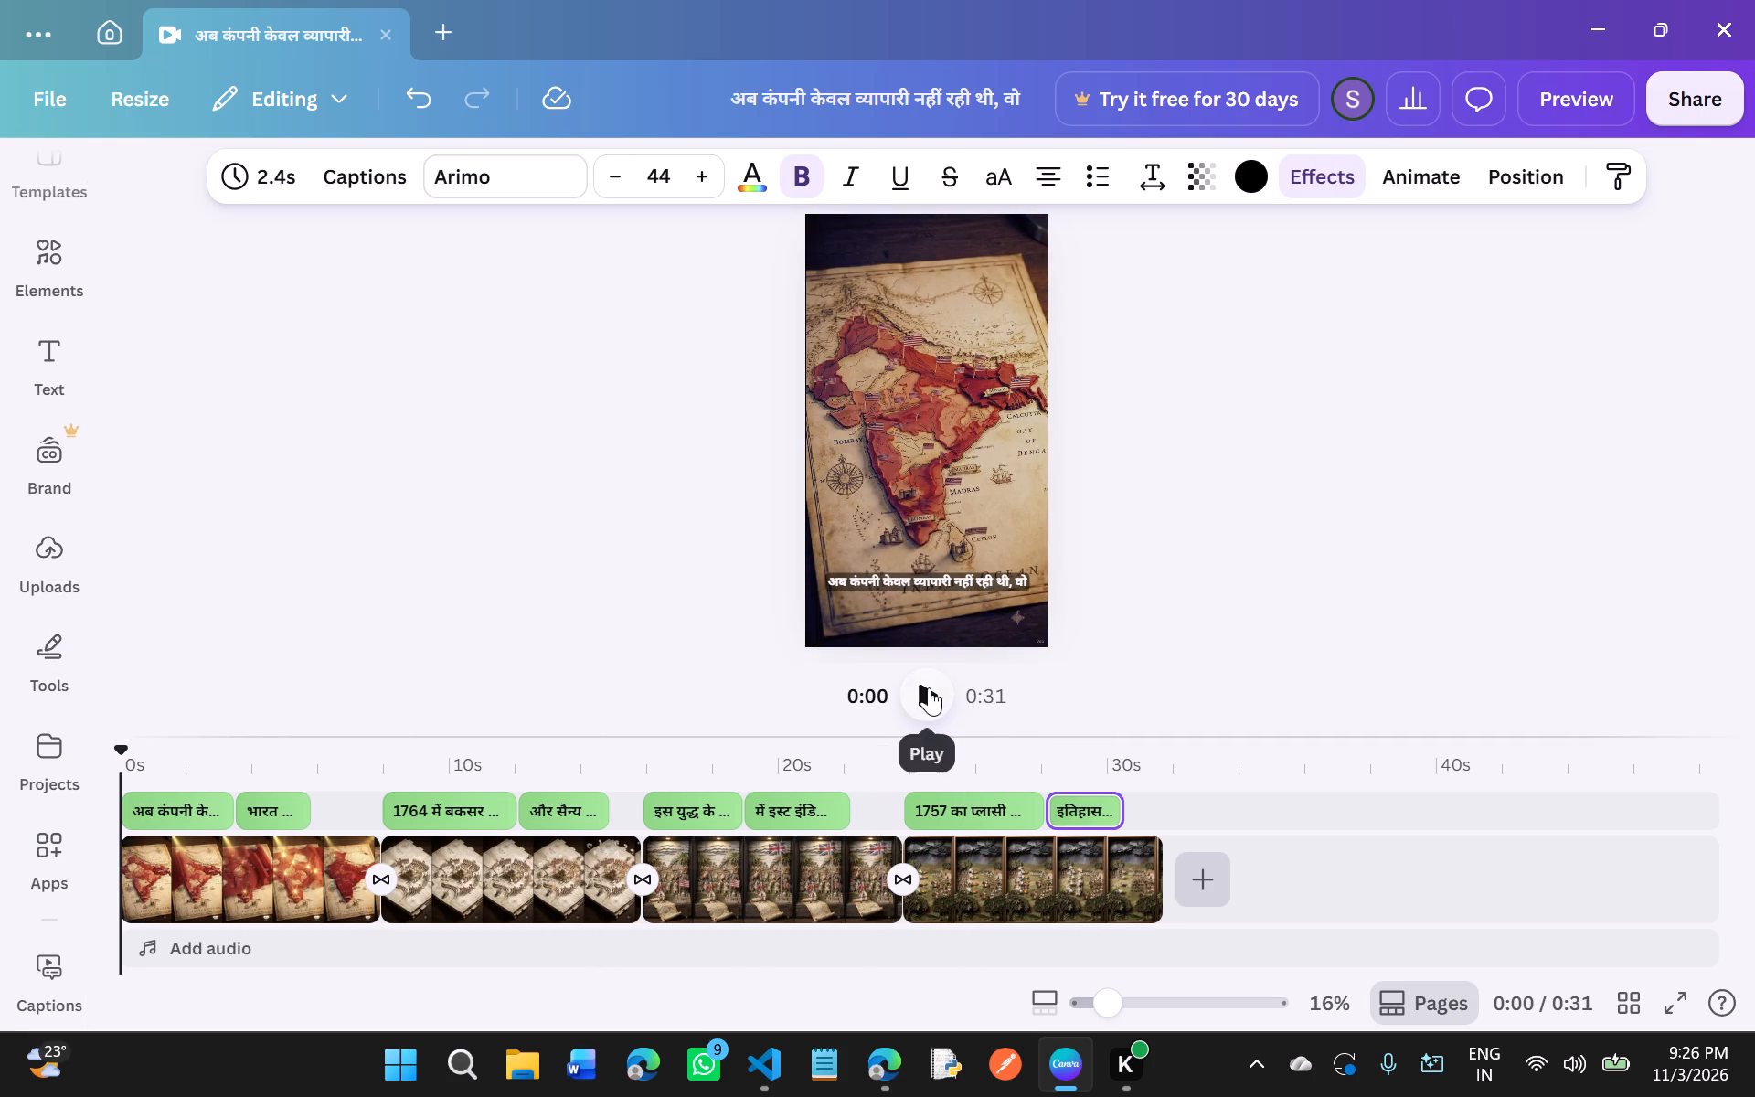
click(929, 687)
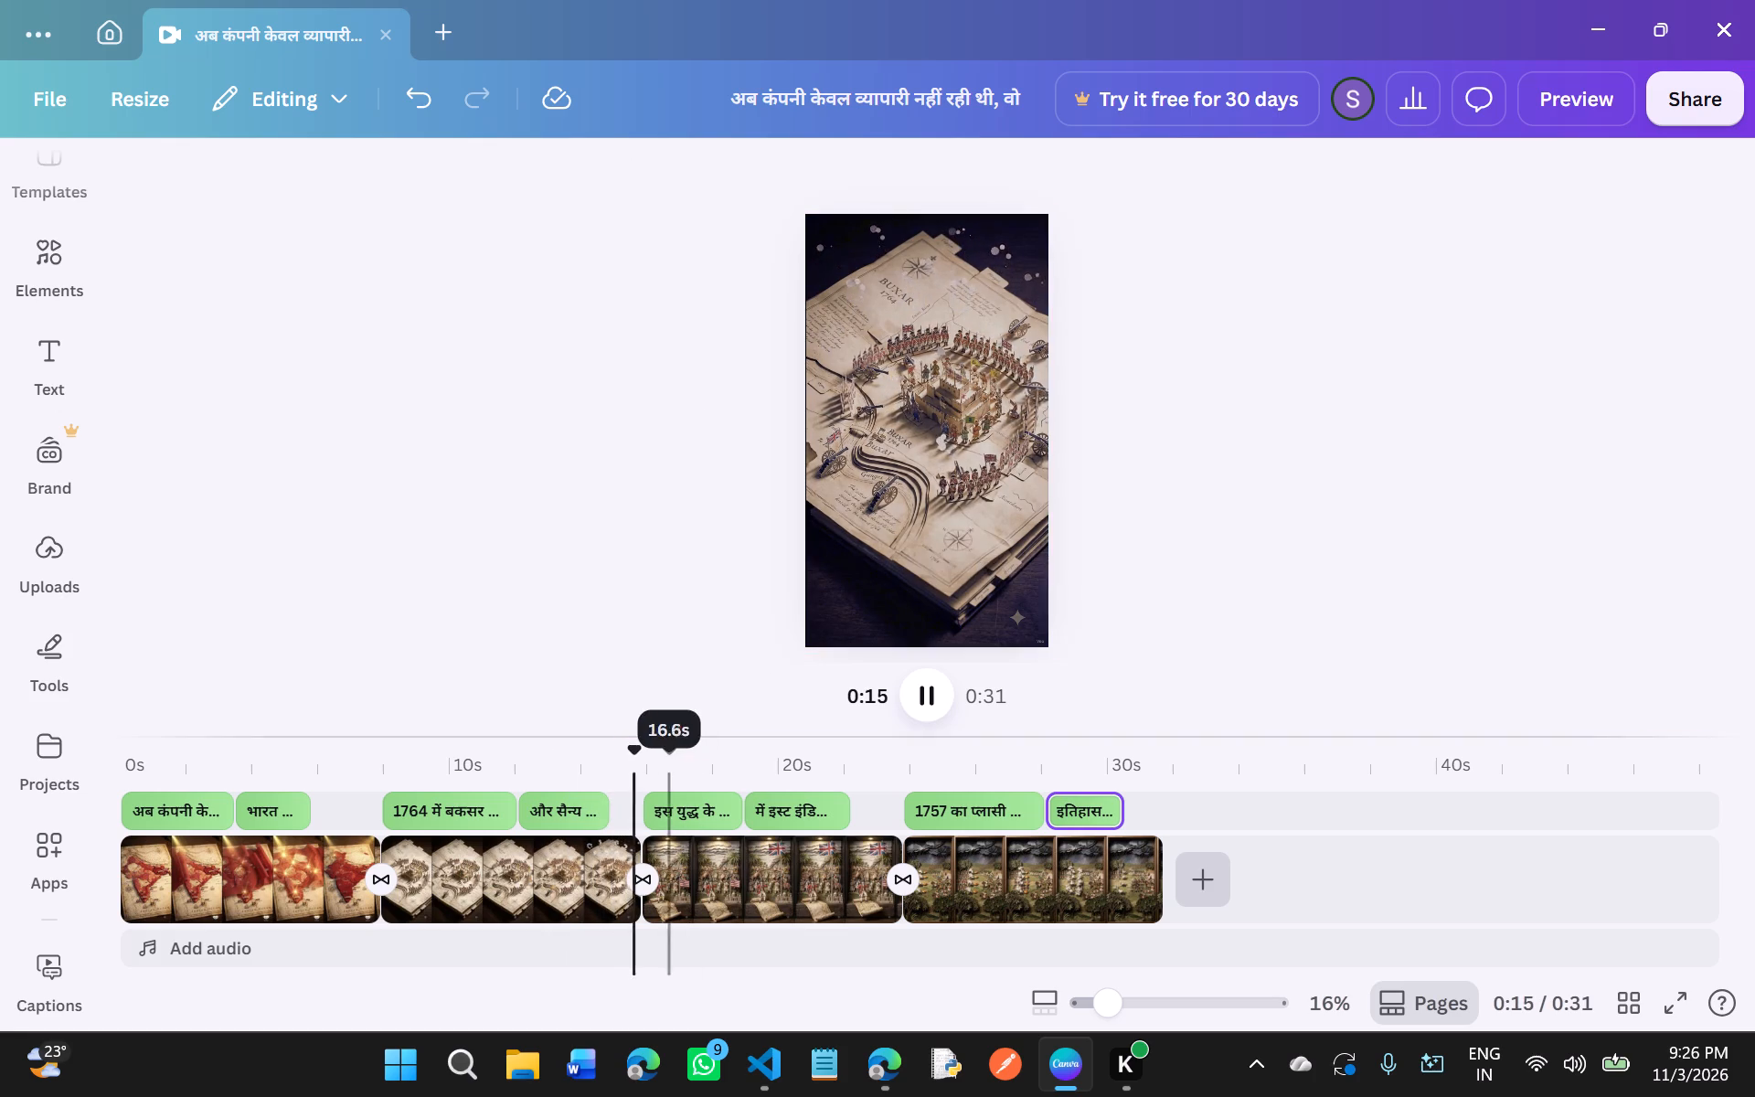
drag(645, 761, 3, 743)
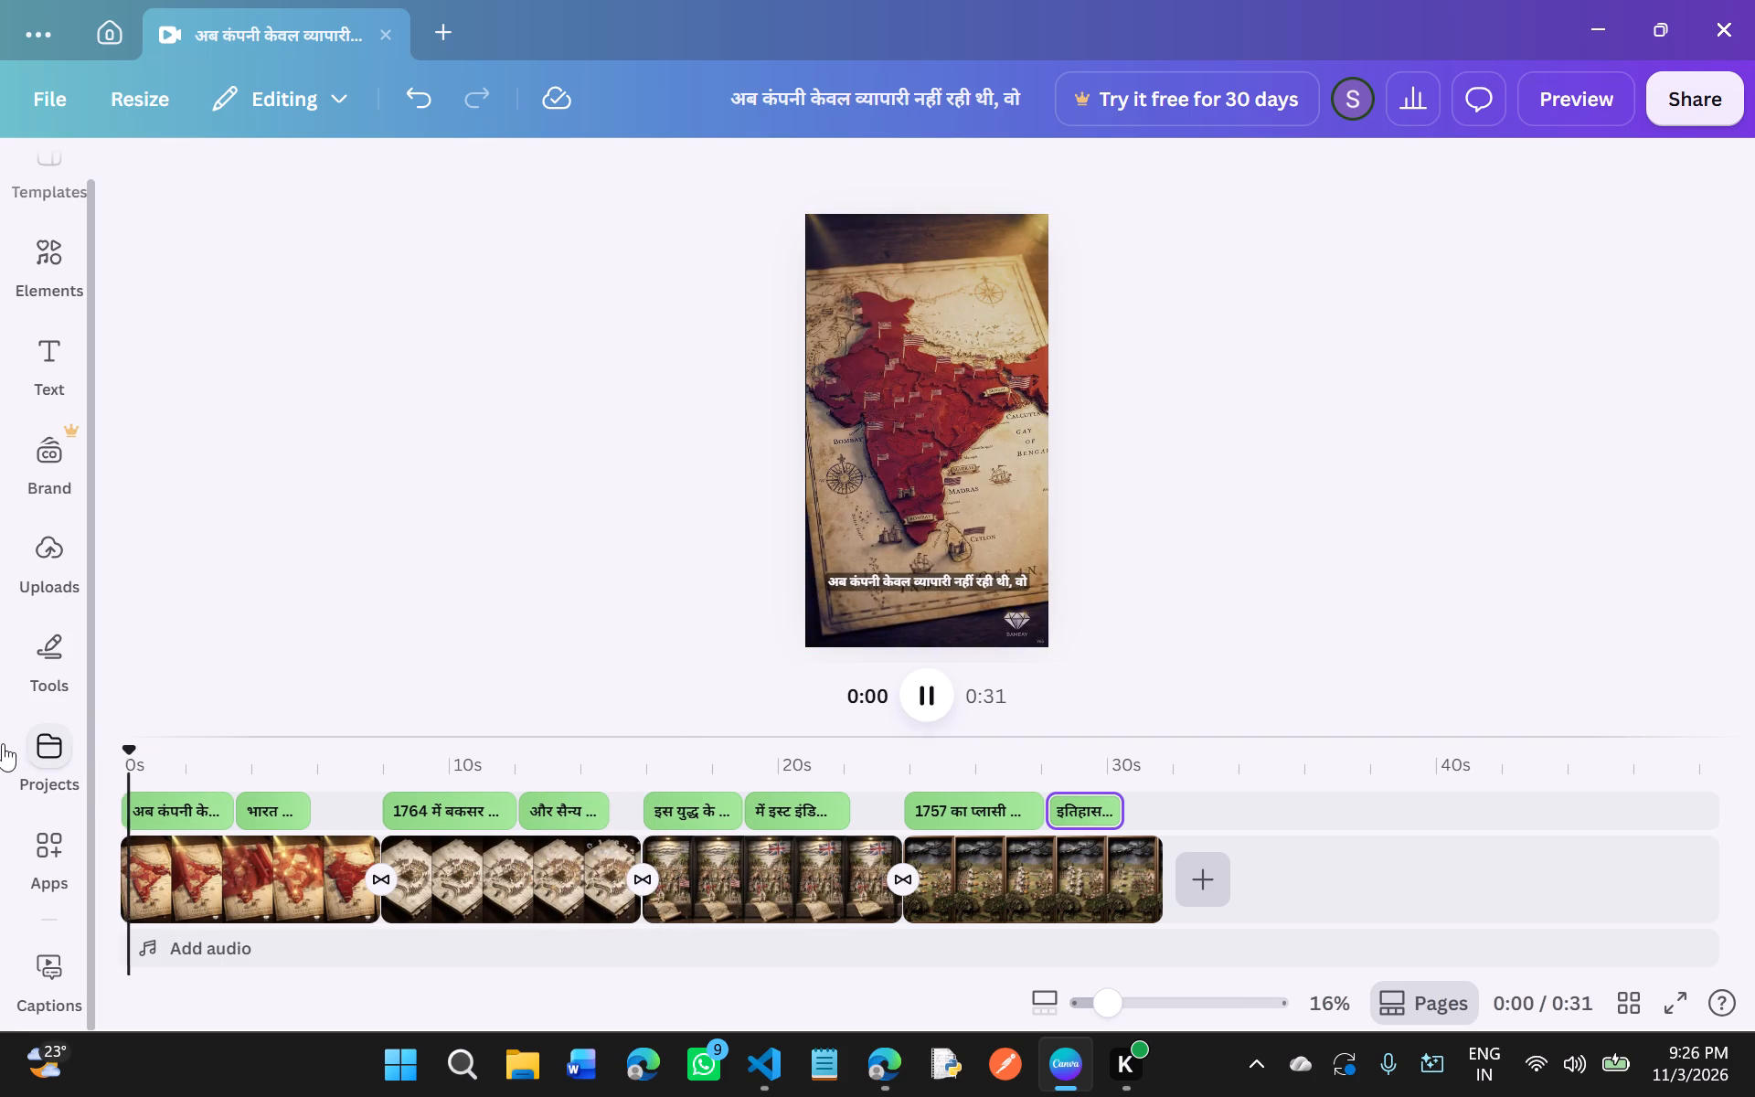
click(922, 696)
drag(209, 763, 77, 752)
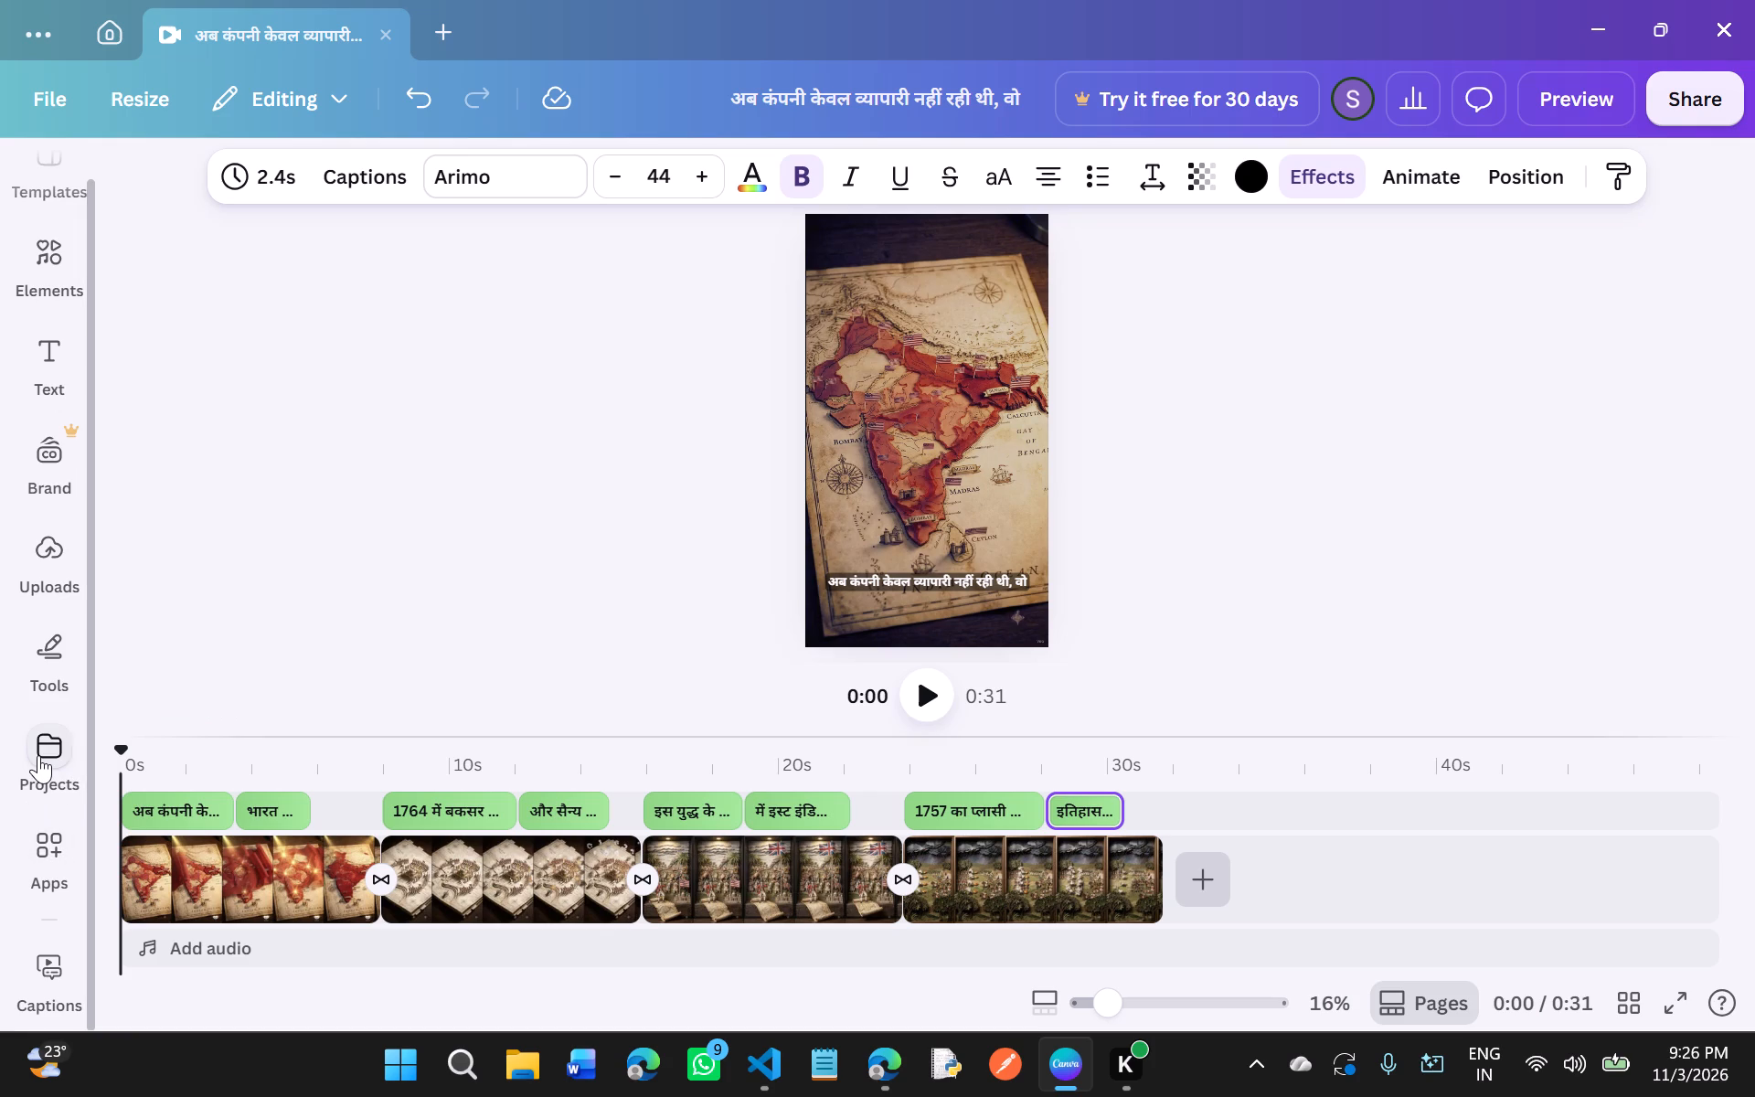
Browse the design elements for a suitable frame, examining the Basic shapes and Film and photo frames.
scroll(38, 755, down, 4)
scroll(38, 276, up, 2)
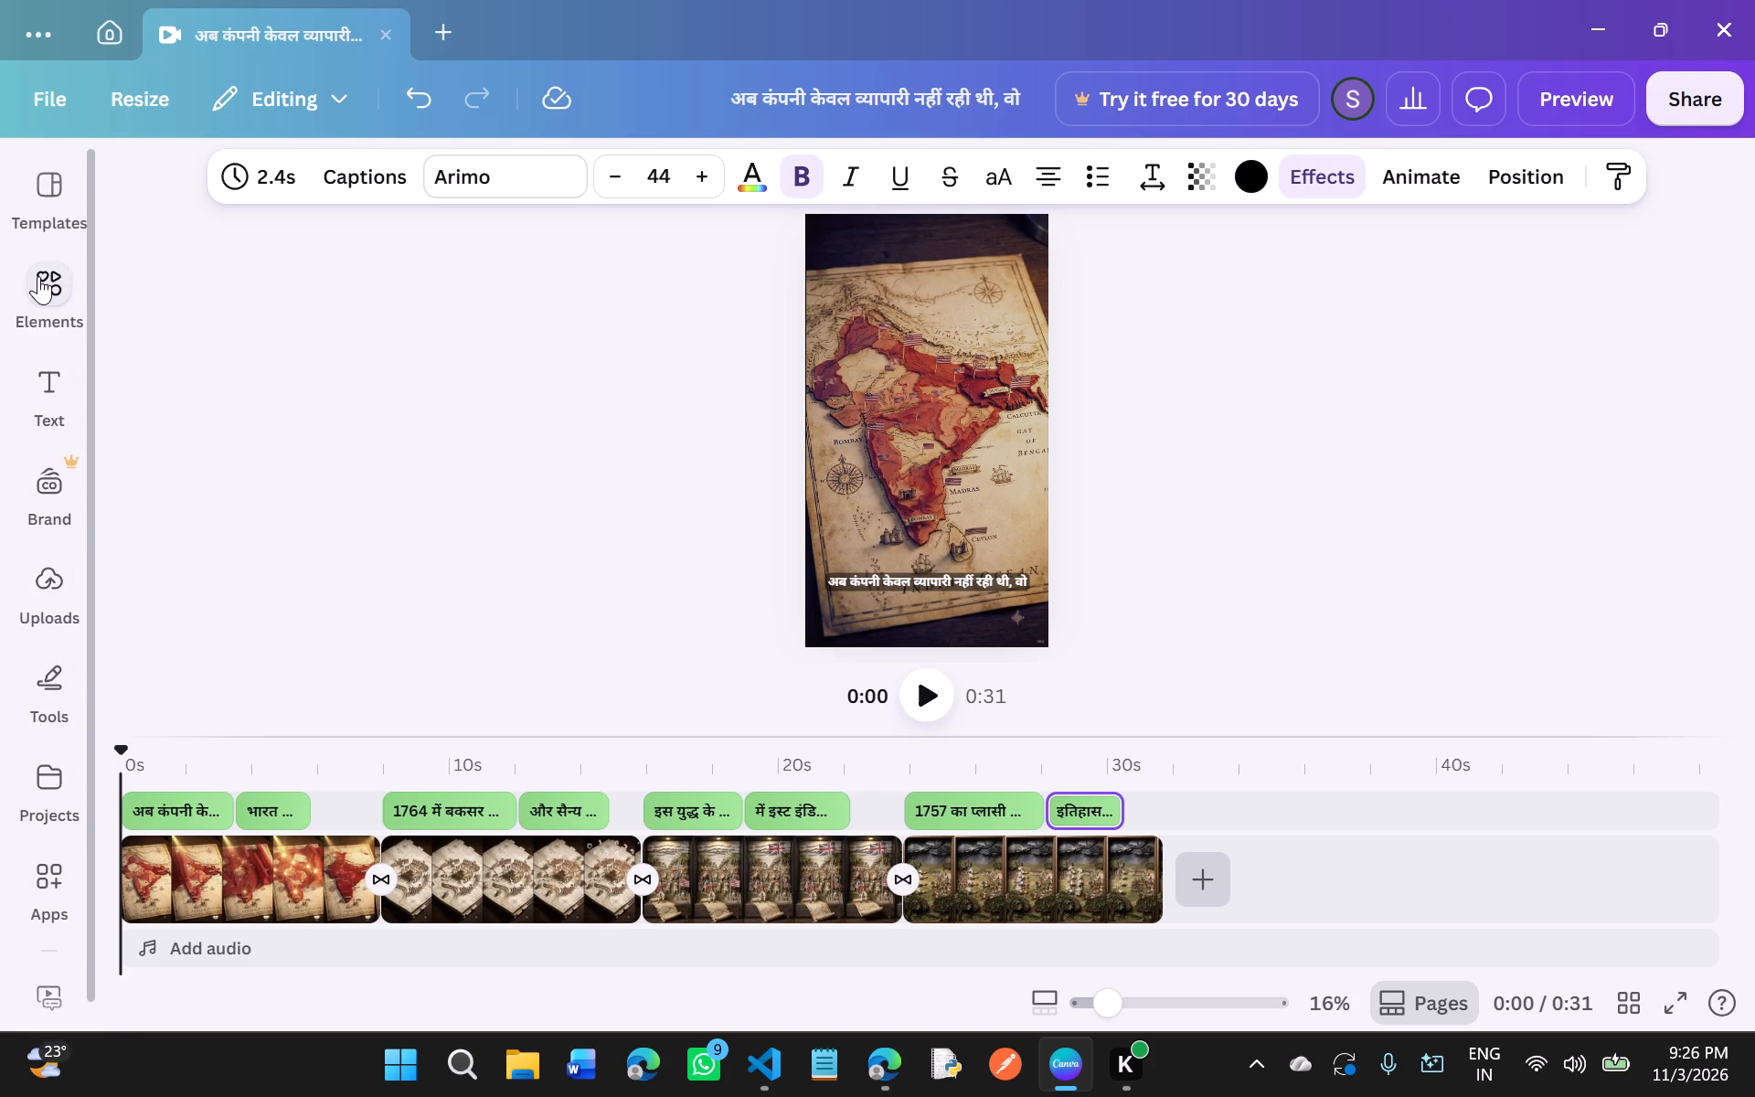
scroll(38, 276, up, 1)
click(51, 288)
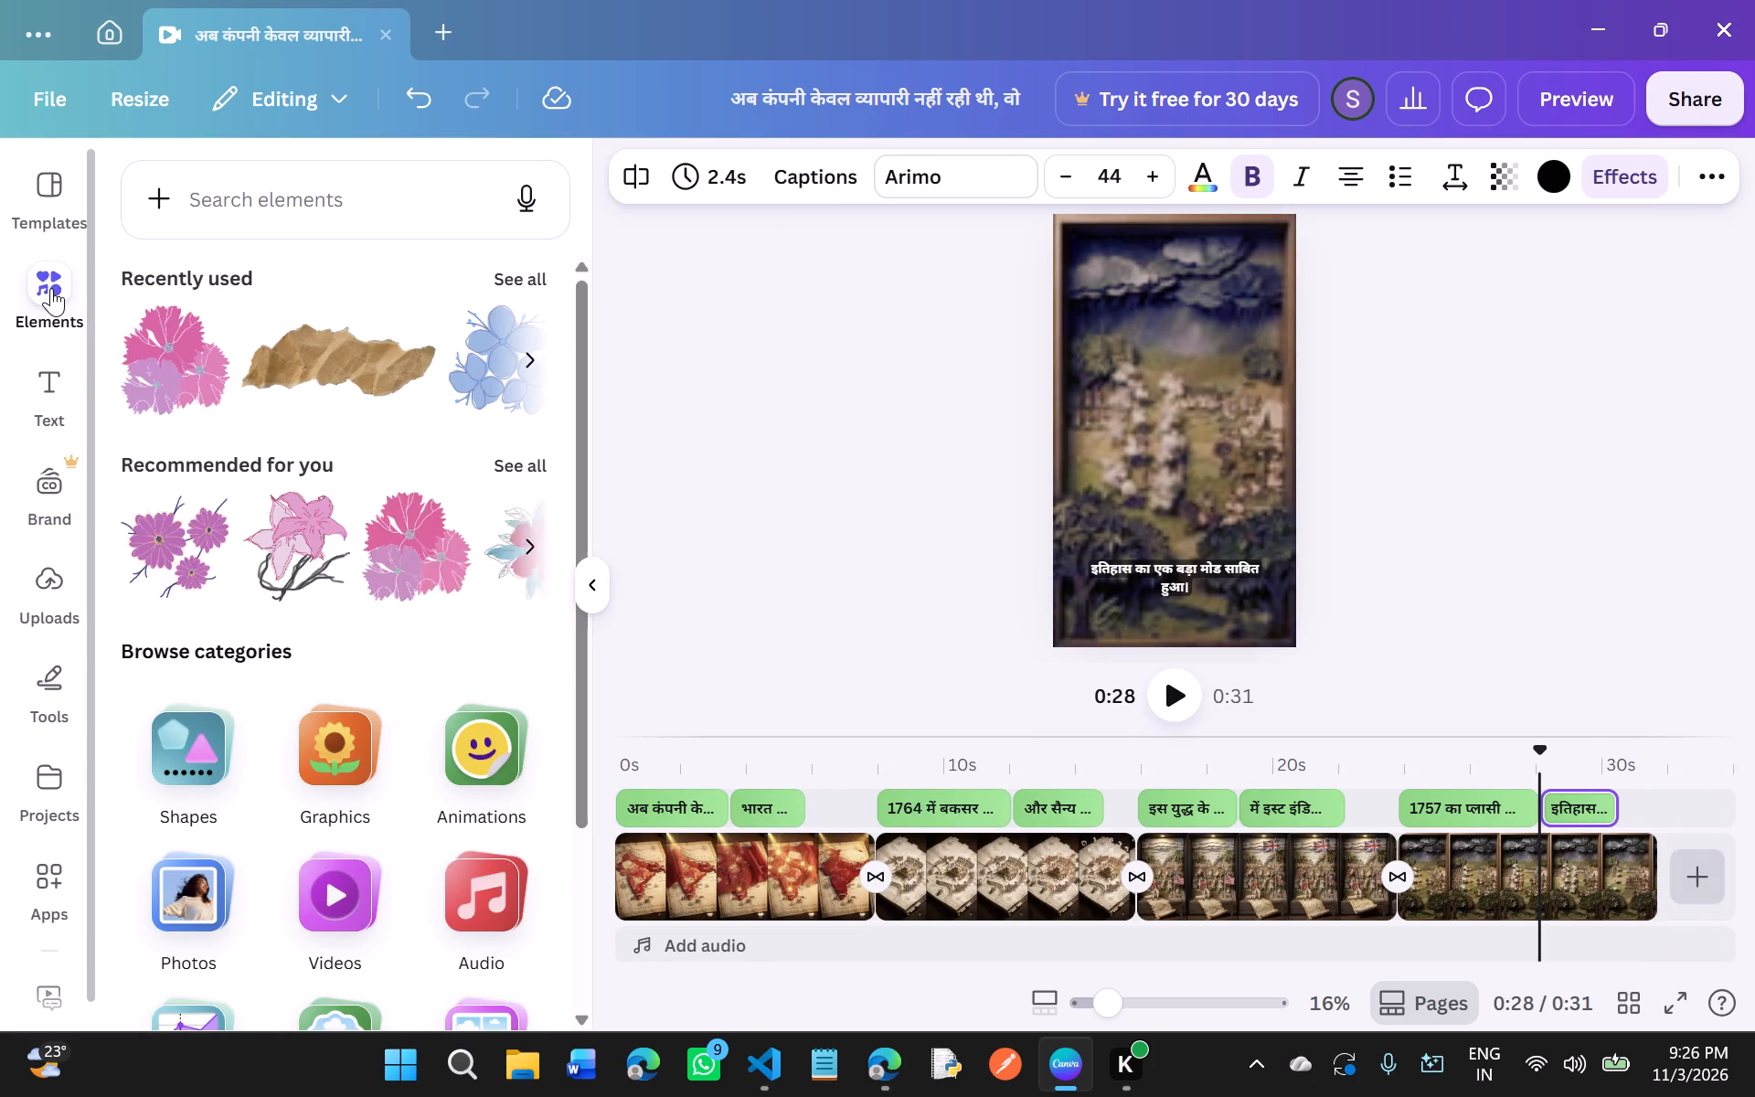
scroll(301, 532, down, 2)
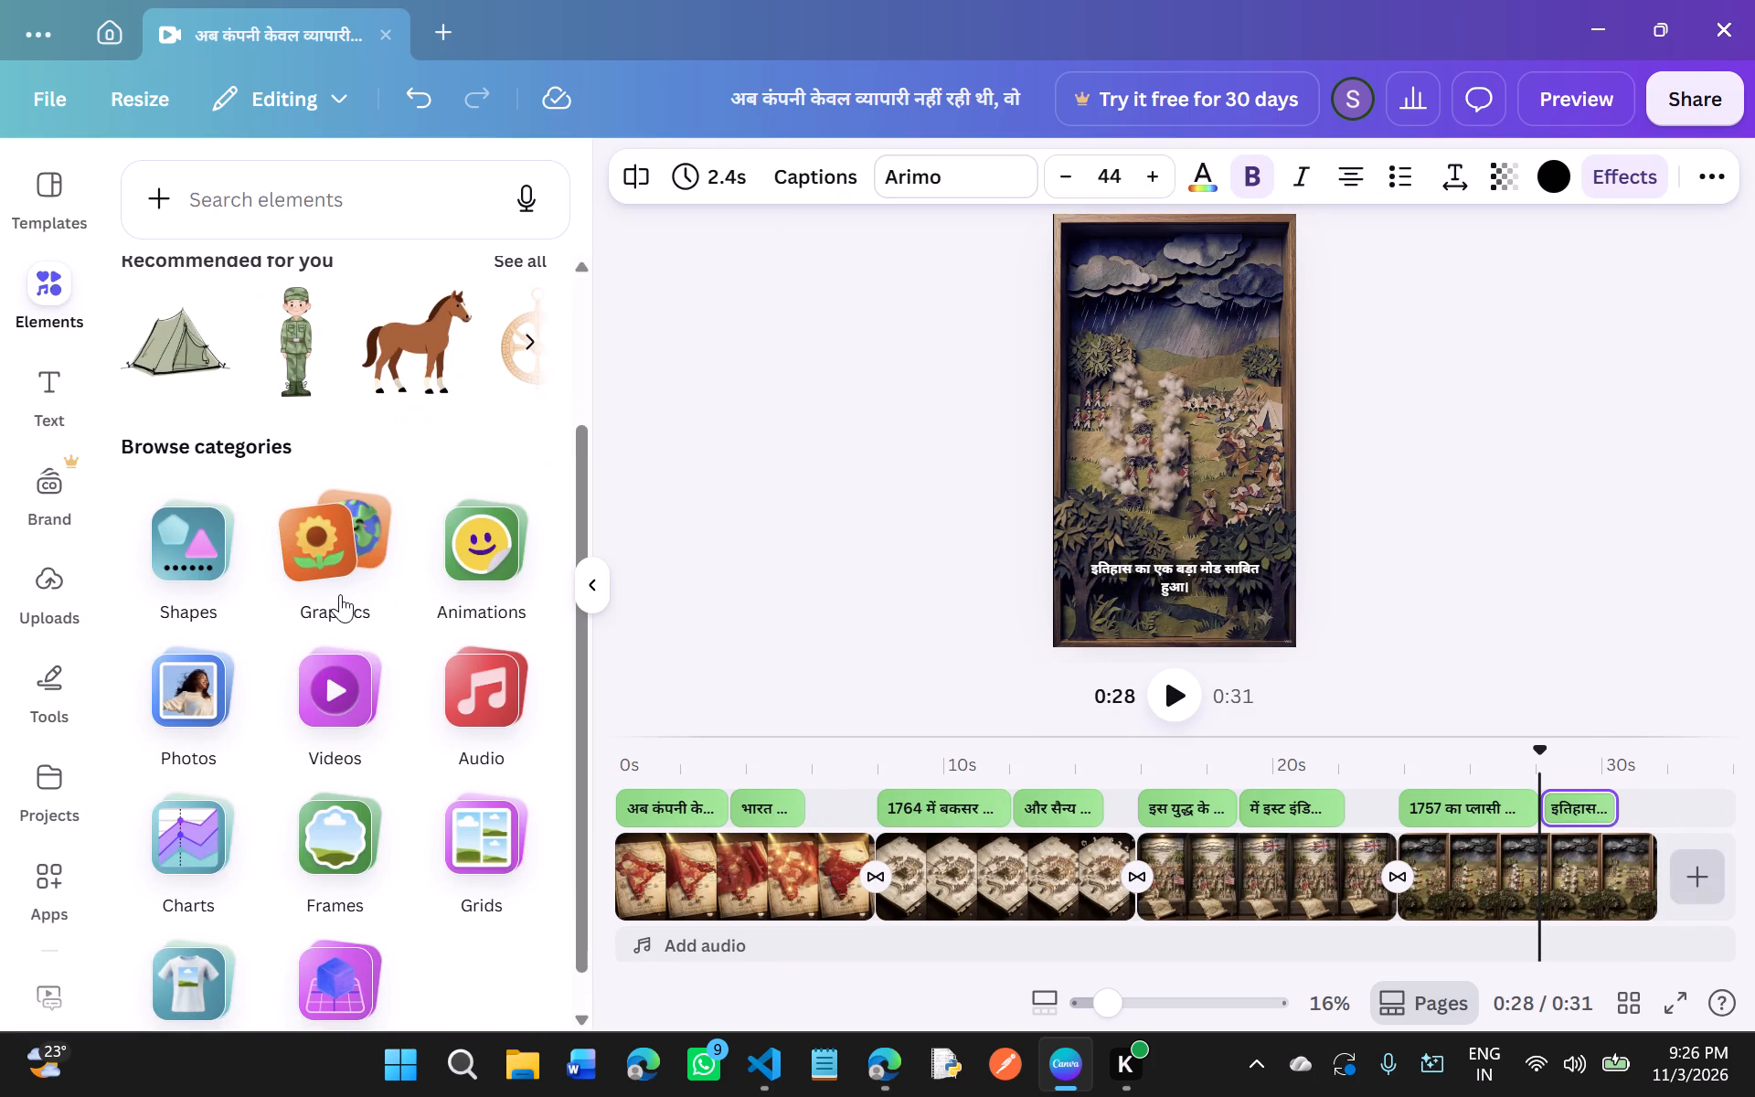
scroll(399, 620, down, 1)
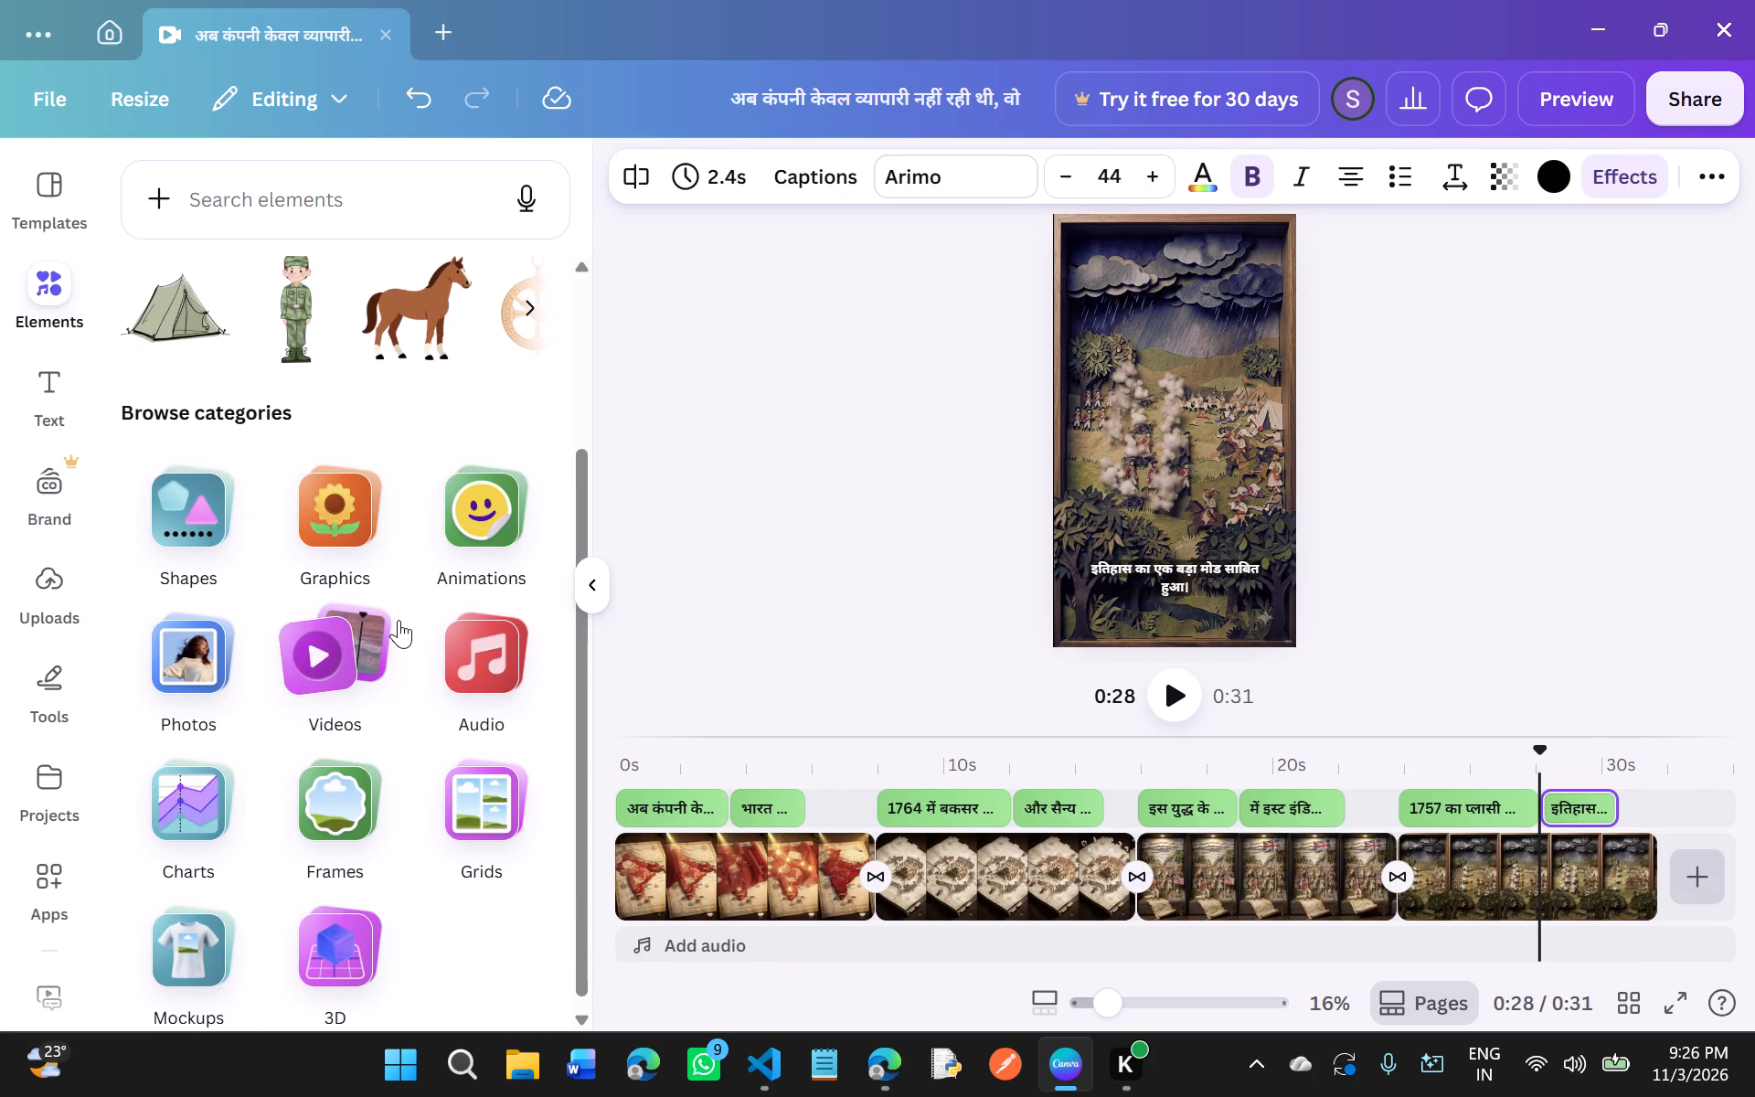
click(351, 778)
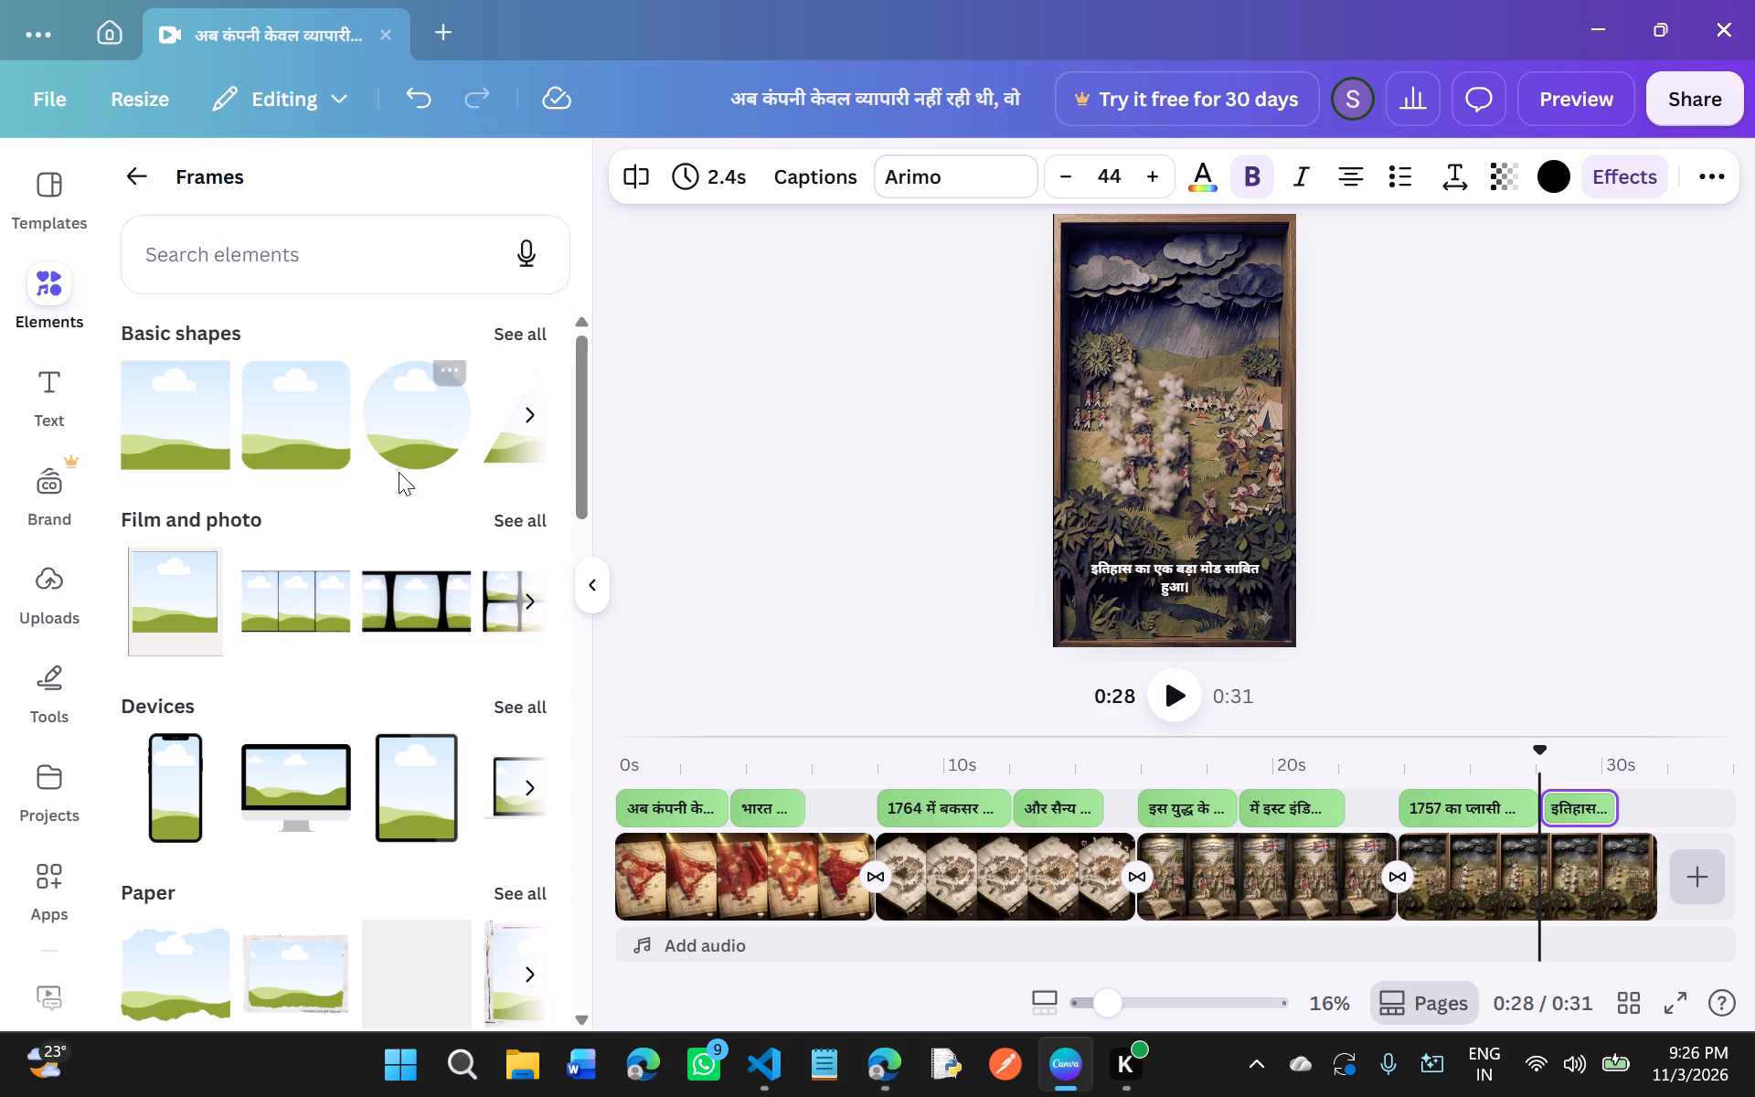
scroll(399, 472, left, 2)
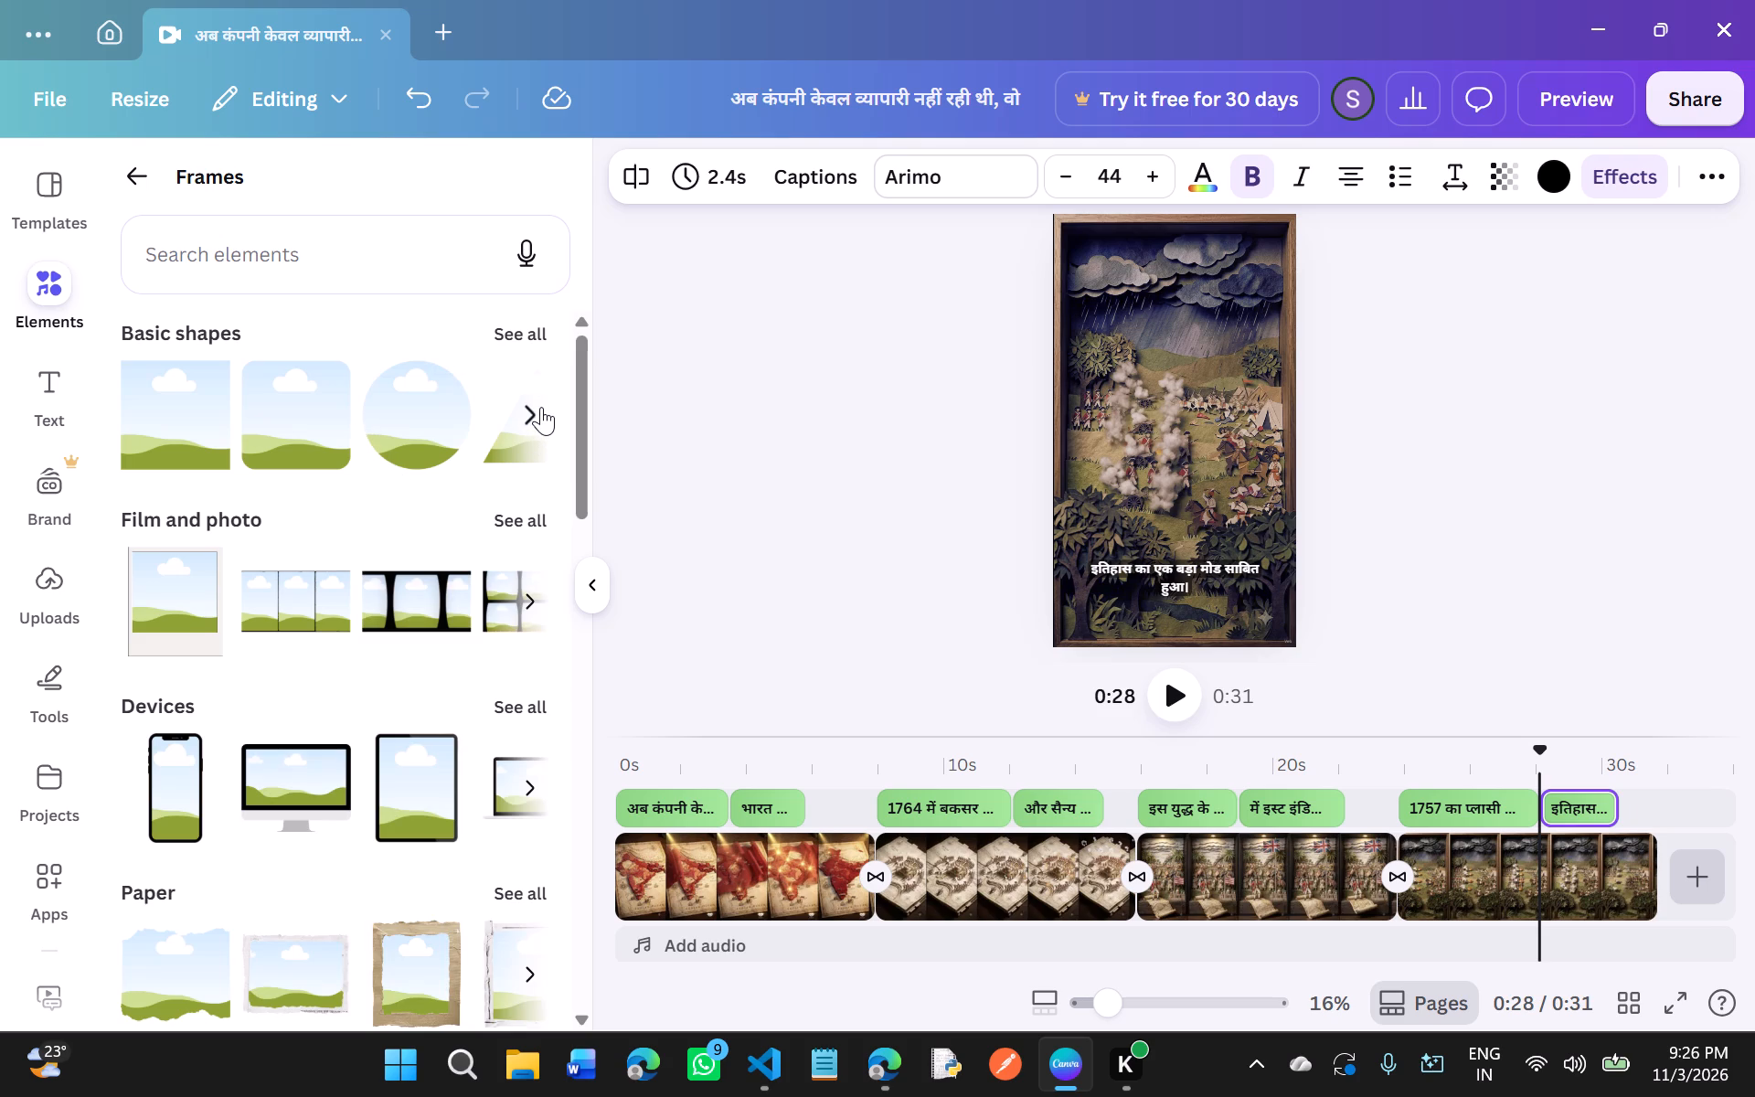
click(541, 407)
click(527, 407)
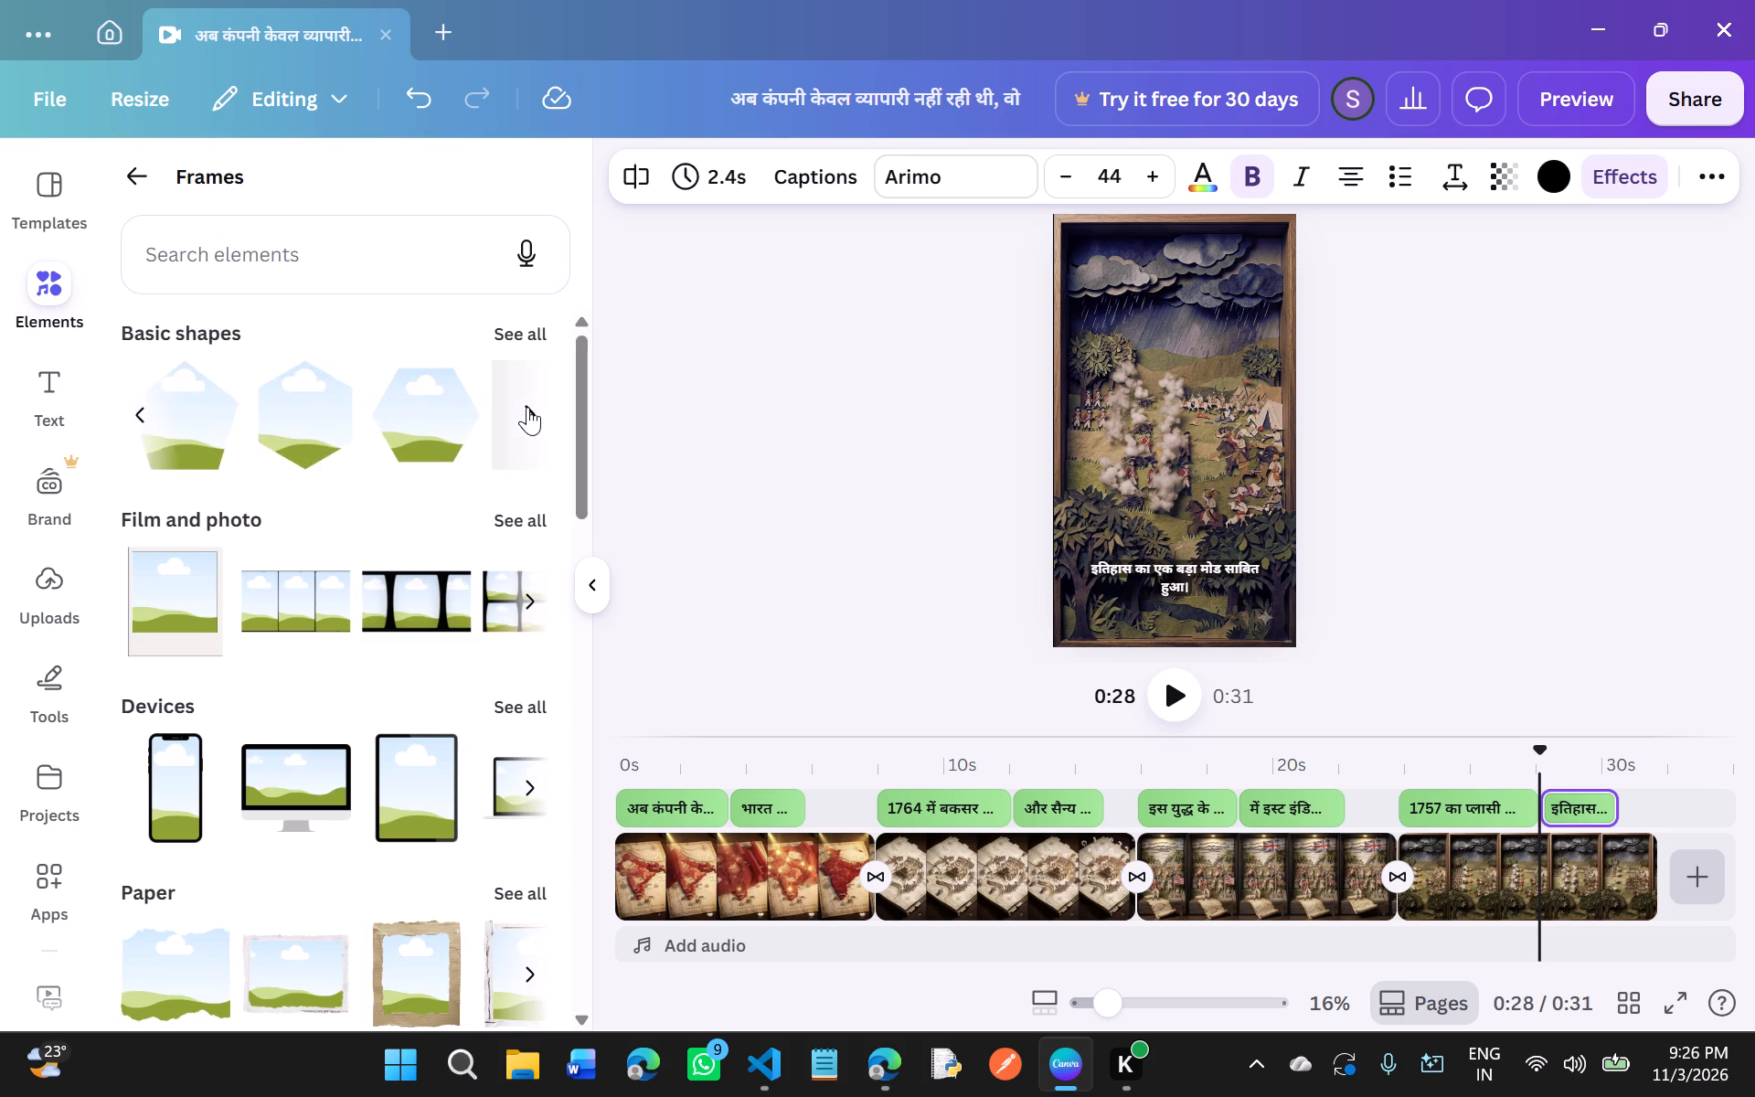
click(527, 407)
click(527, 407)
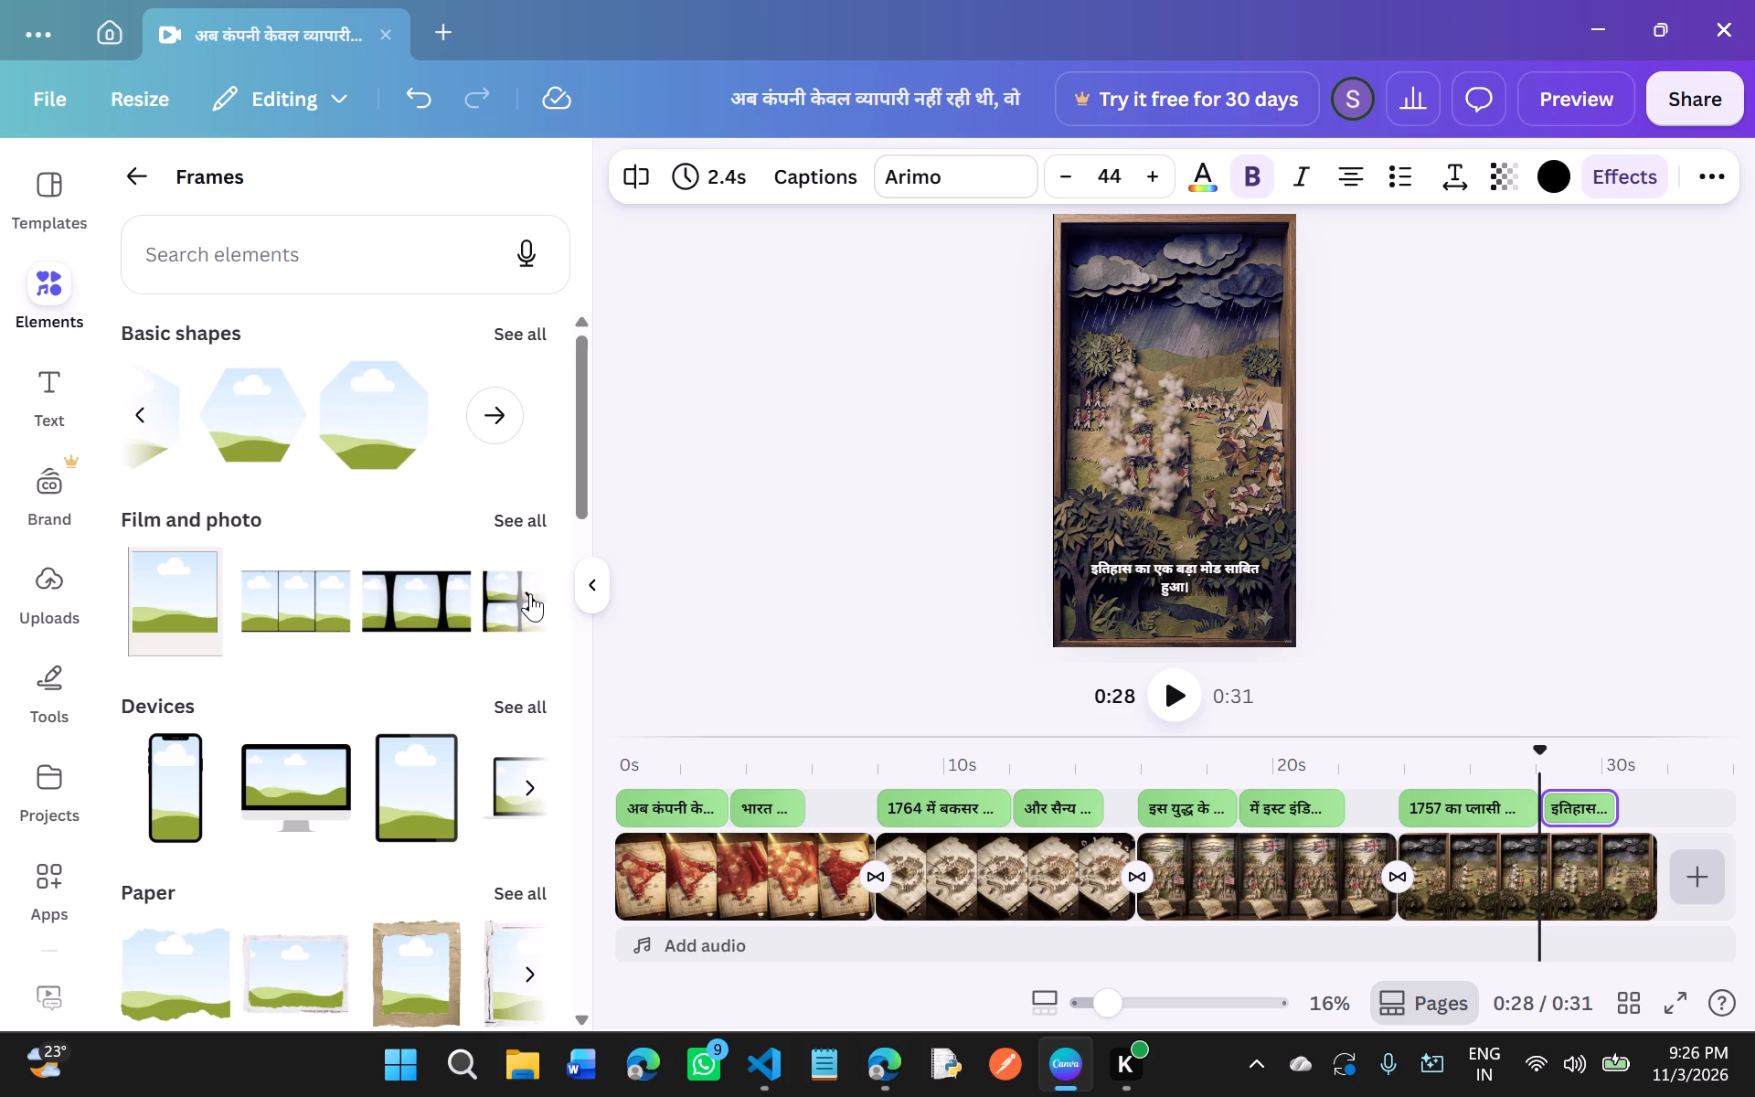
click(530, 593)
click(530, 593)
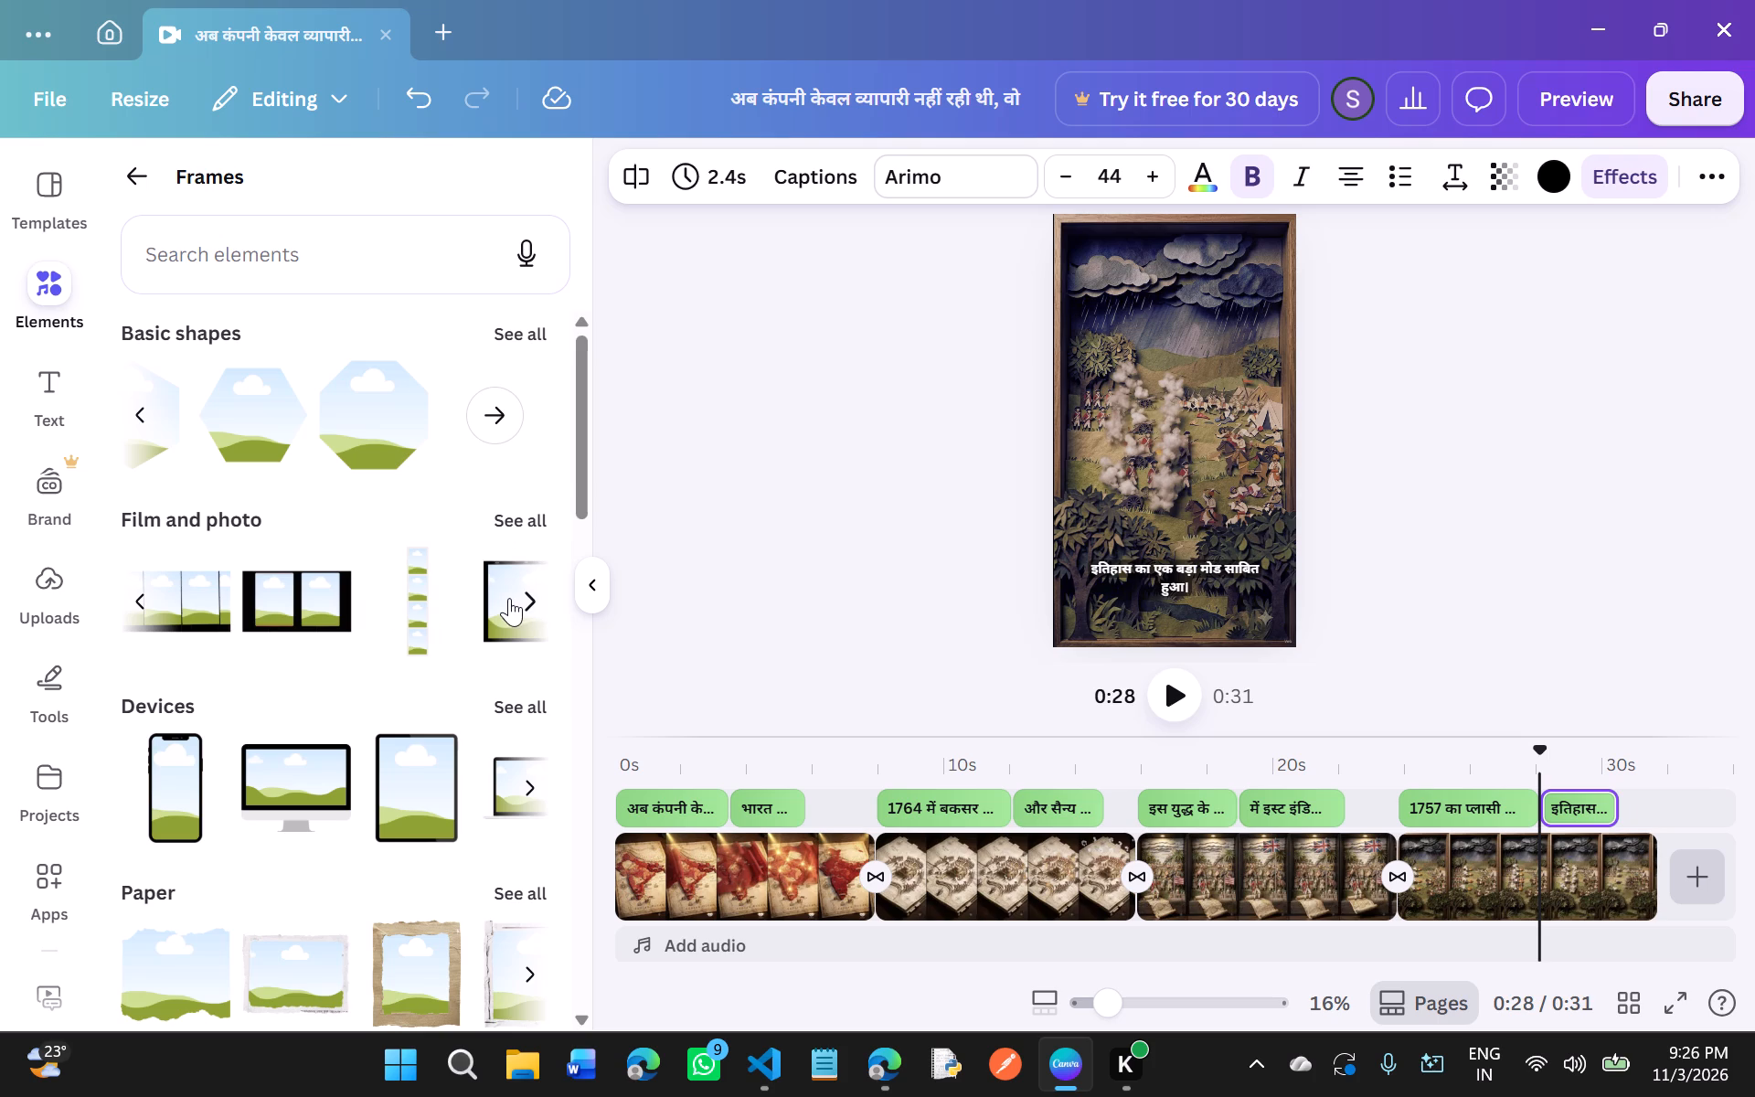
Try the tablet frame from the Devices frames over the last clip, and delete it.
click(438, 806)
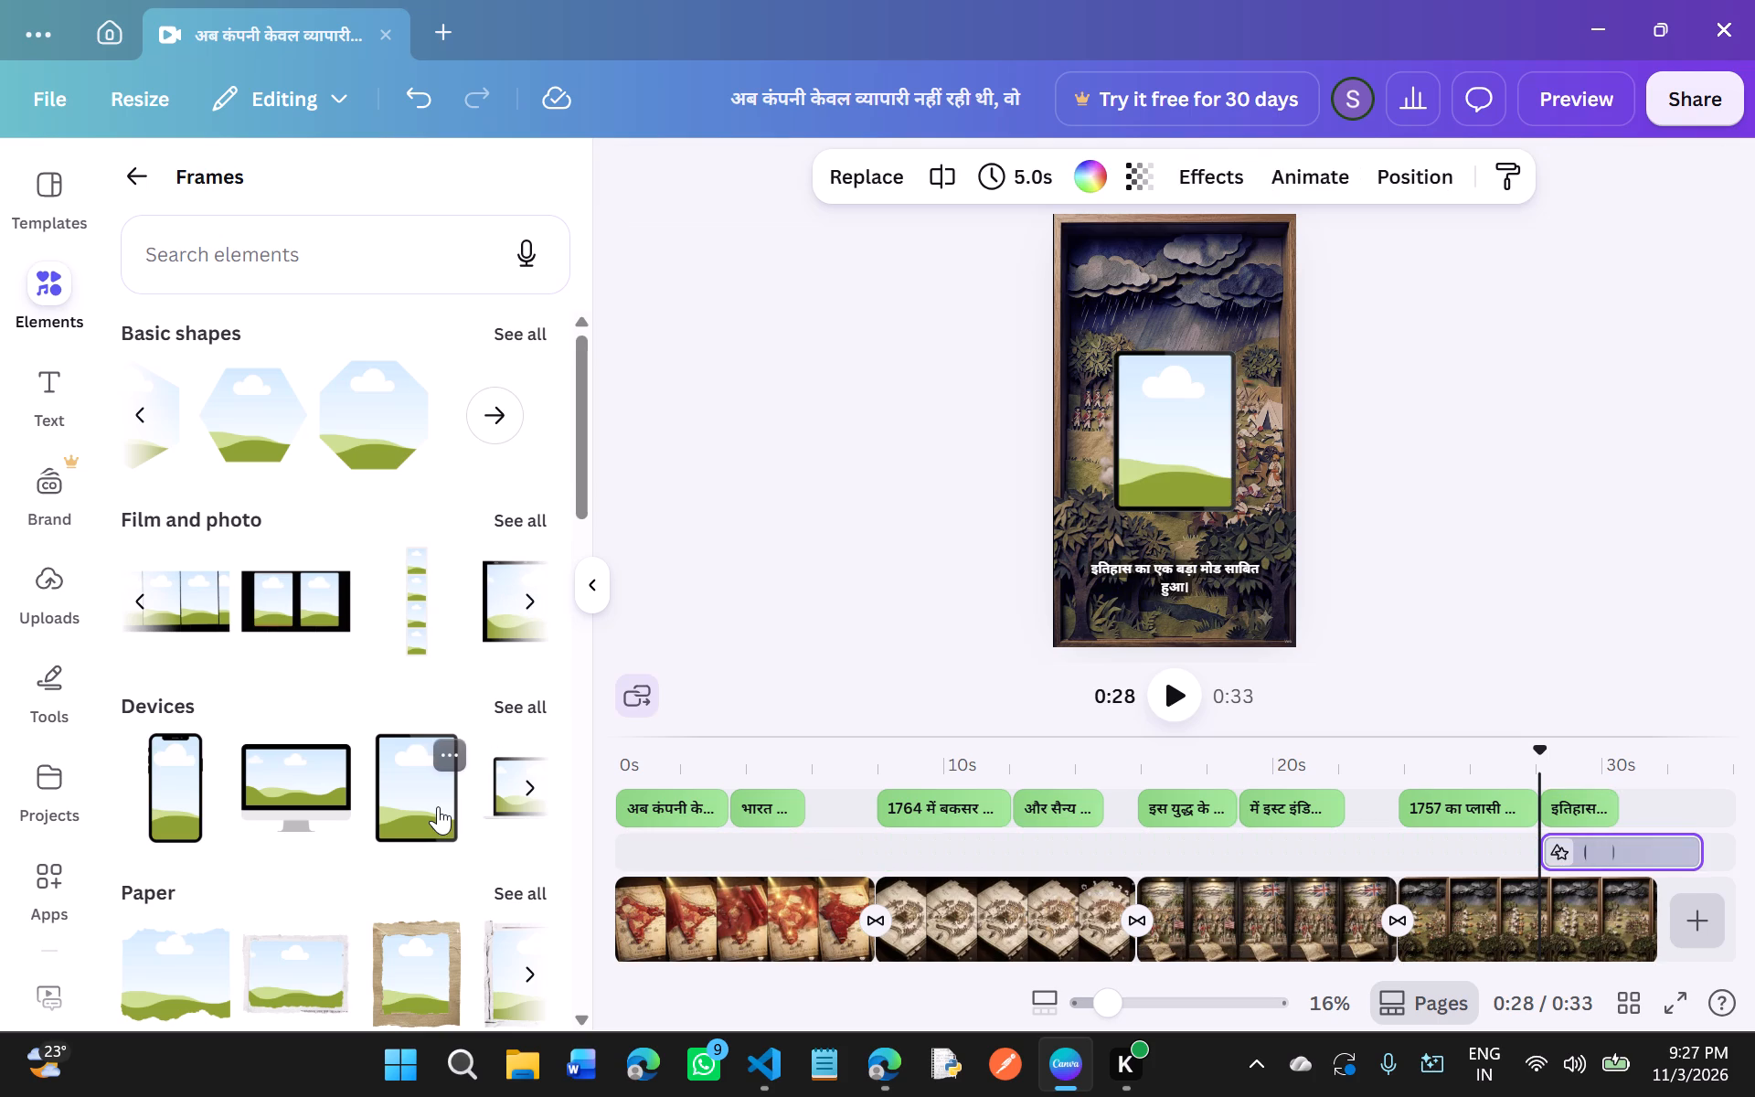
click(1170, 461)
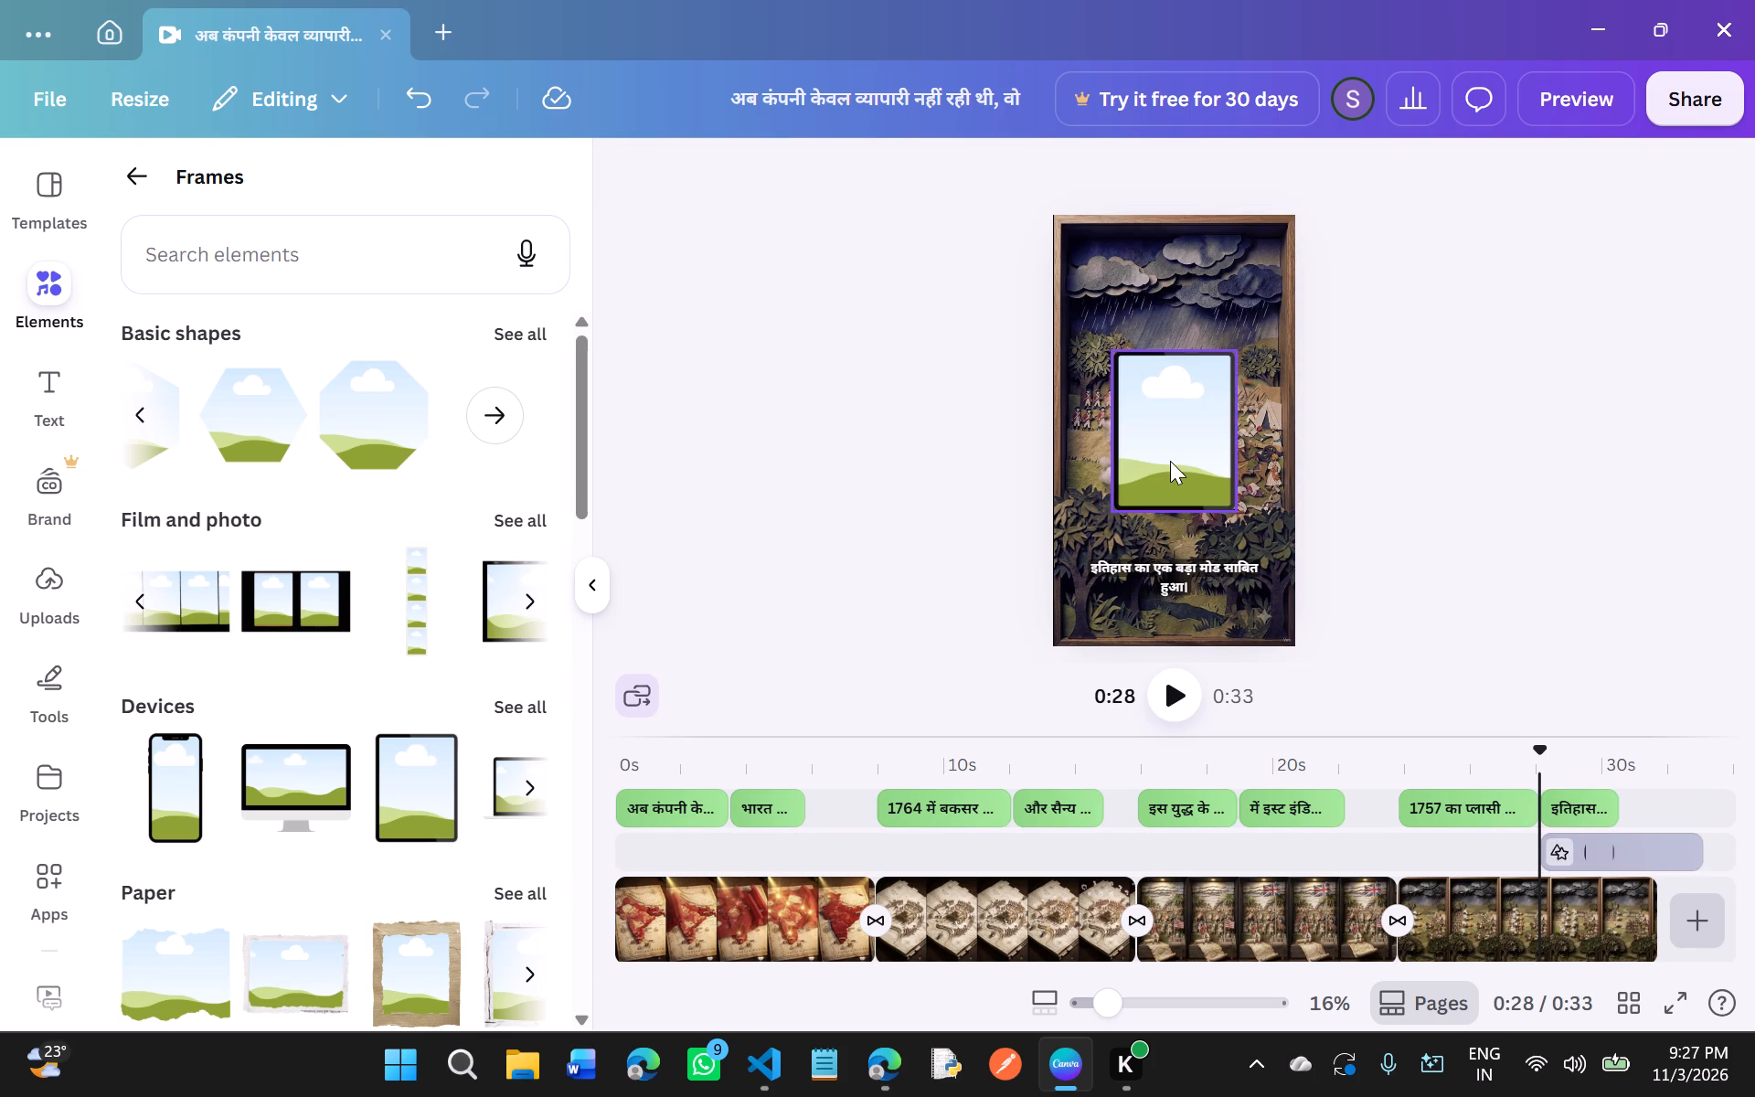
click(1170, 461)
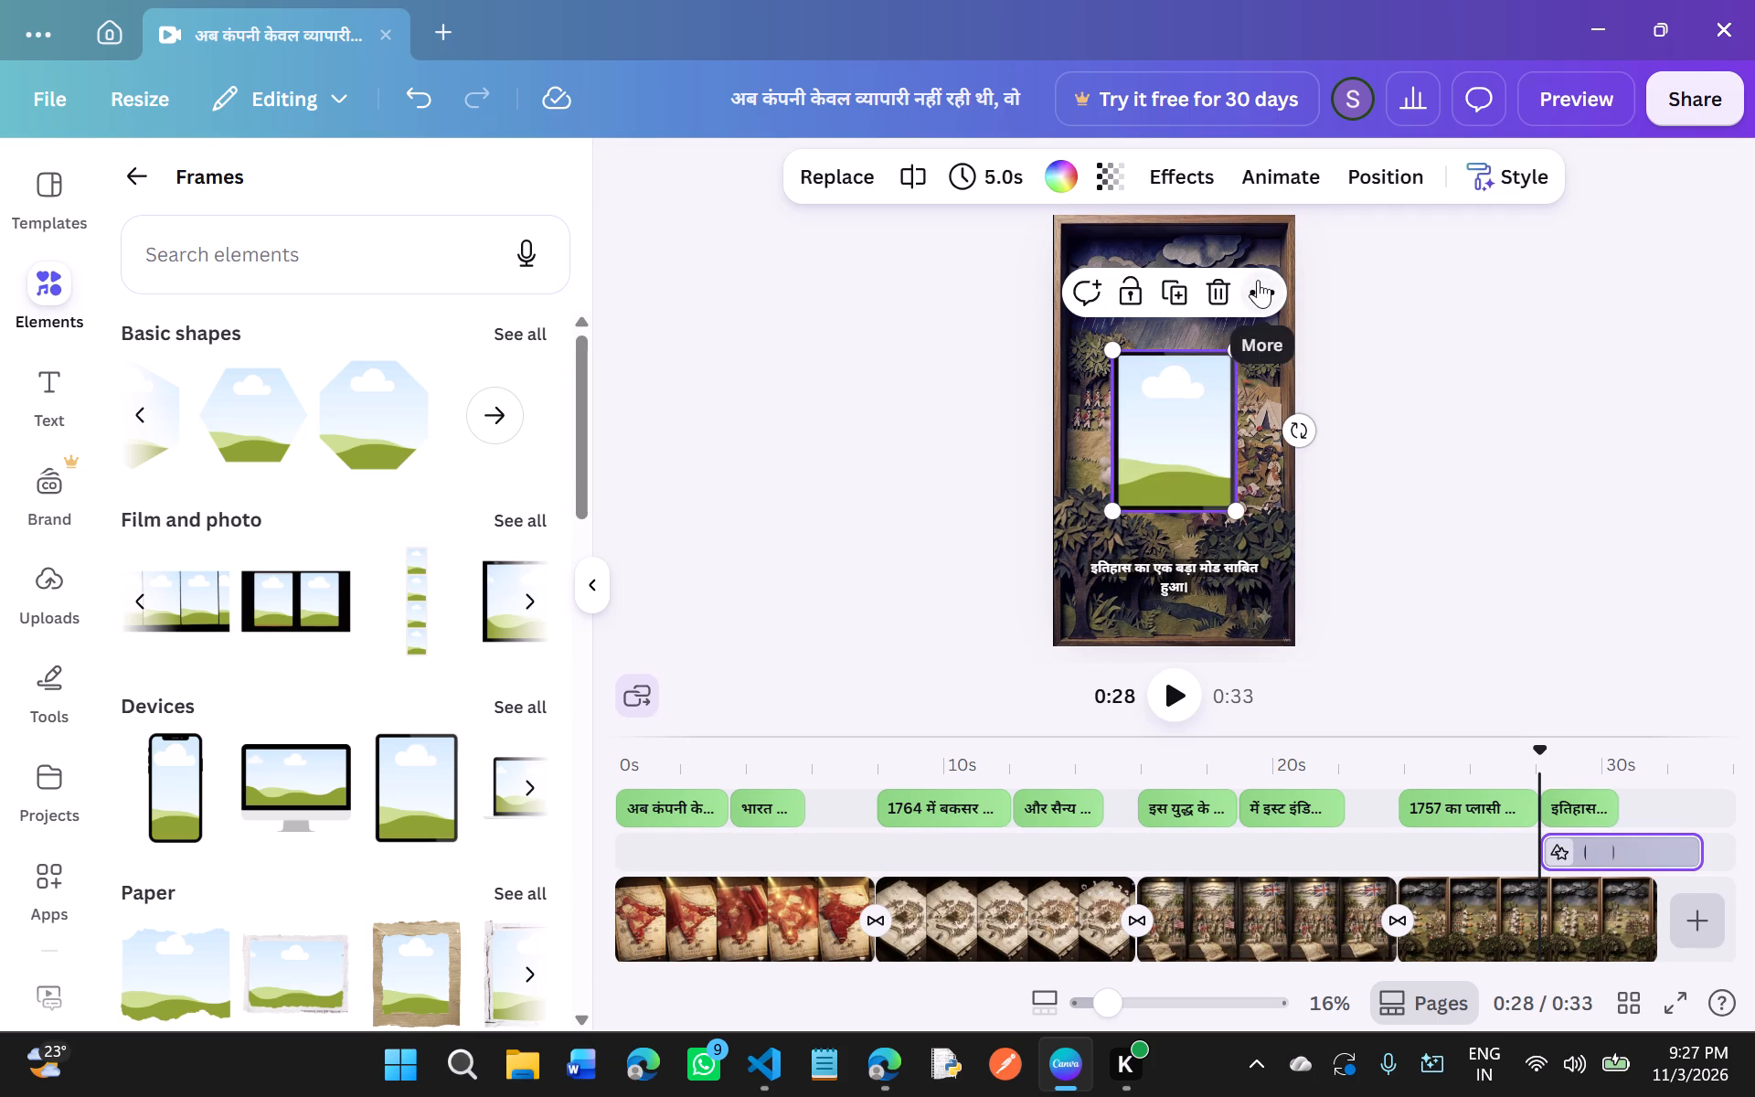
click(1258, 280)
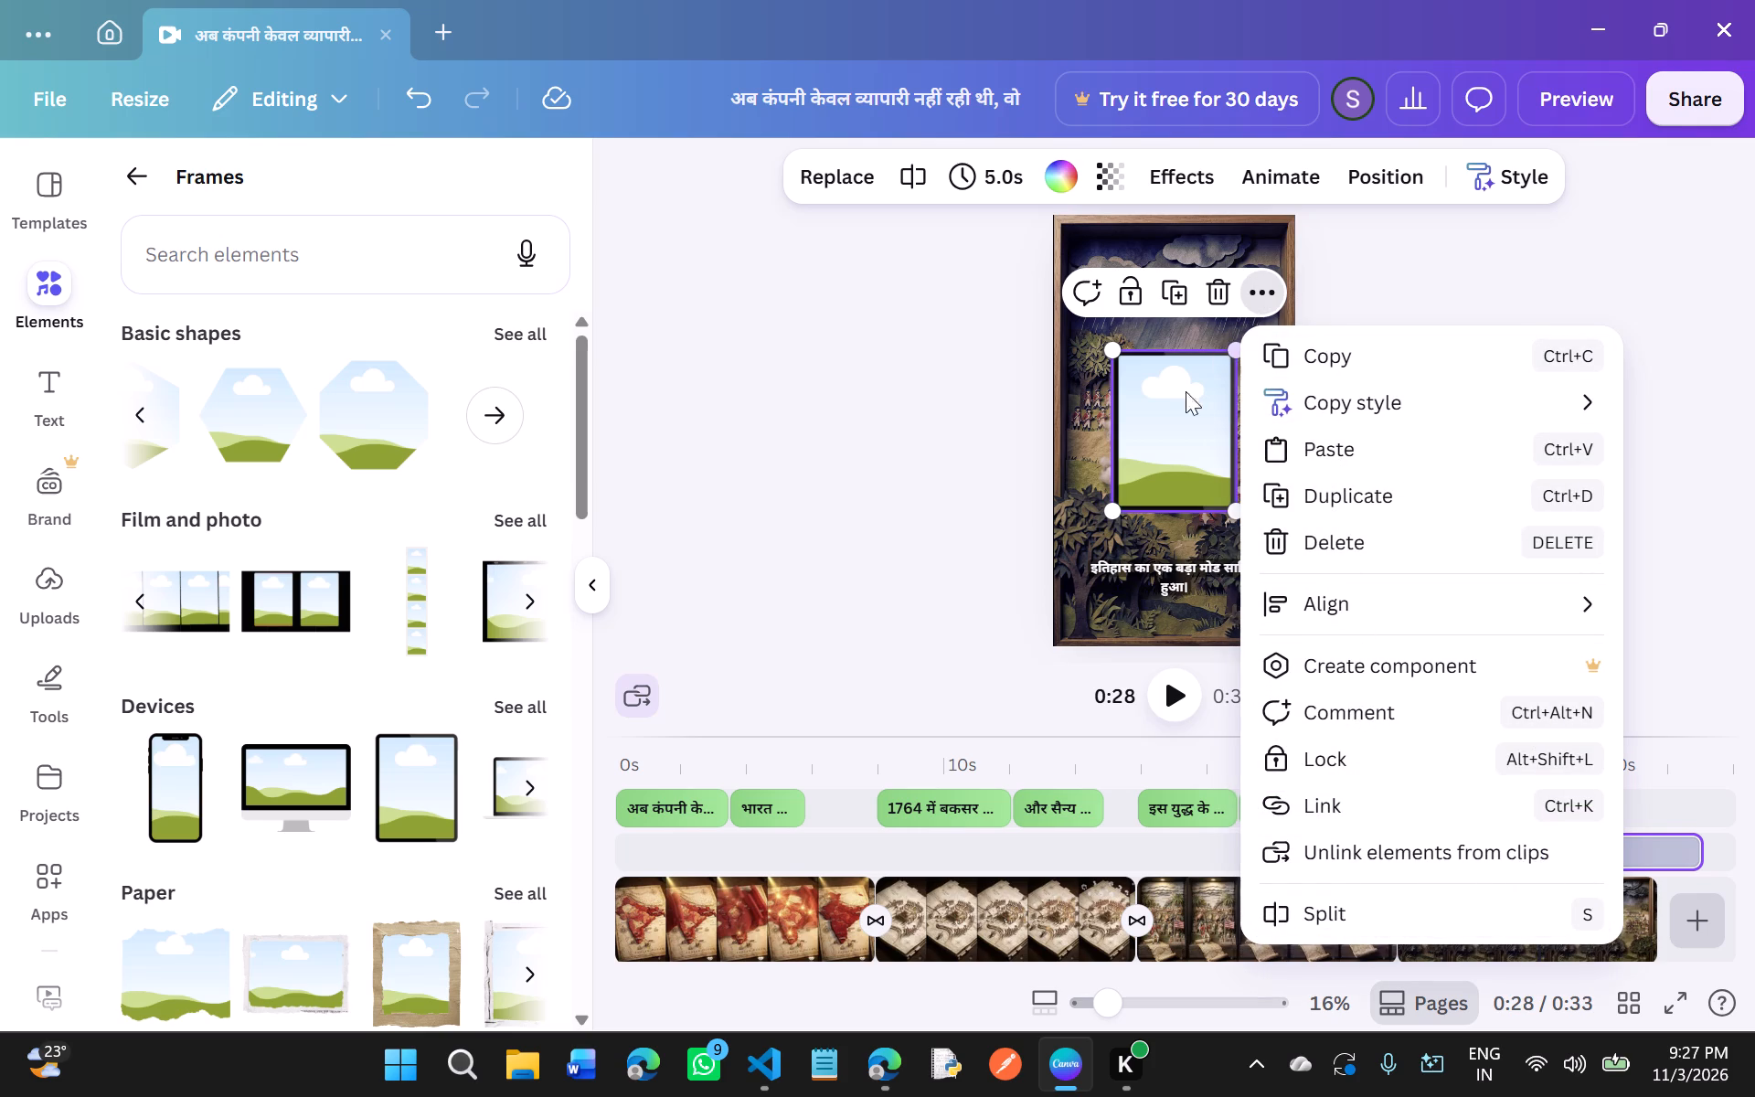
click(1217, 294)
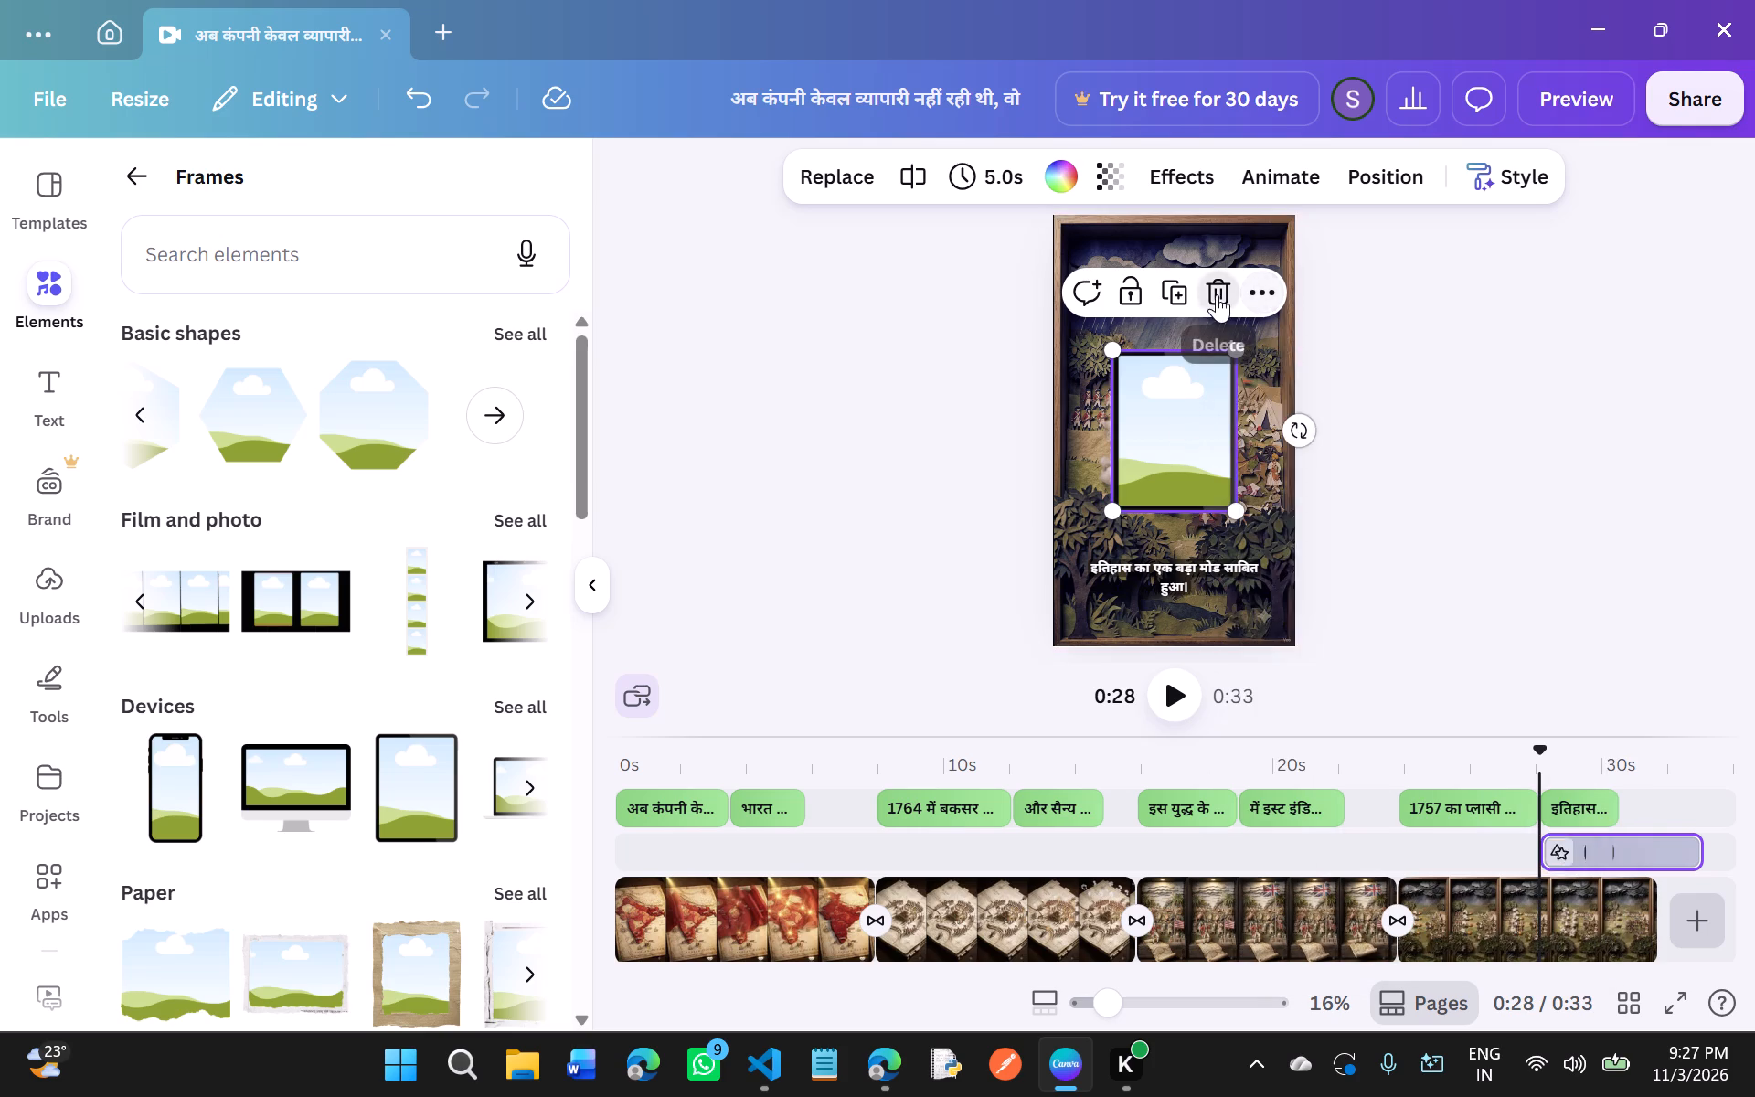
Look through the remaining frame categories, including Paper, Flowers, Blob and Trending, and return to the main elements overview.
scroll(303, 655, down, 9)
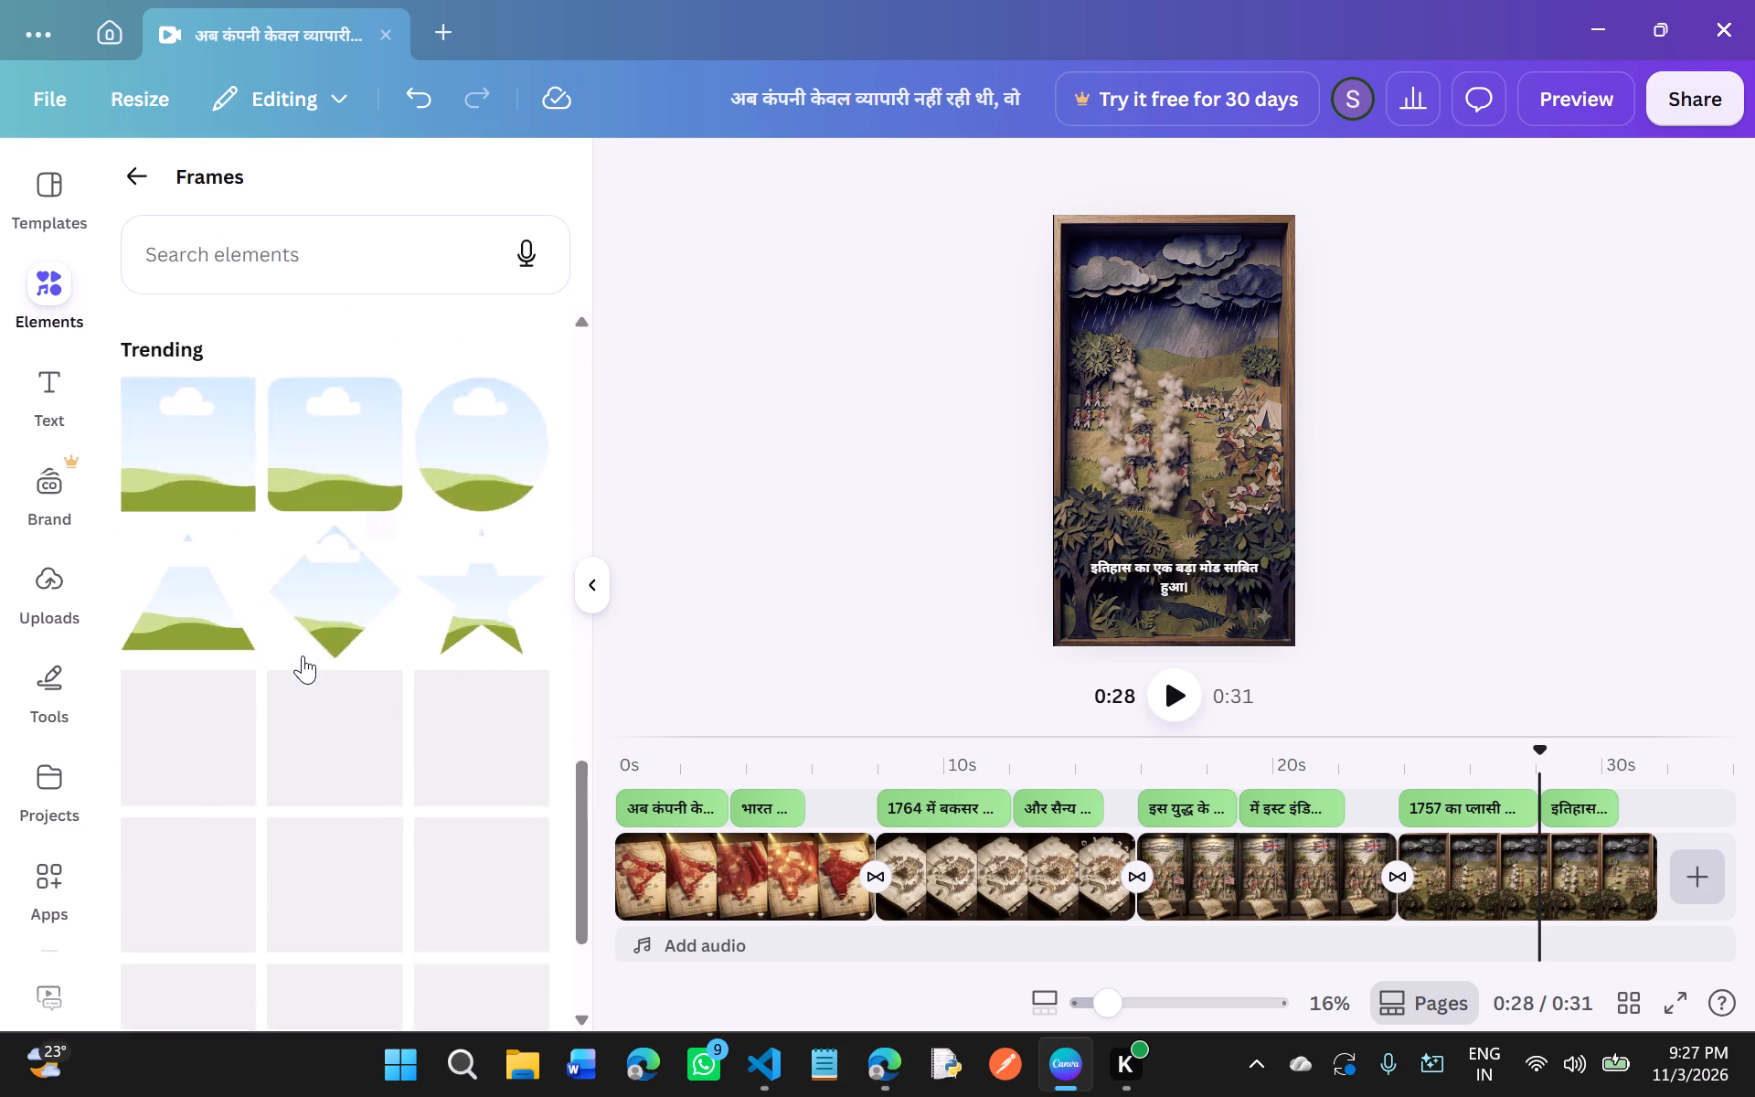
scroll(303, 655, down, 3)
scroll(303, 655, up, 6)
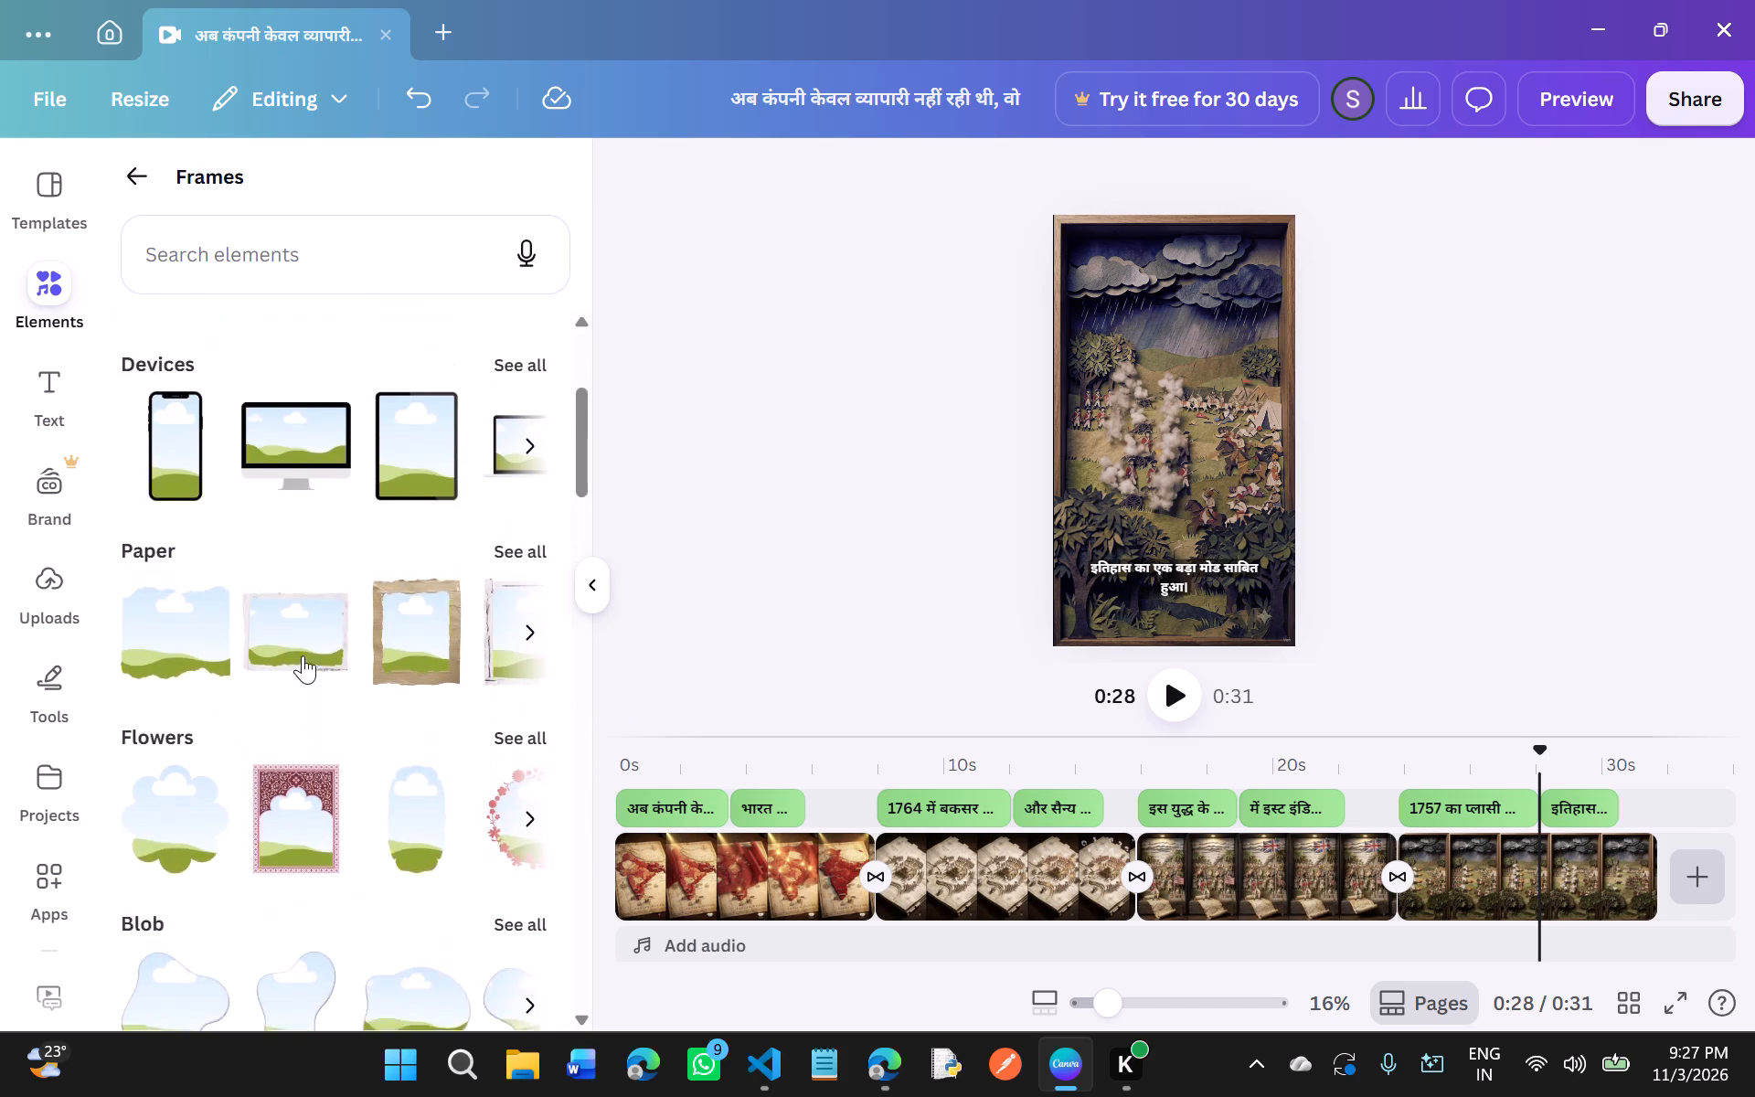
scroll(303, 655, up, 2)
click(64, 393)
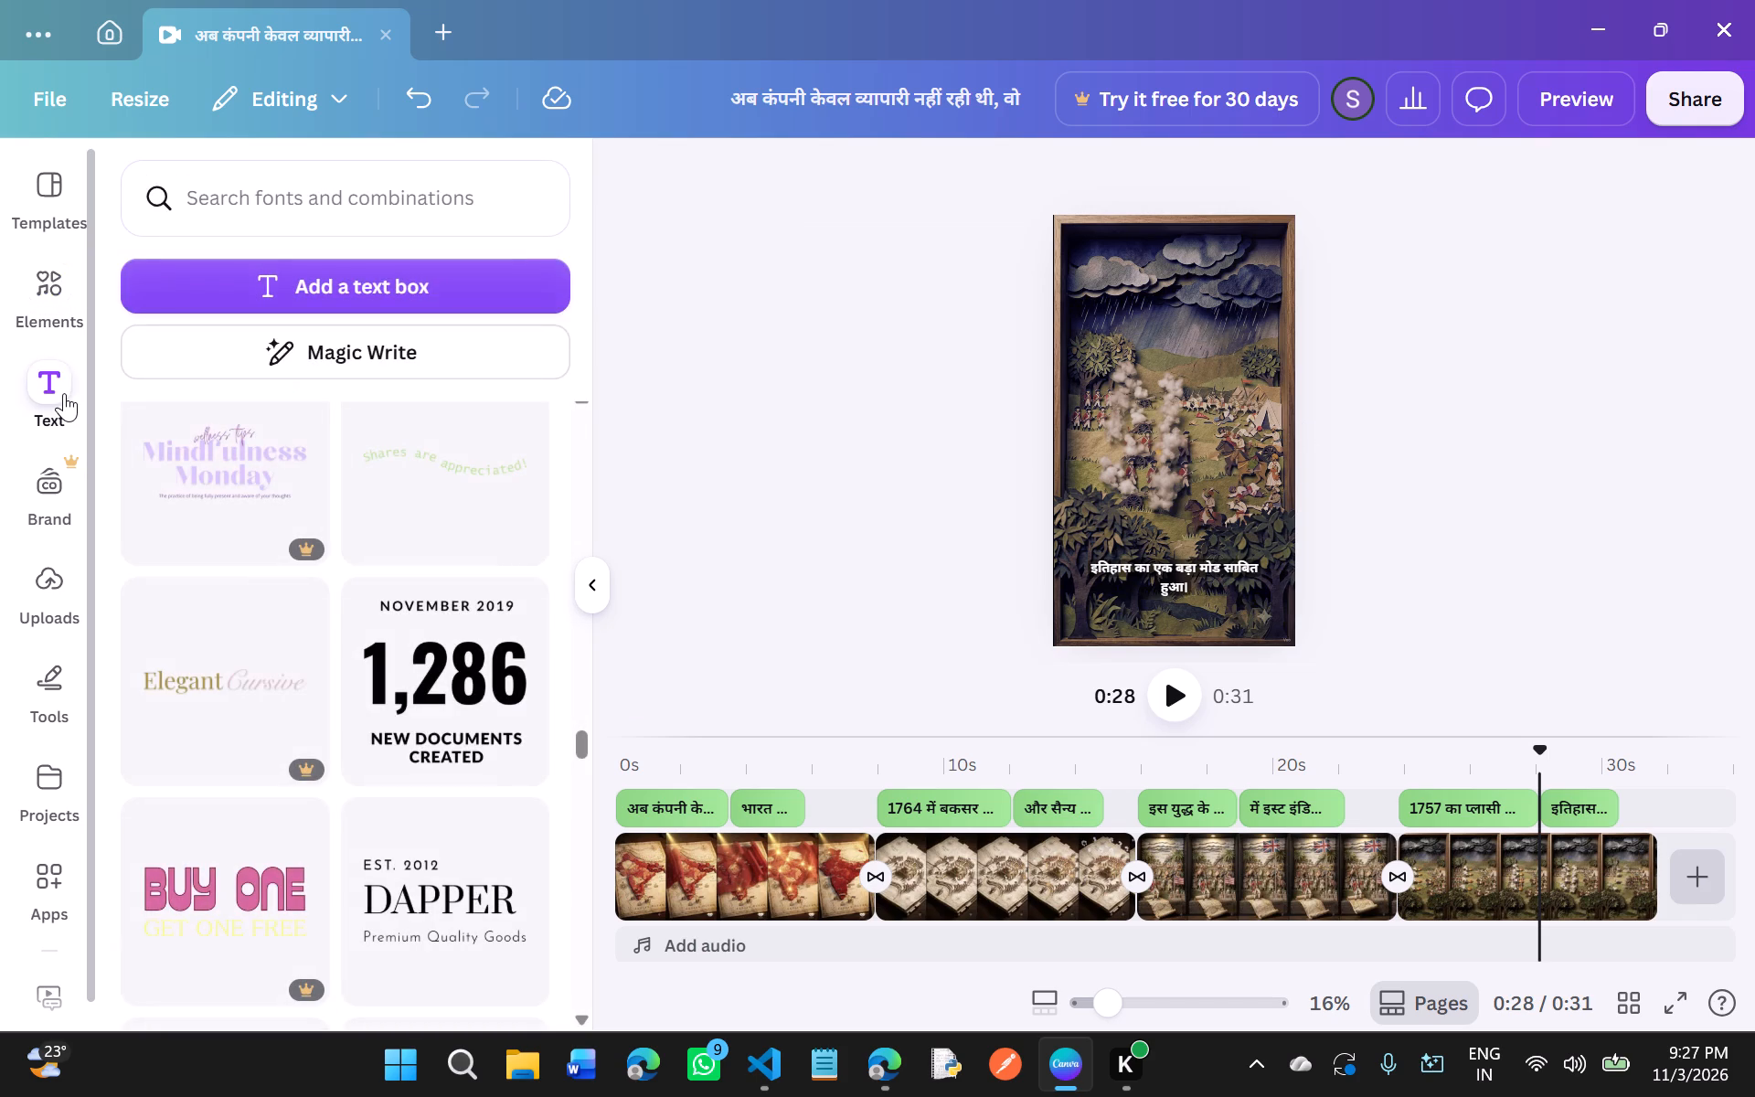
click(51, 302)
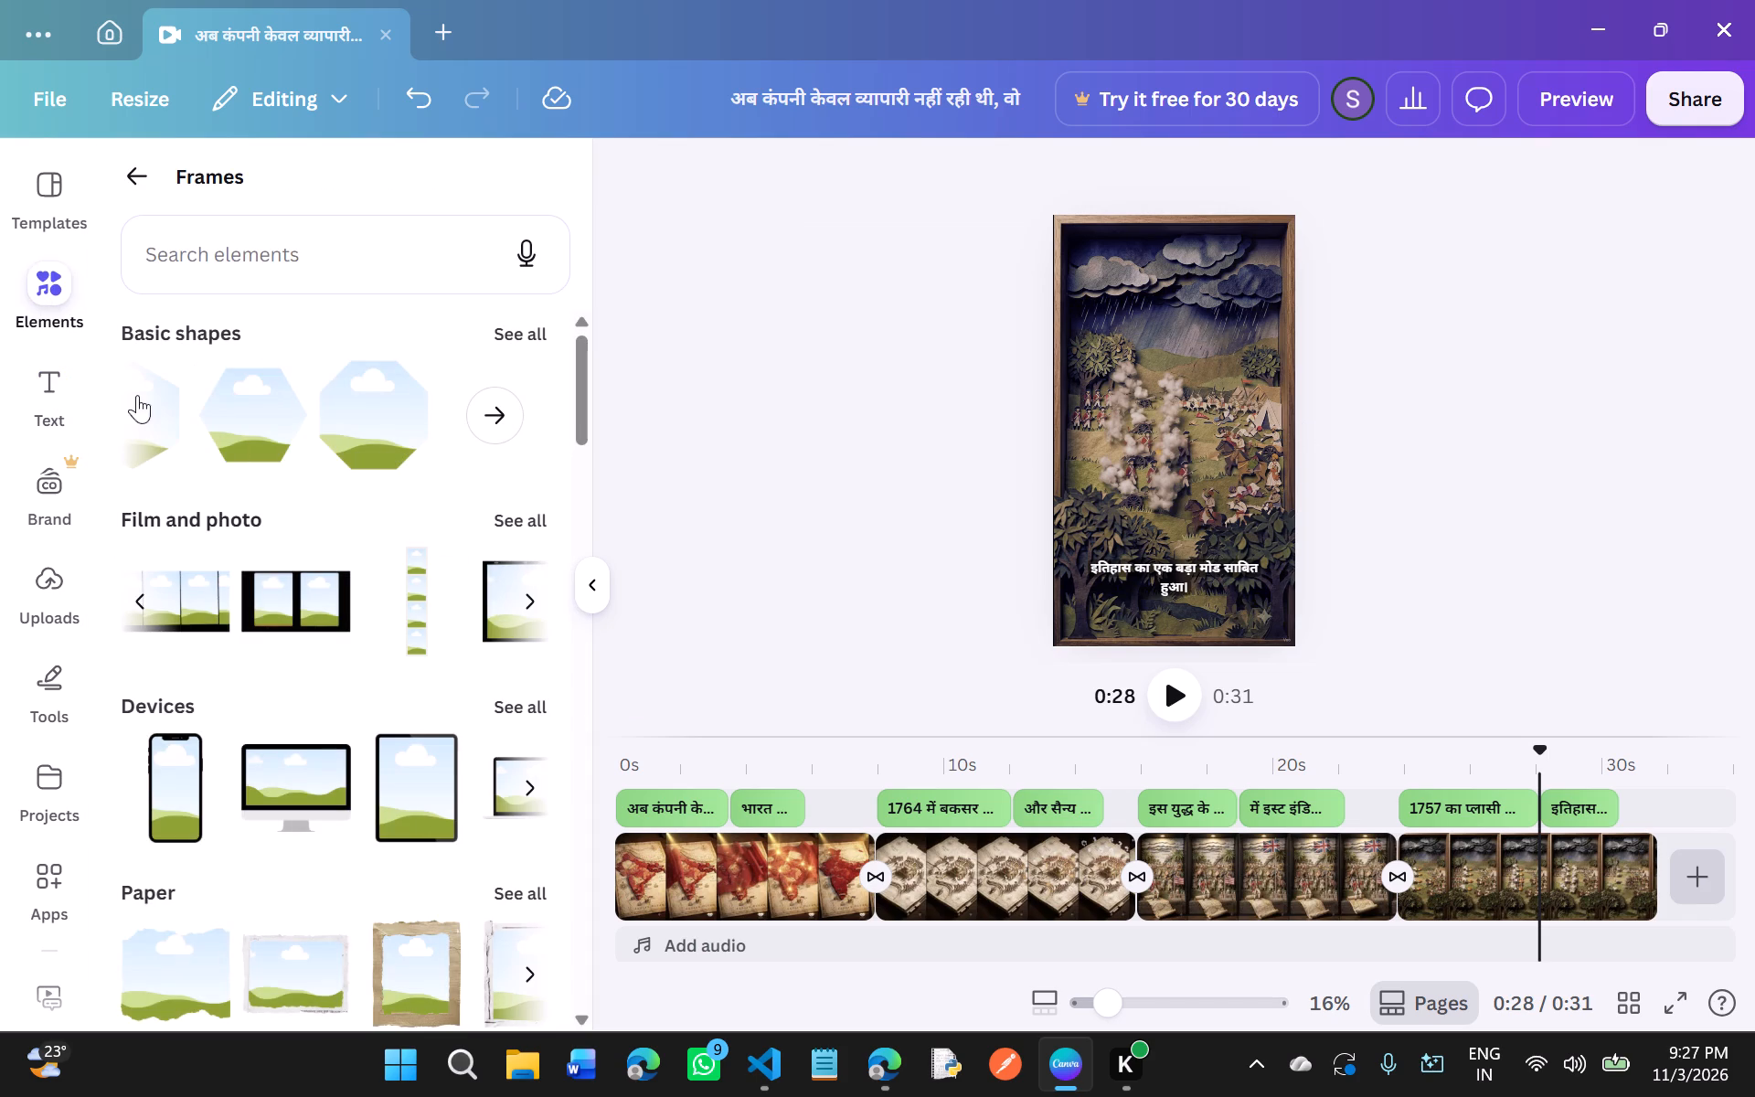
click(137, 201)
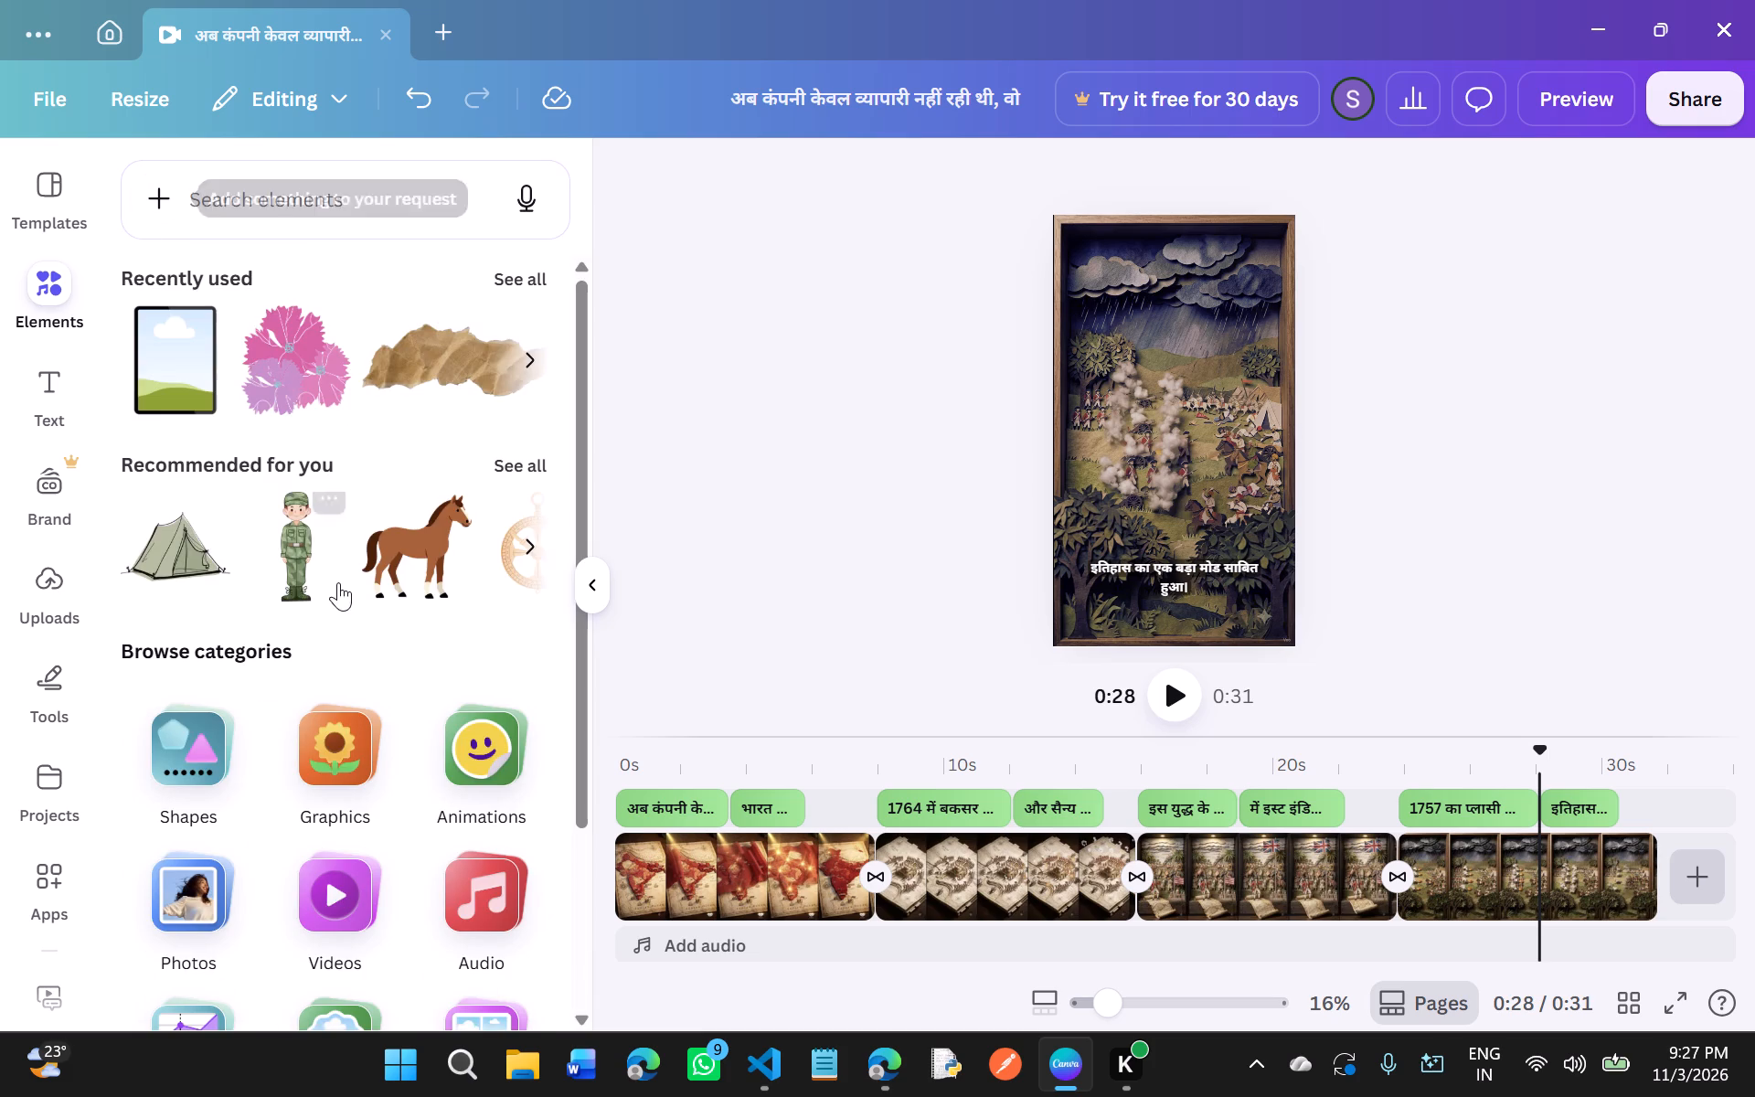
Examine the available grid layouts in the design elements, and return to the elements overview.
scroll(338, 582, down, 4)
click(492, 803)
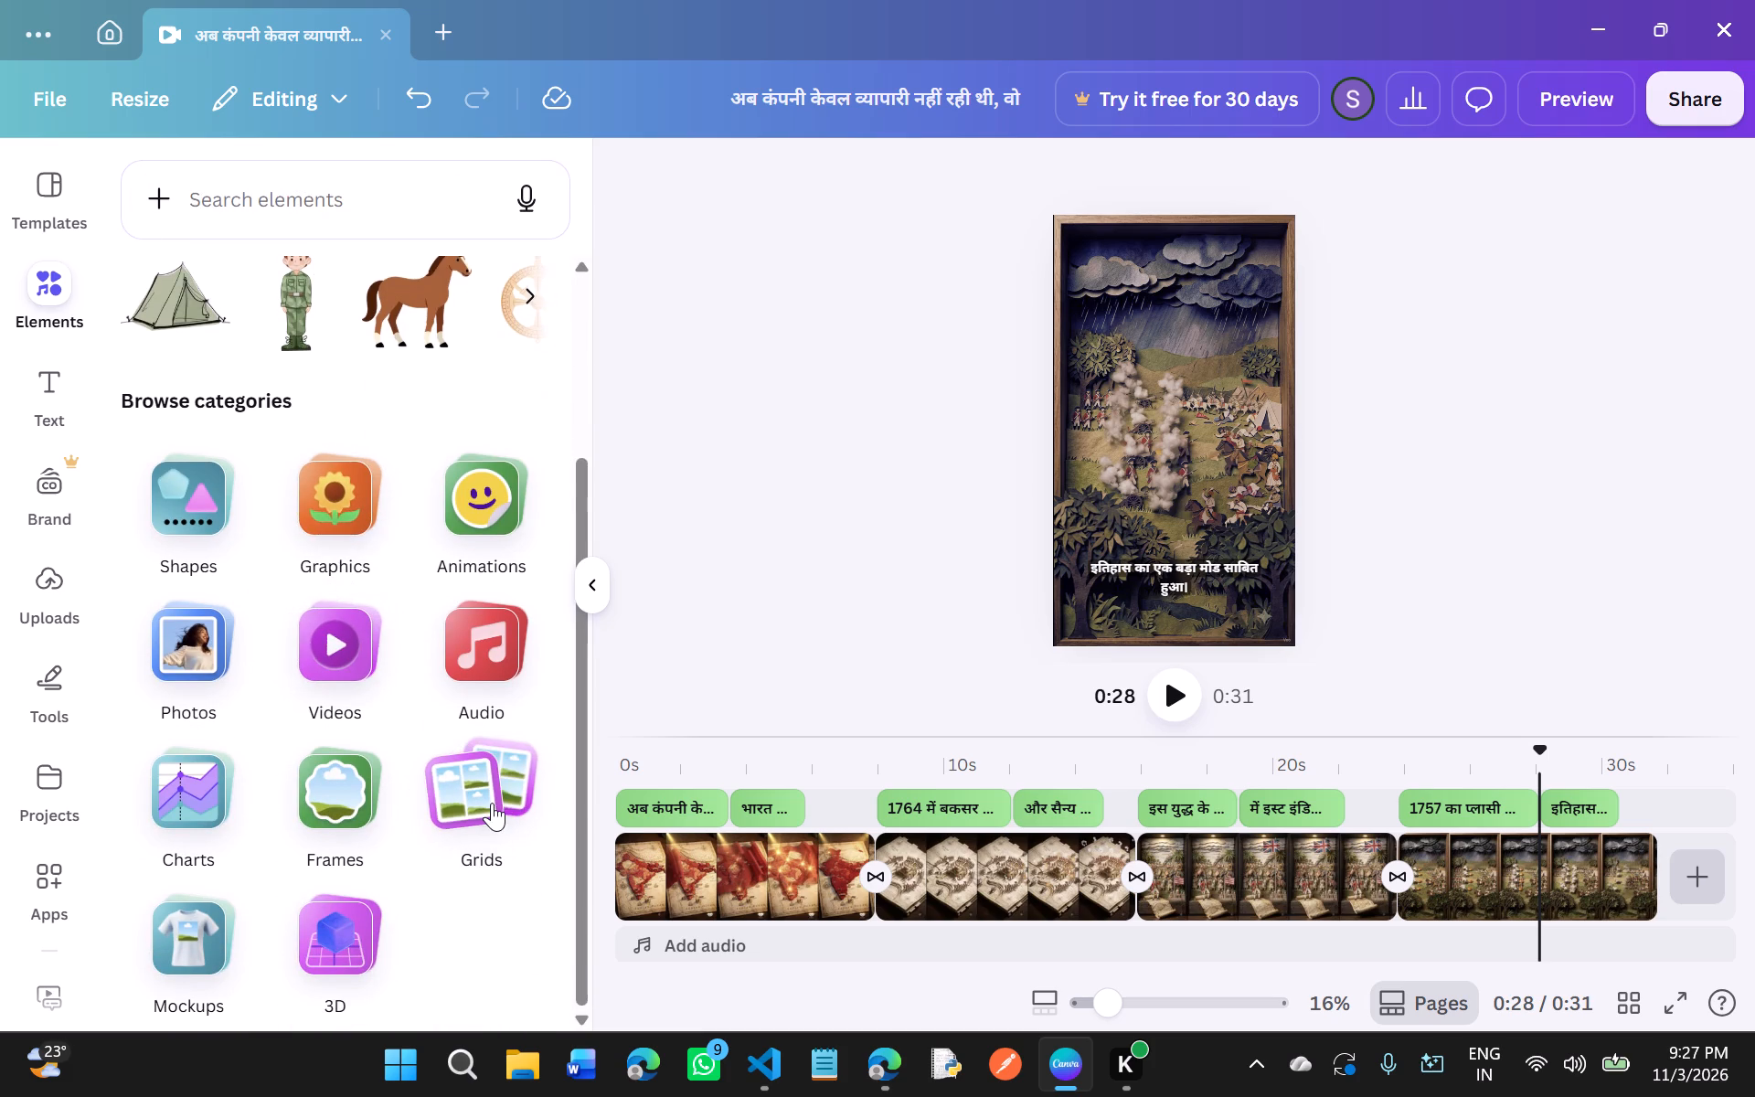
scroll(407, 559, down, 4)
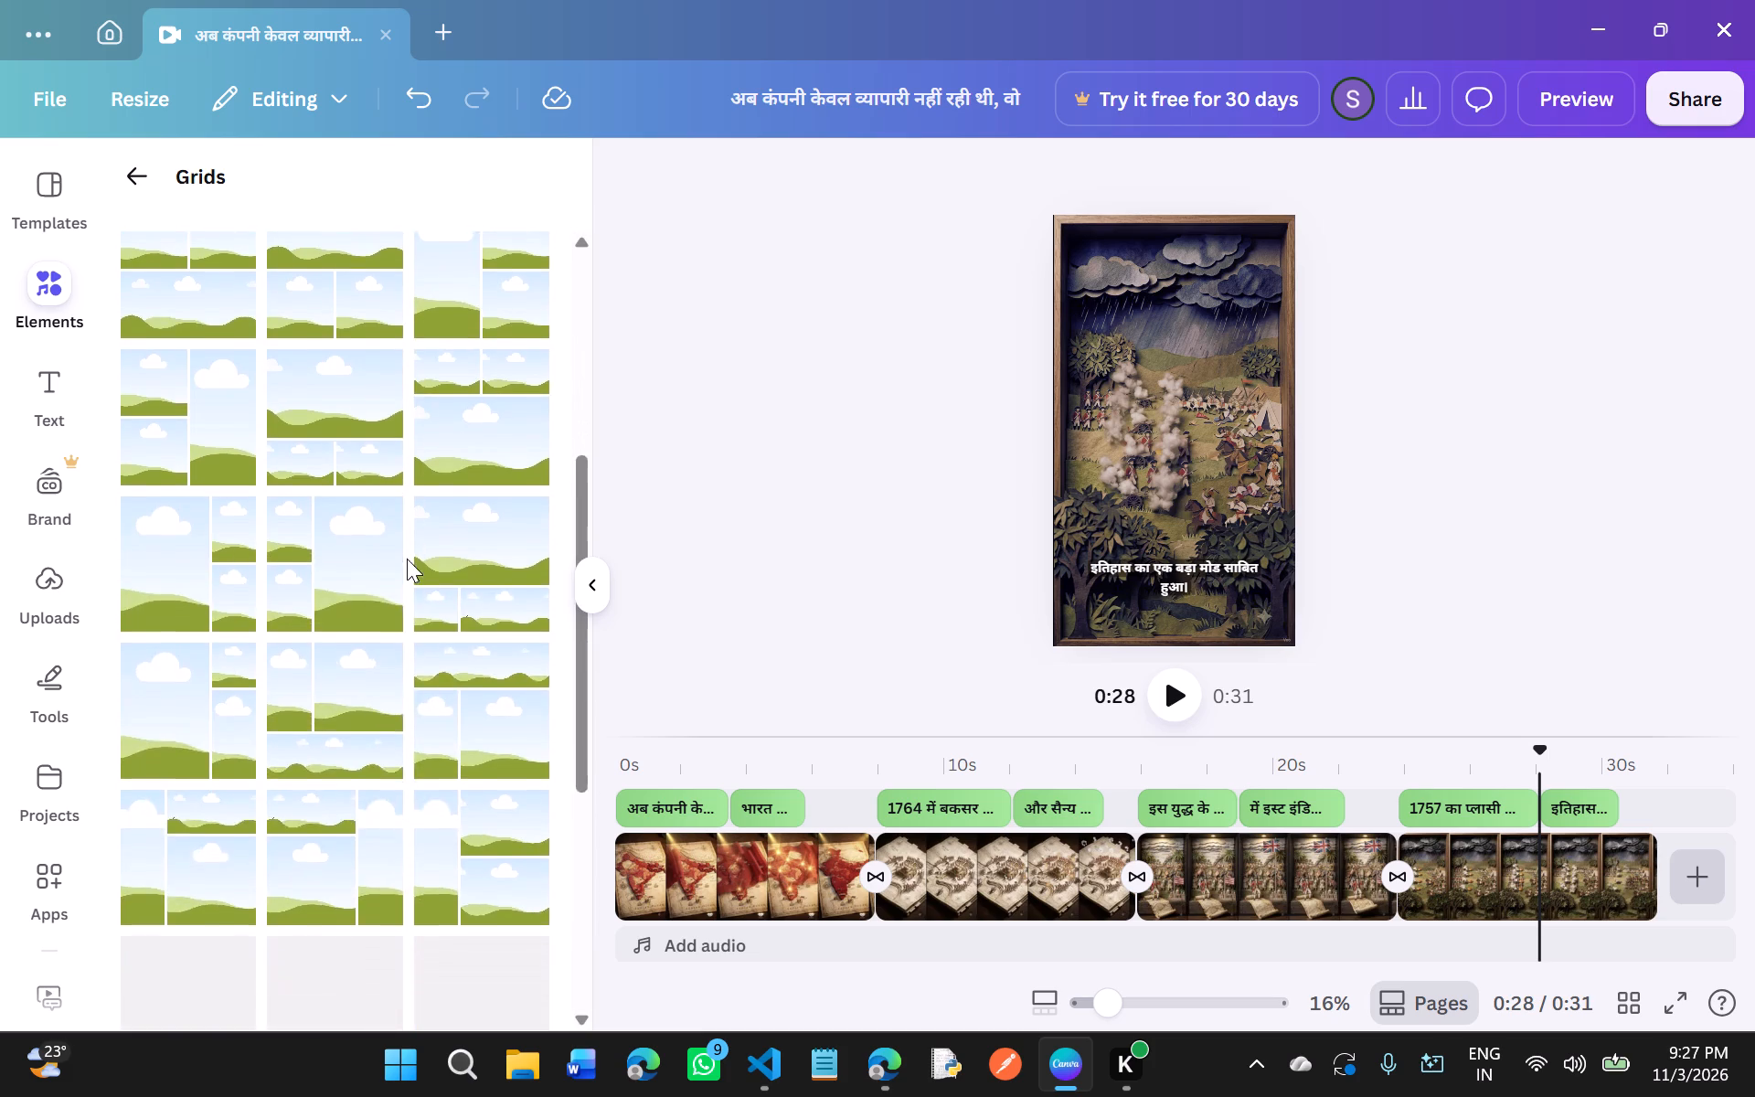
scroll(407, 559, down, 5)
scroll(407, 559, up, 8)
click(140, 162)
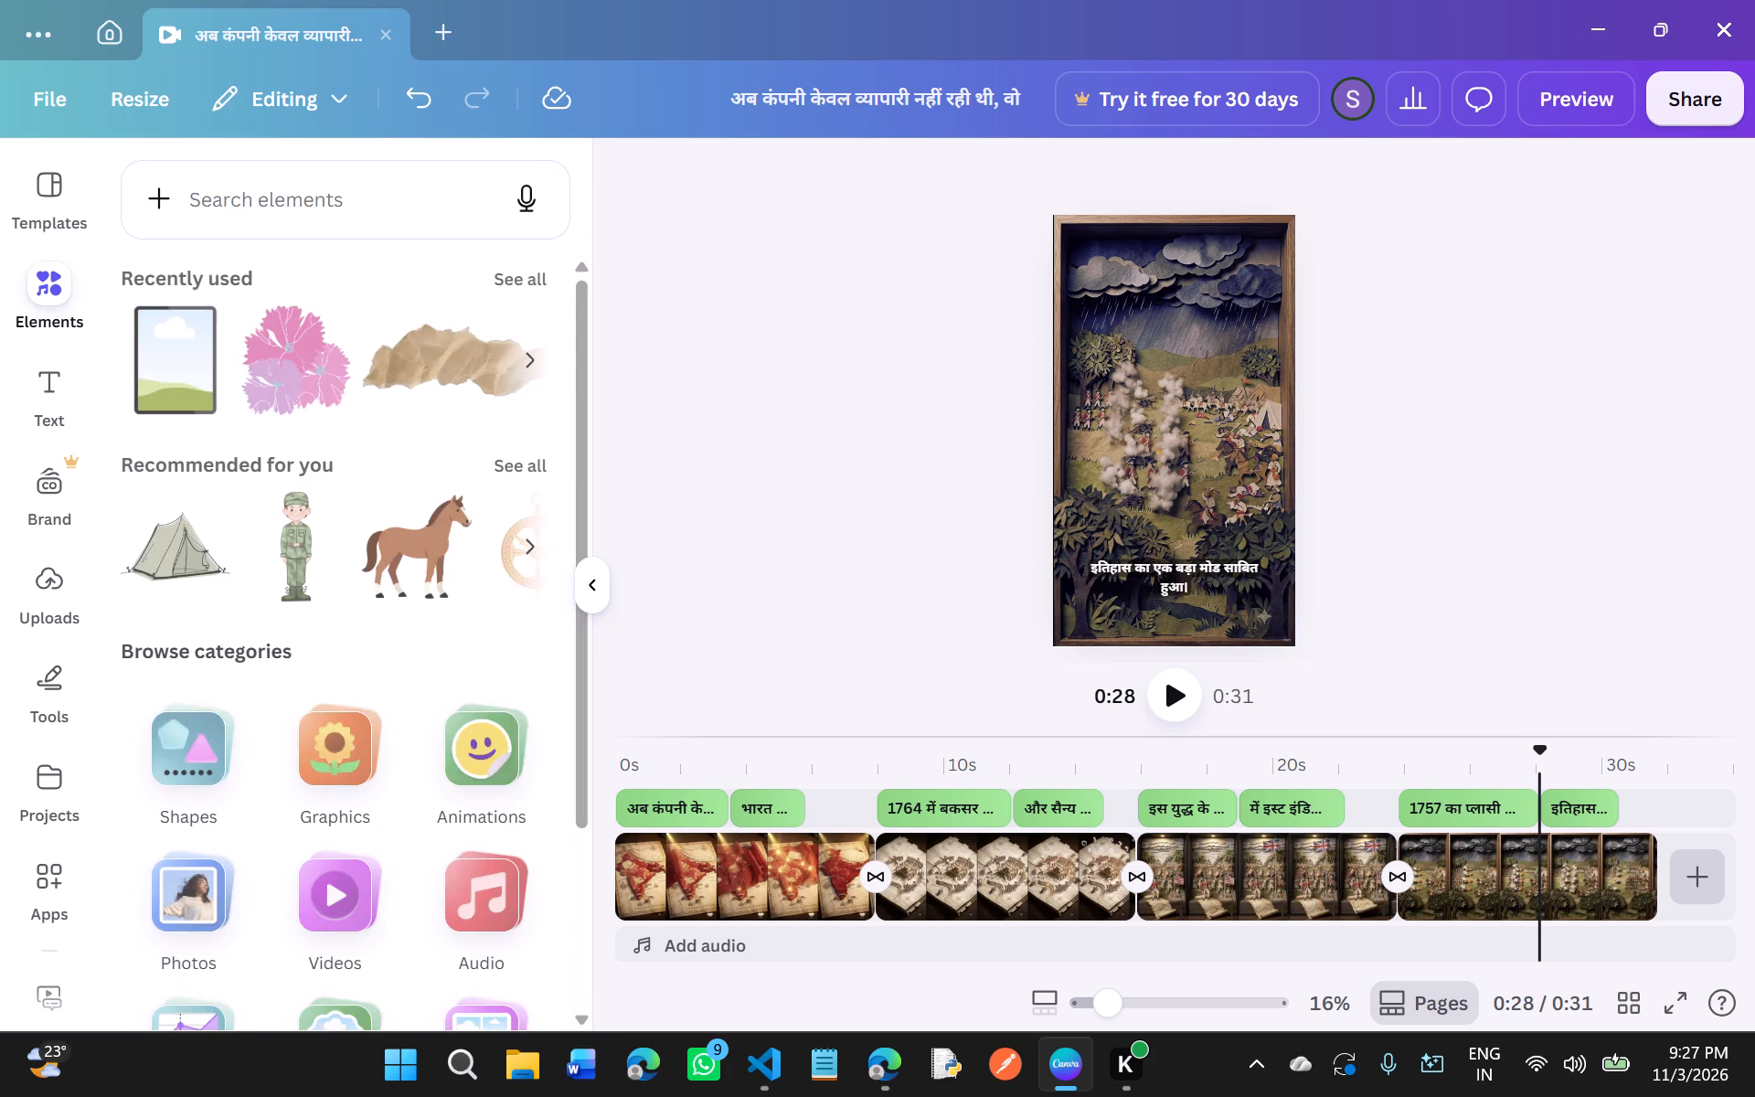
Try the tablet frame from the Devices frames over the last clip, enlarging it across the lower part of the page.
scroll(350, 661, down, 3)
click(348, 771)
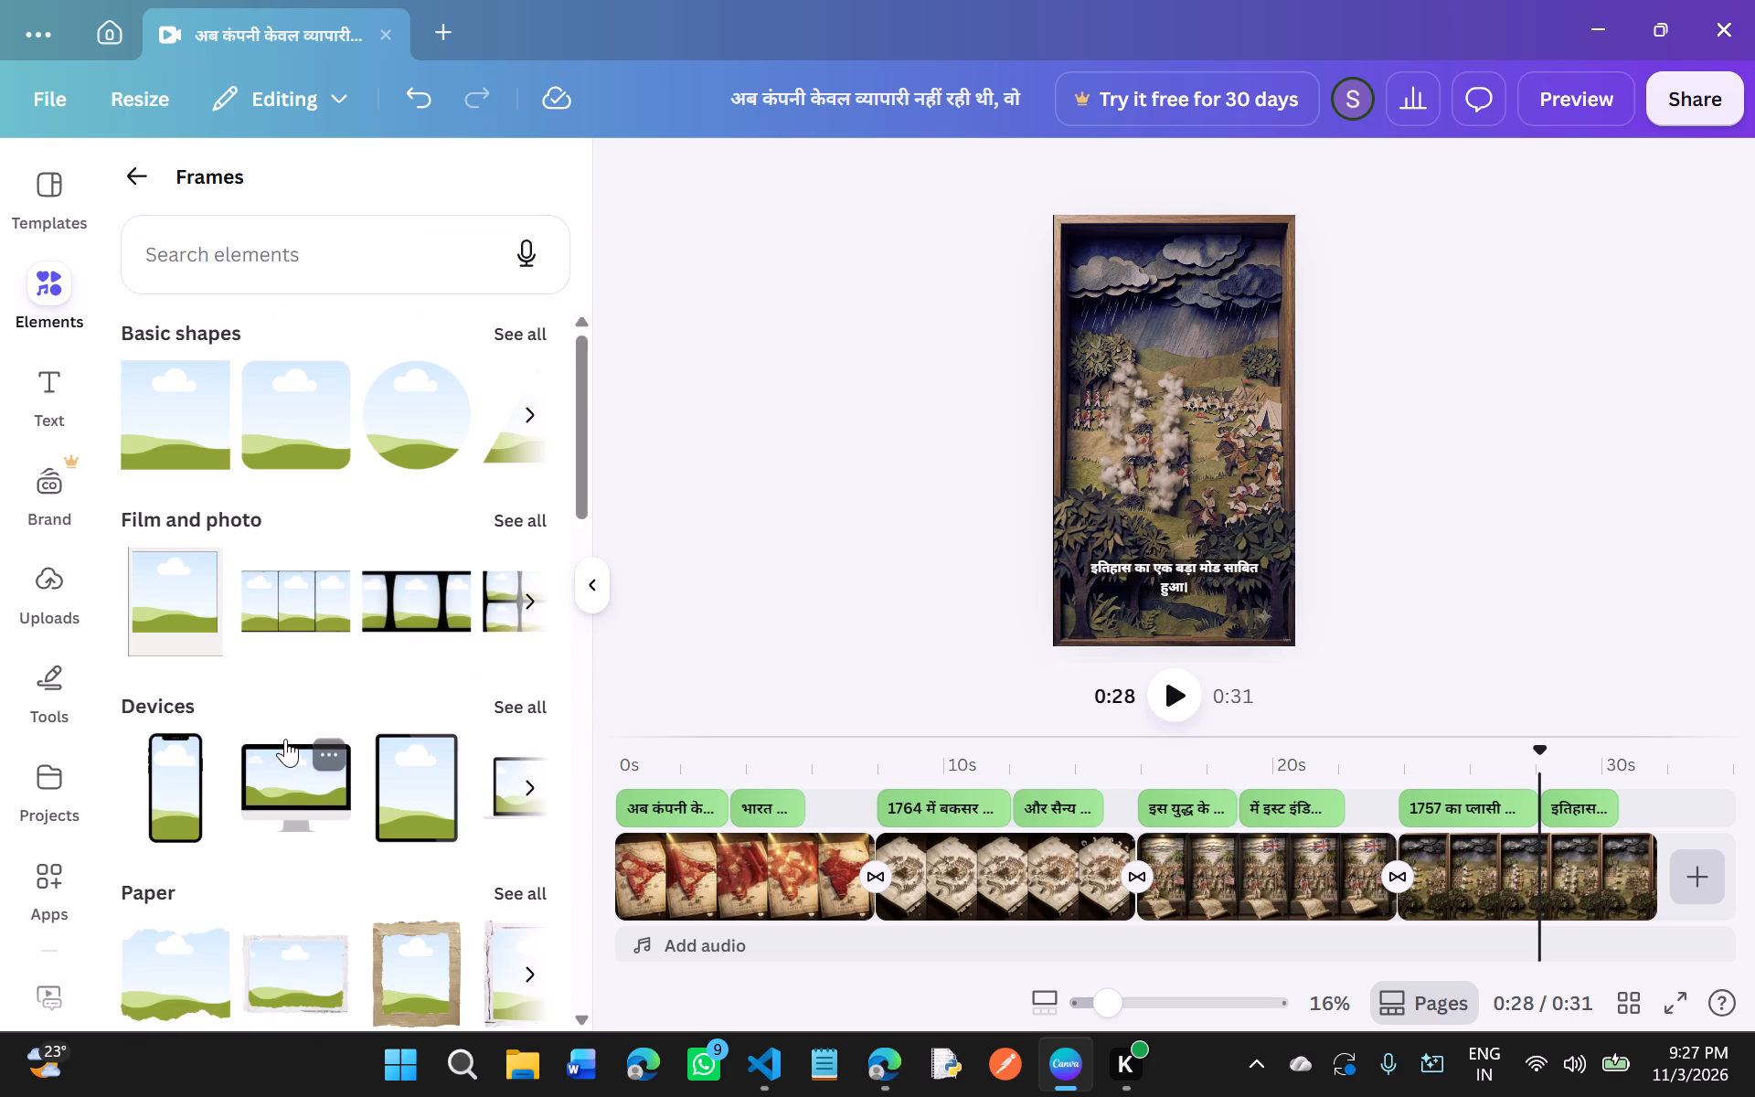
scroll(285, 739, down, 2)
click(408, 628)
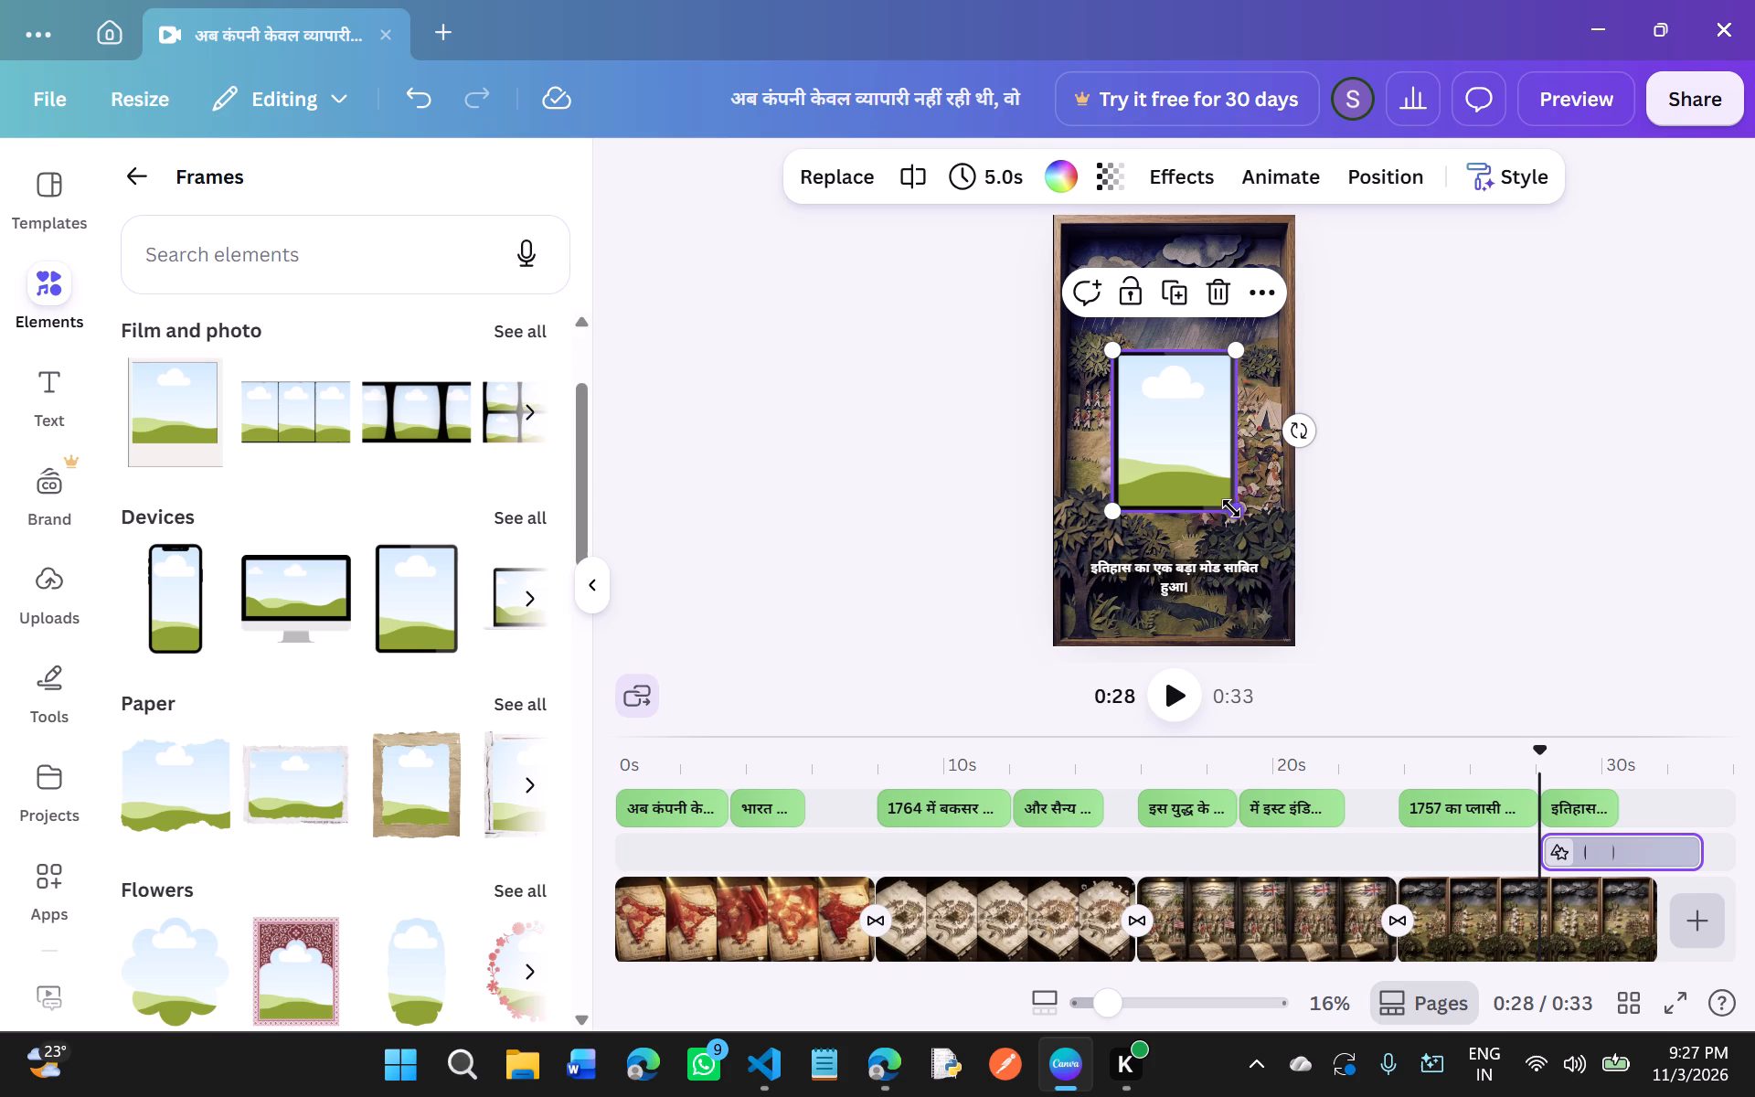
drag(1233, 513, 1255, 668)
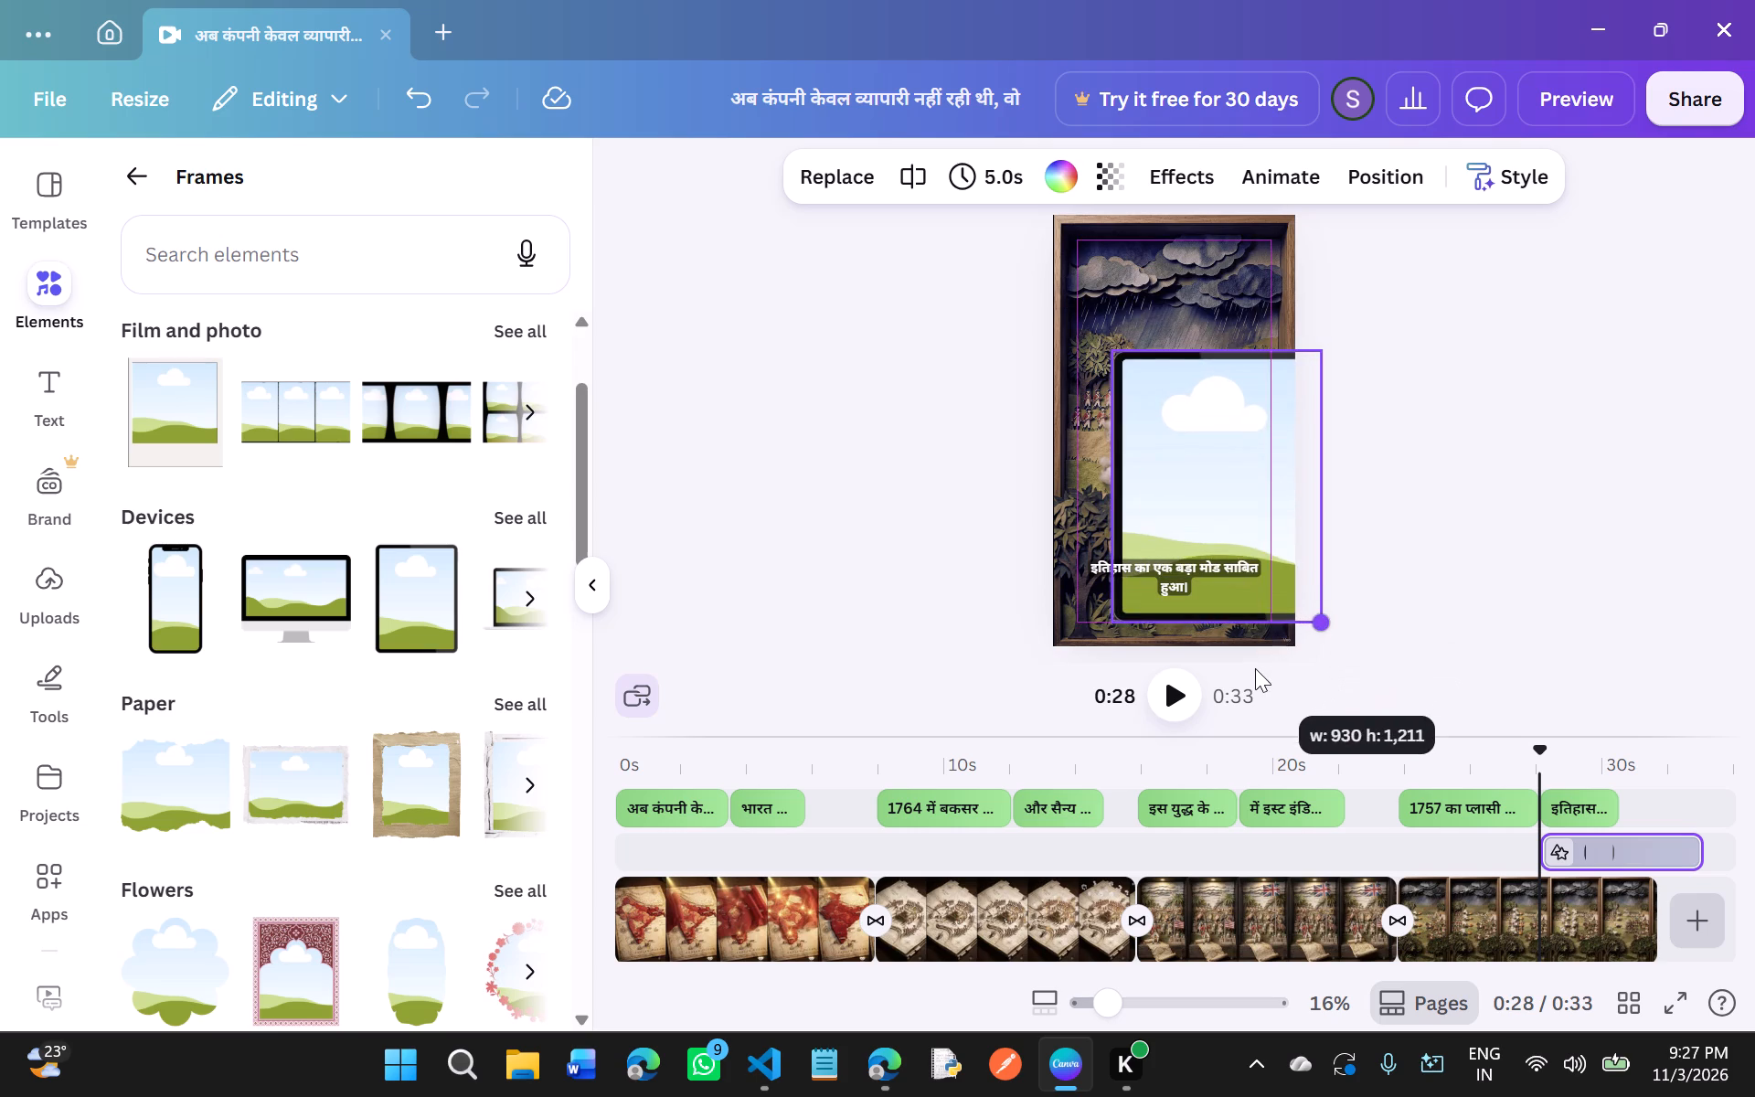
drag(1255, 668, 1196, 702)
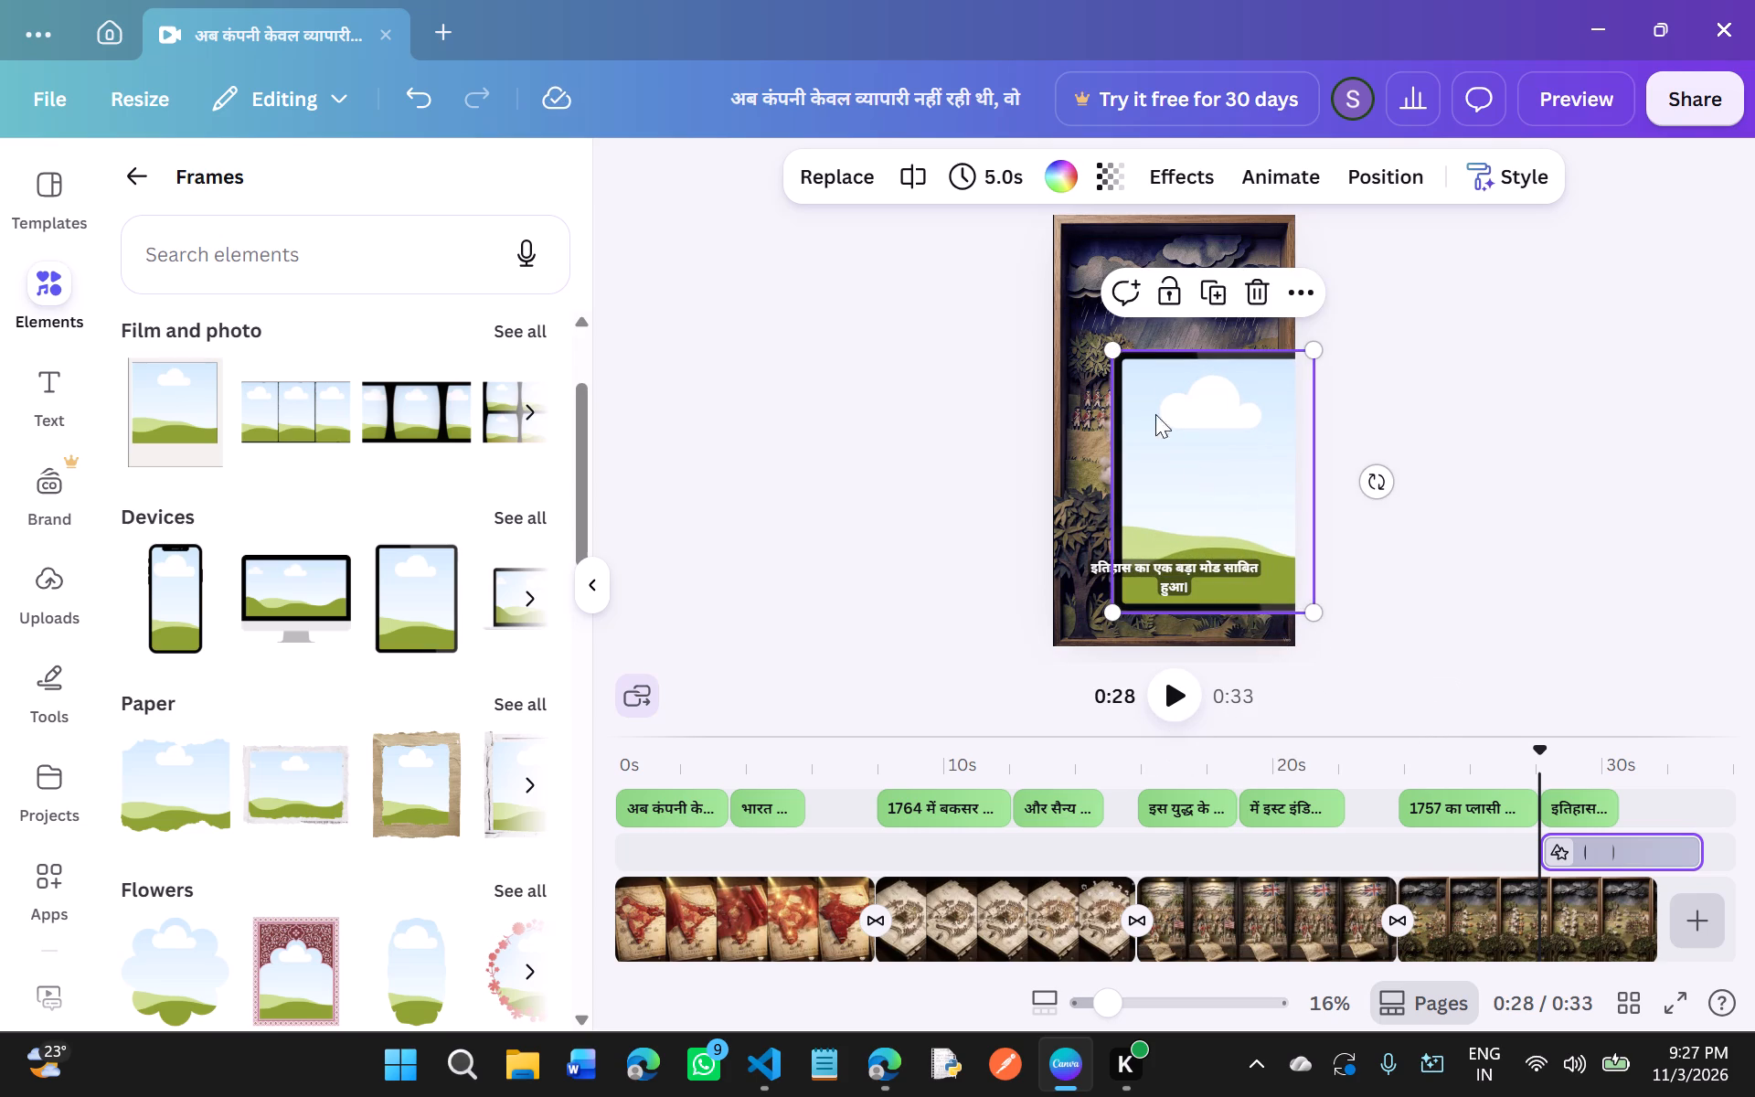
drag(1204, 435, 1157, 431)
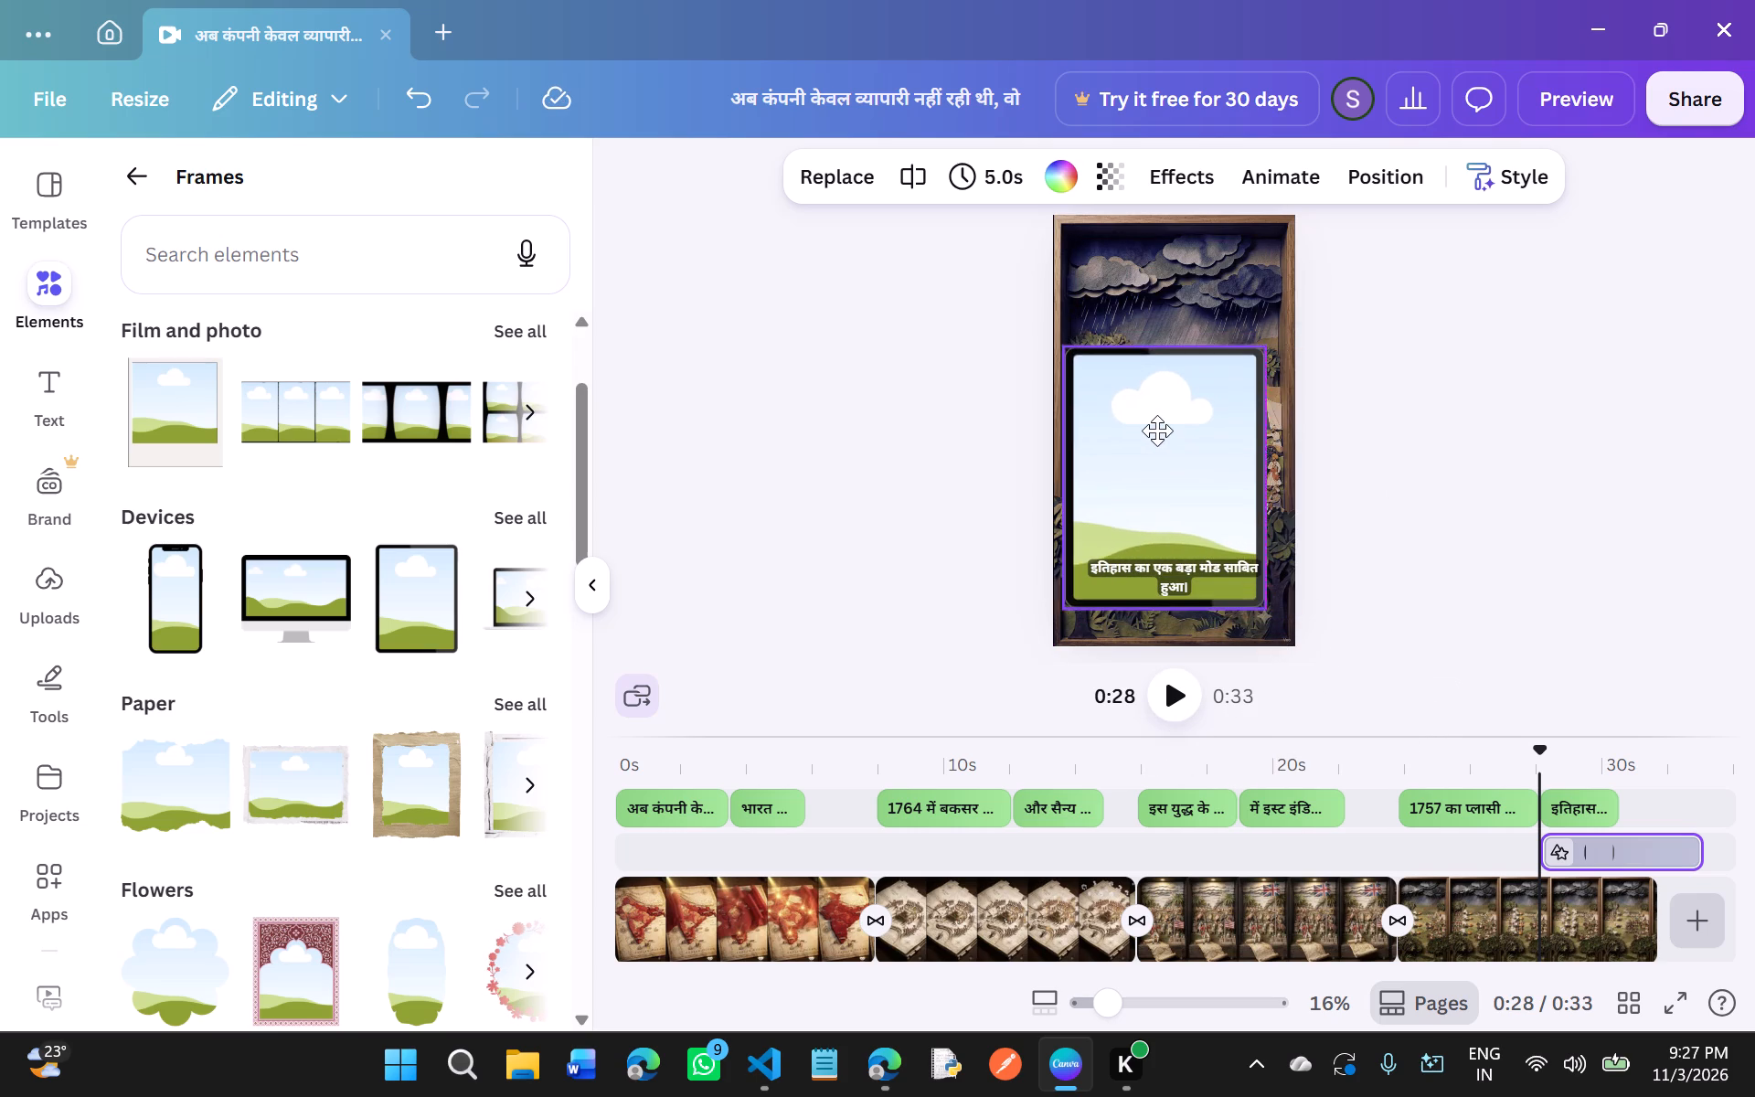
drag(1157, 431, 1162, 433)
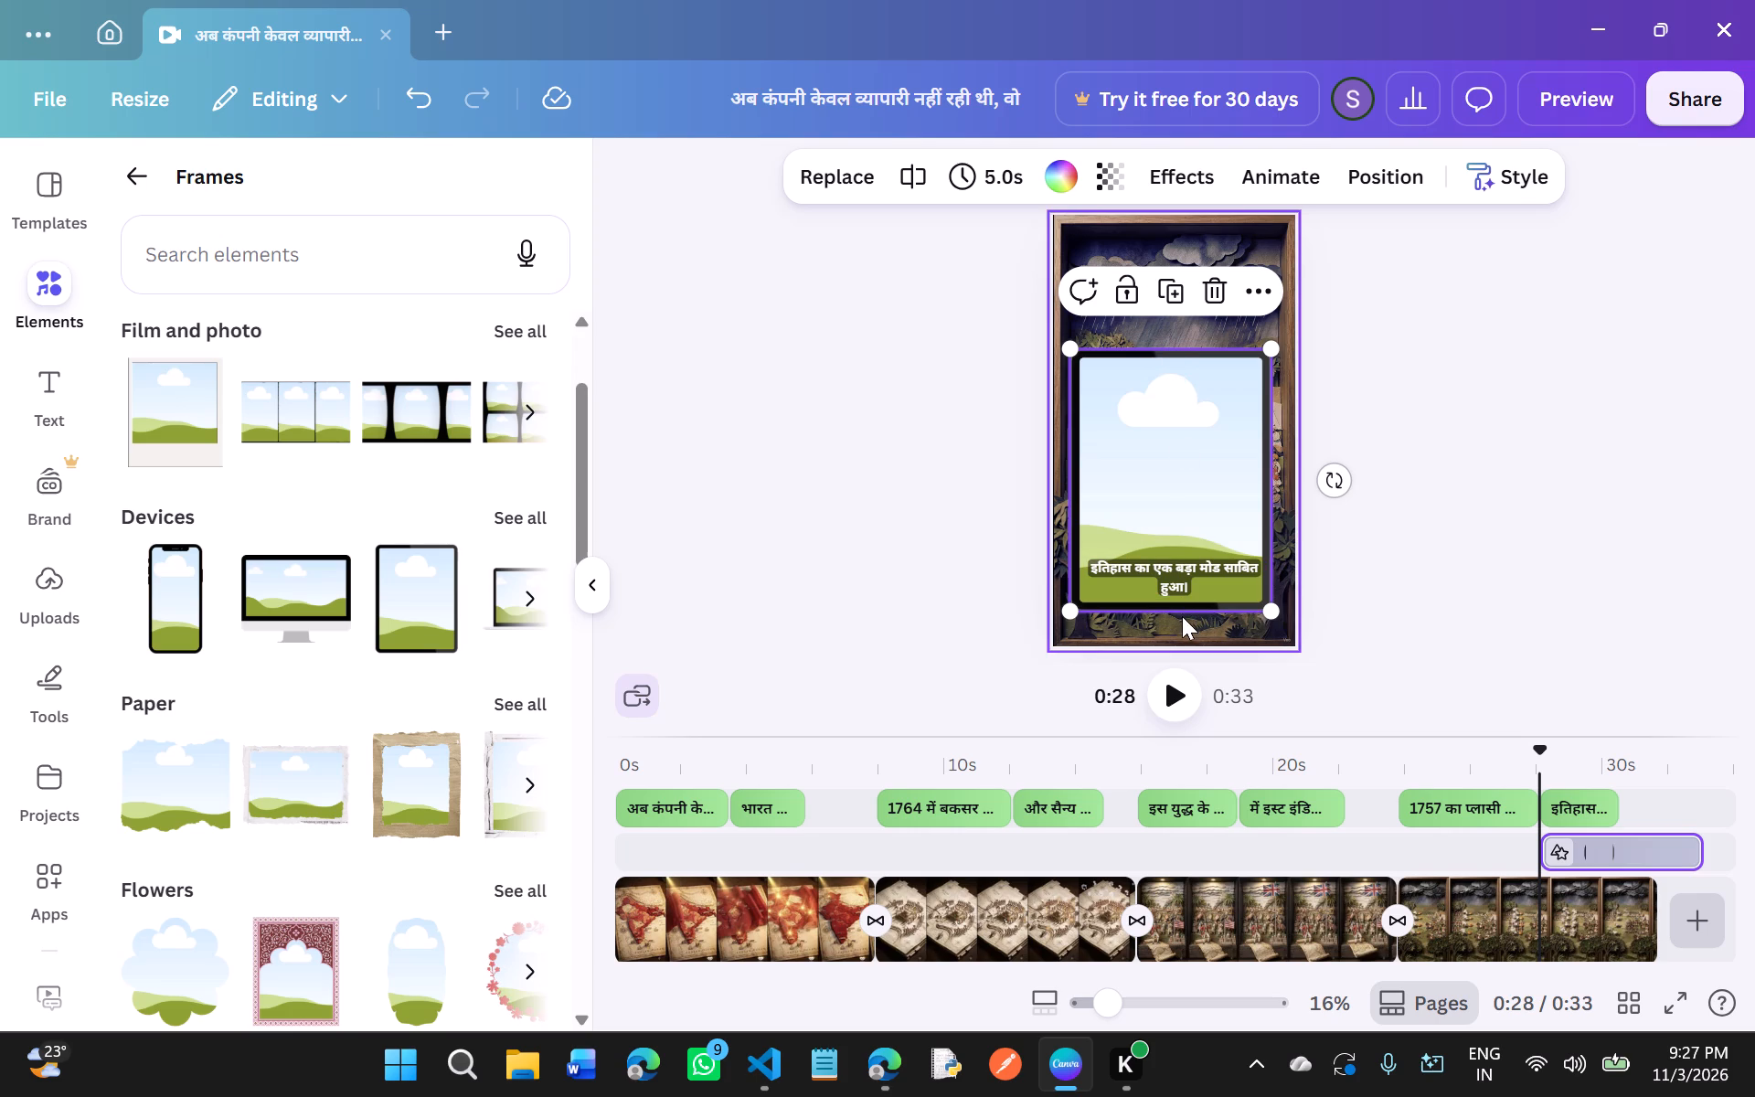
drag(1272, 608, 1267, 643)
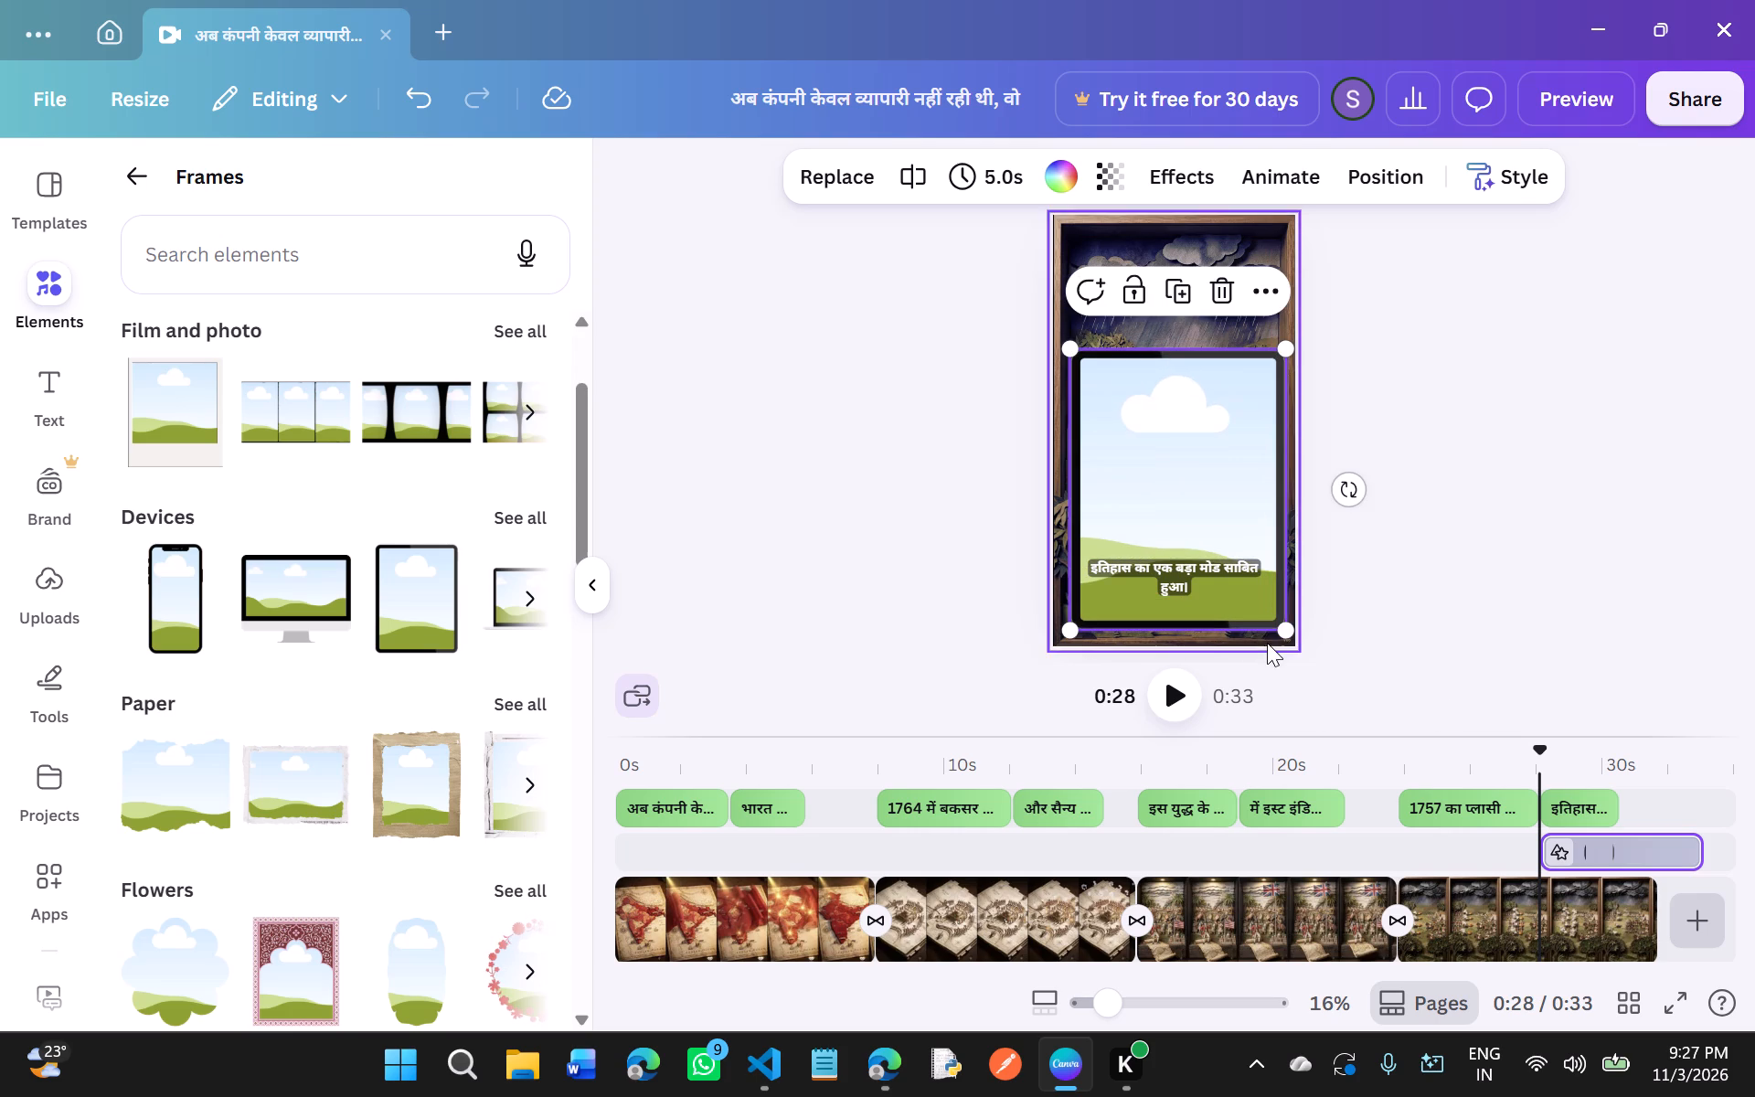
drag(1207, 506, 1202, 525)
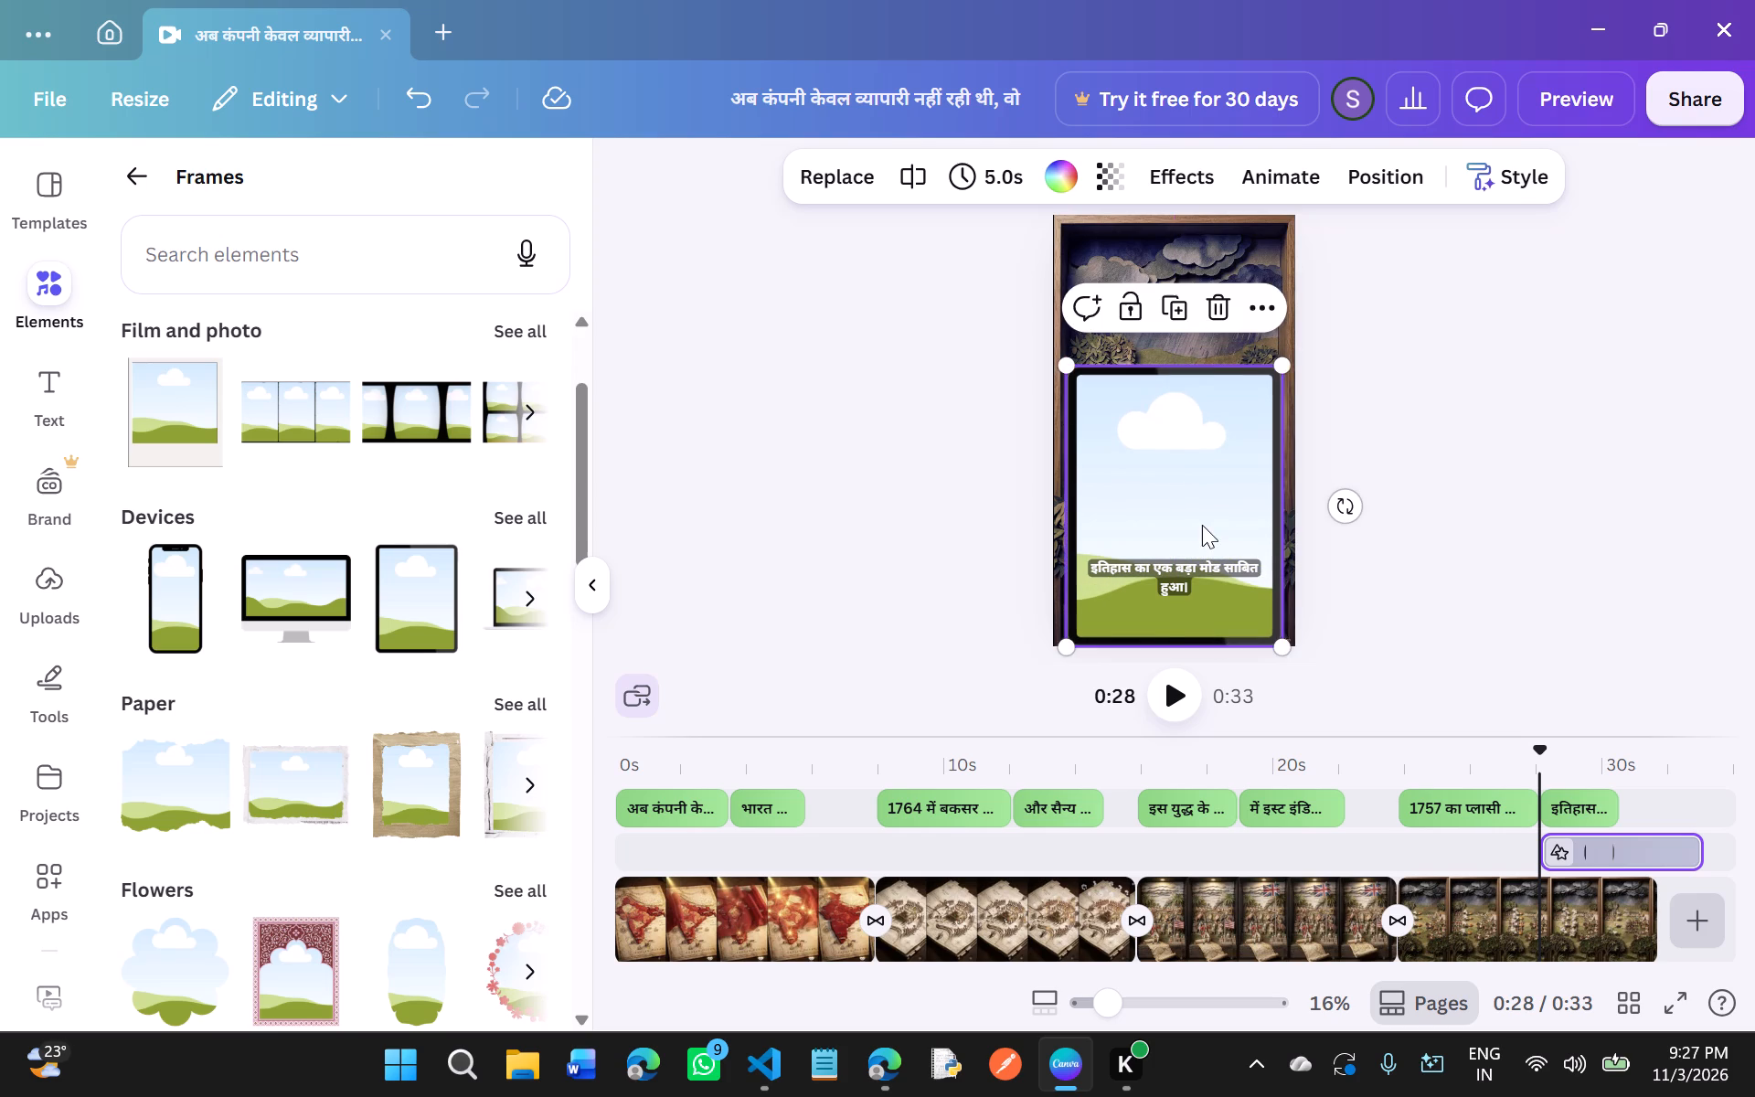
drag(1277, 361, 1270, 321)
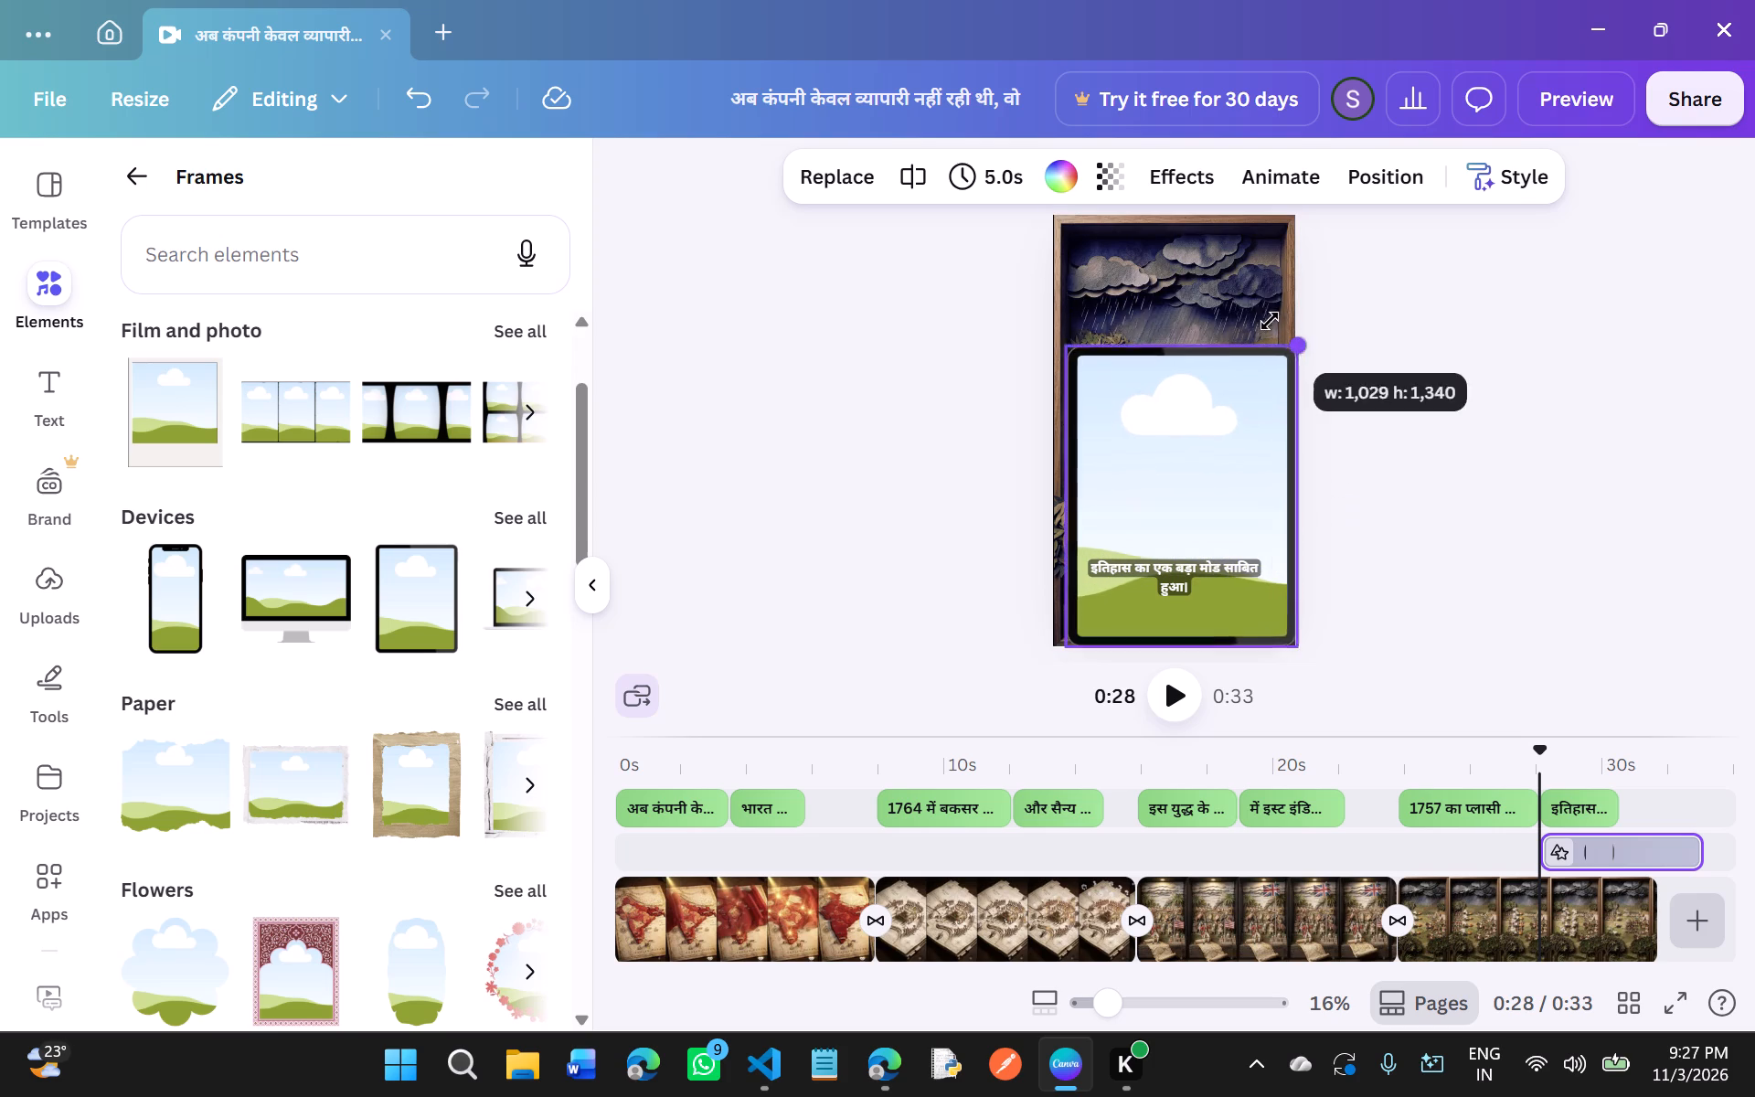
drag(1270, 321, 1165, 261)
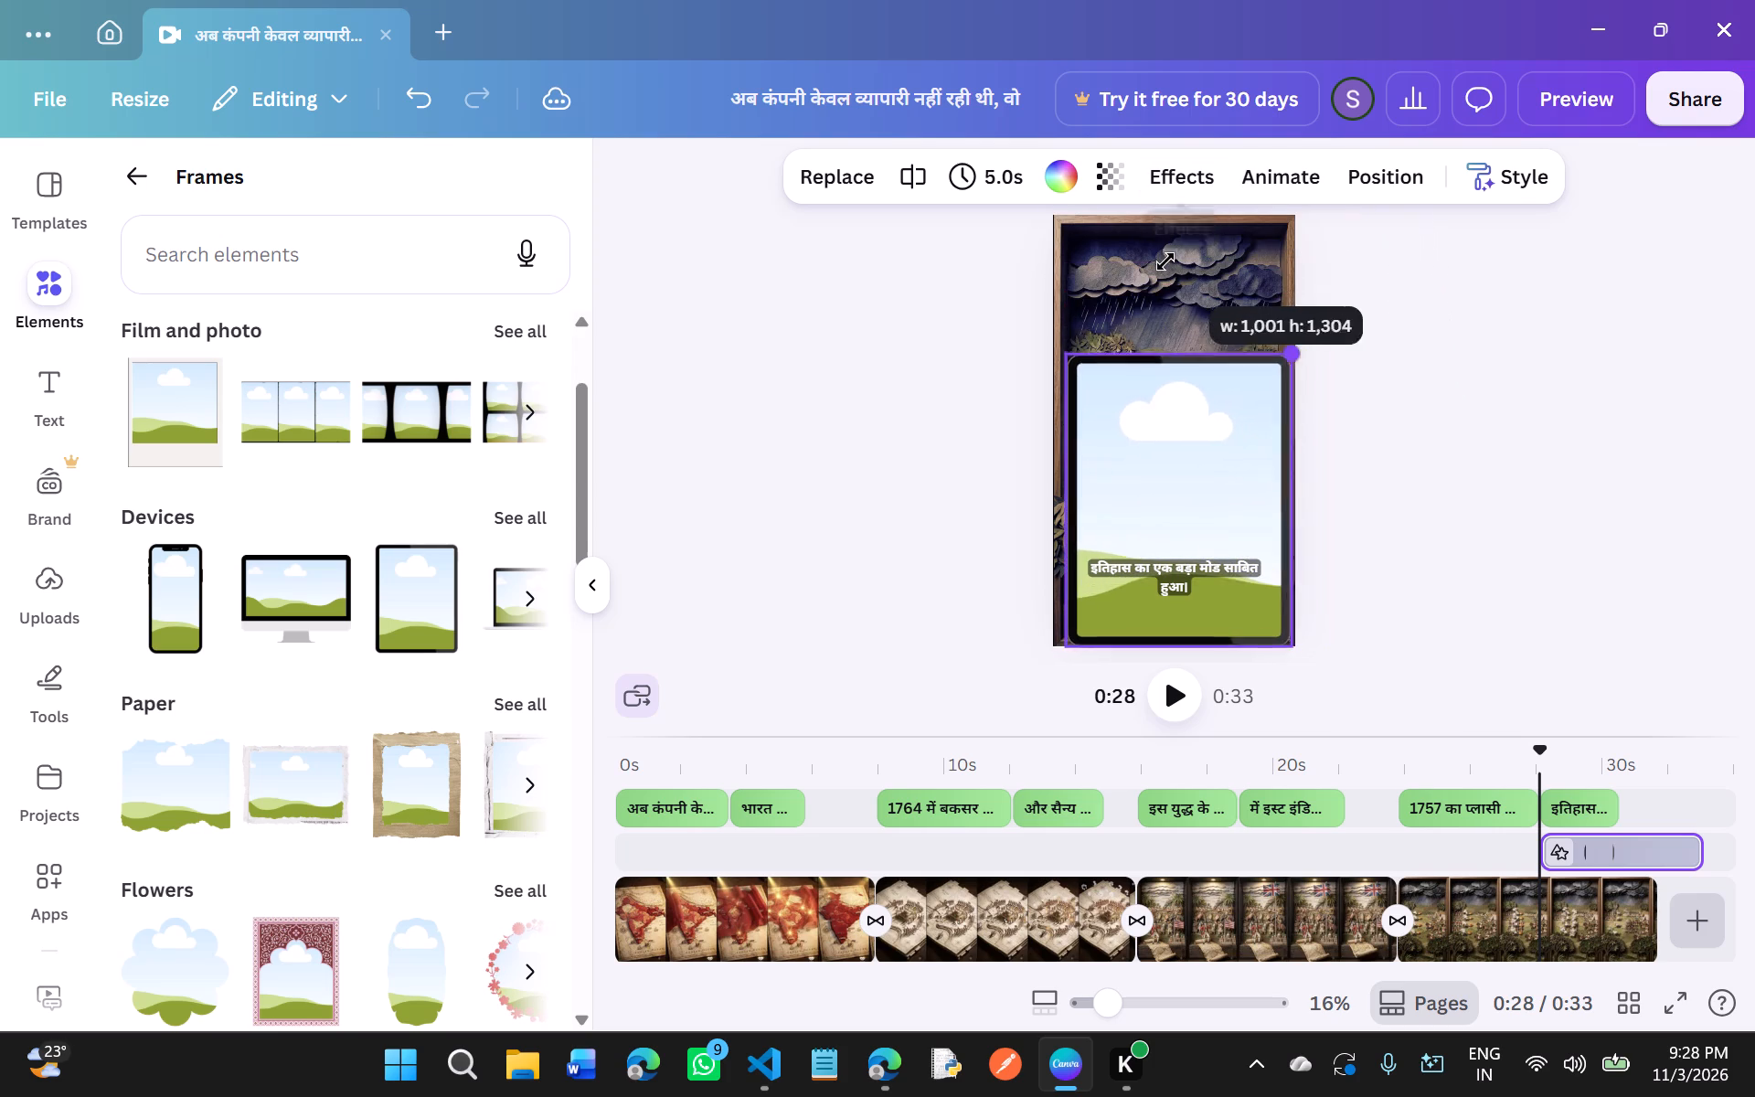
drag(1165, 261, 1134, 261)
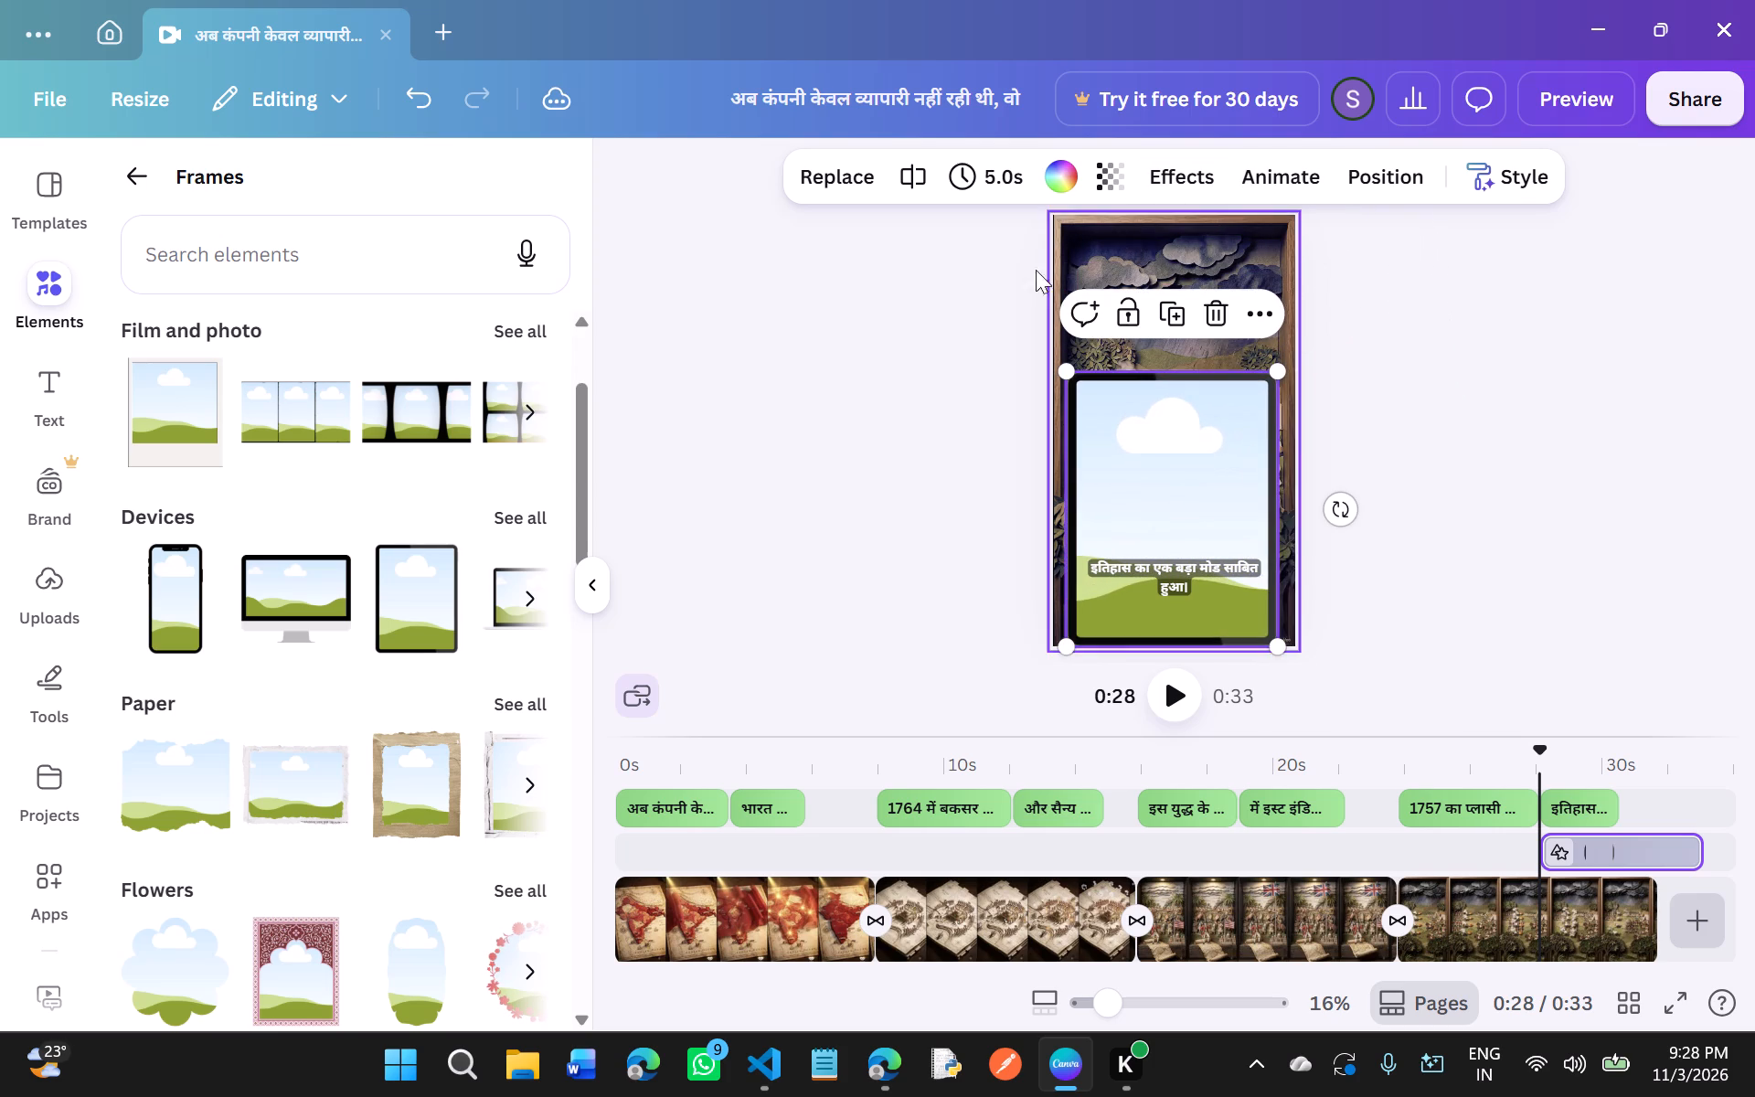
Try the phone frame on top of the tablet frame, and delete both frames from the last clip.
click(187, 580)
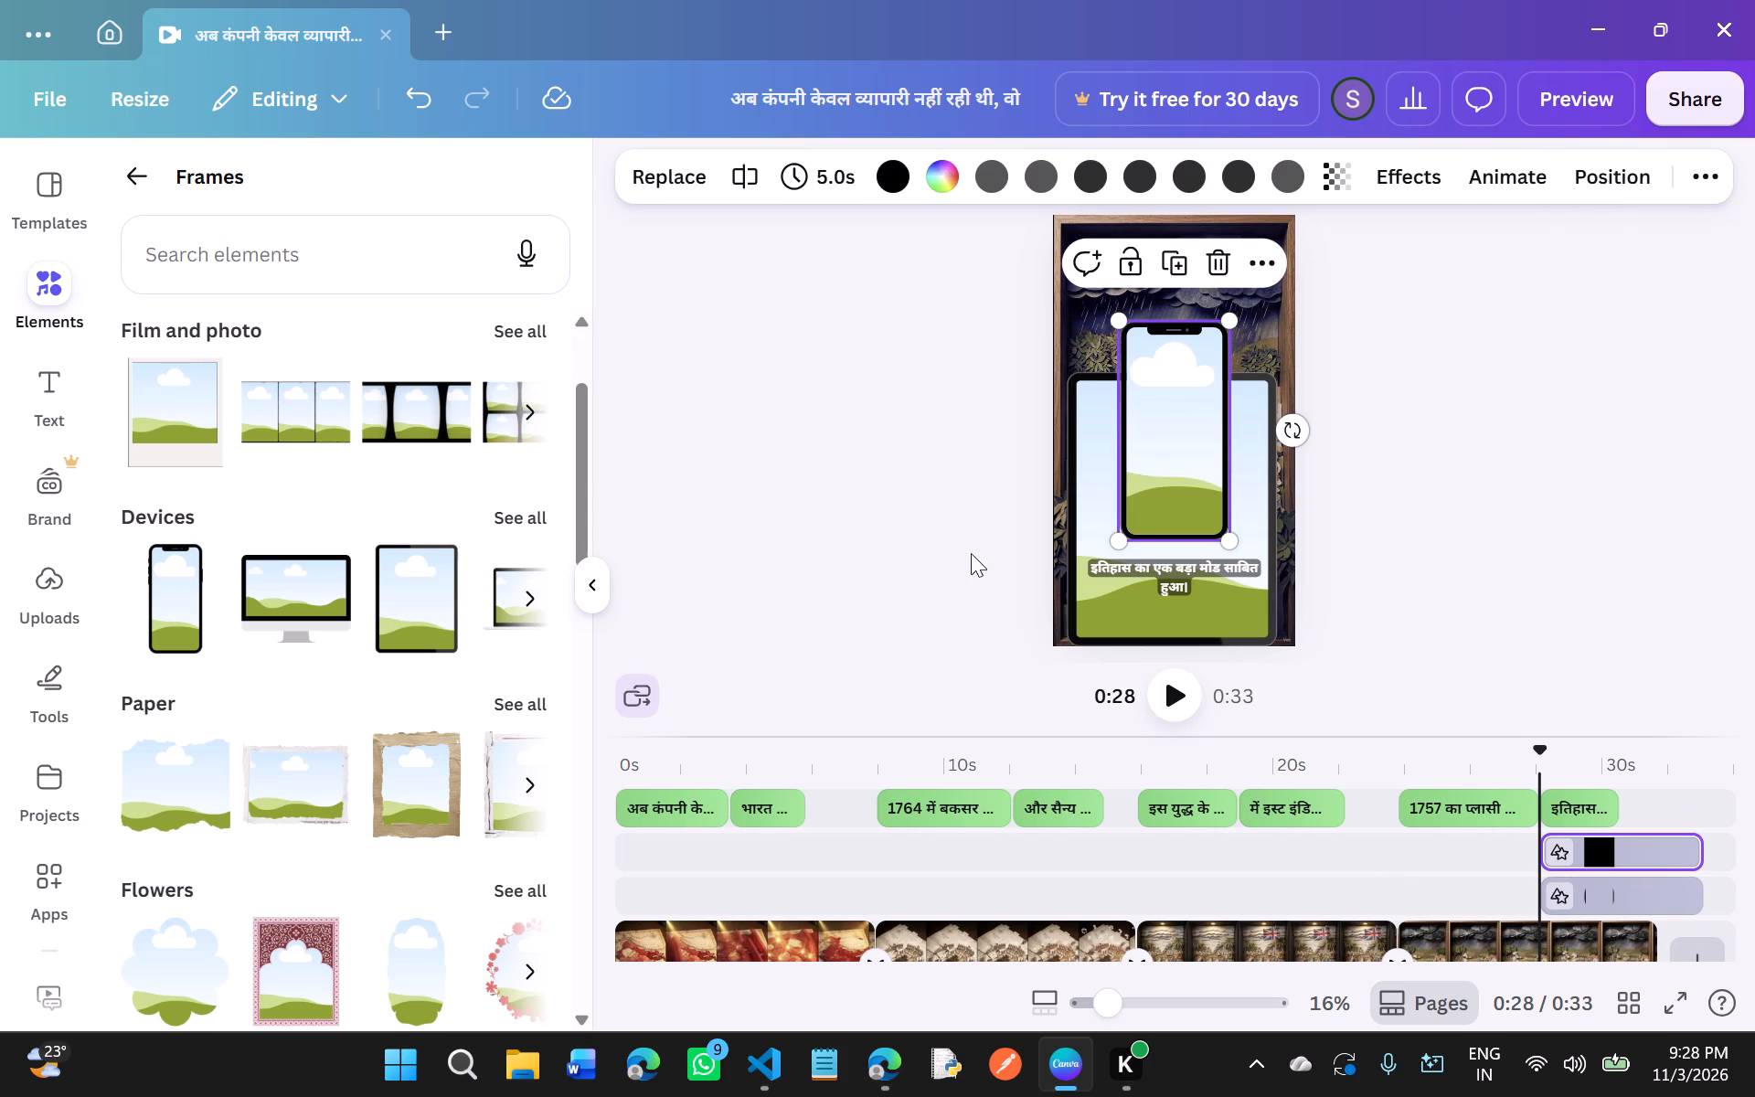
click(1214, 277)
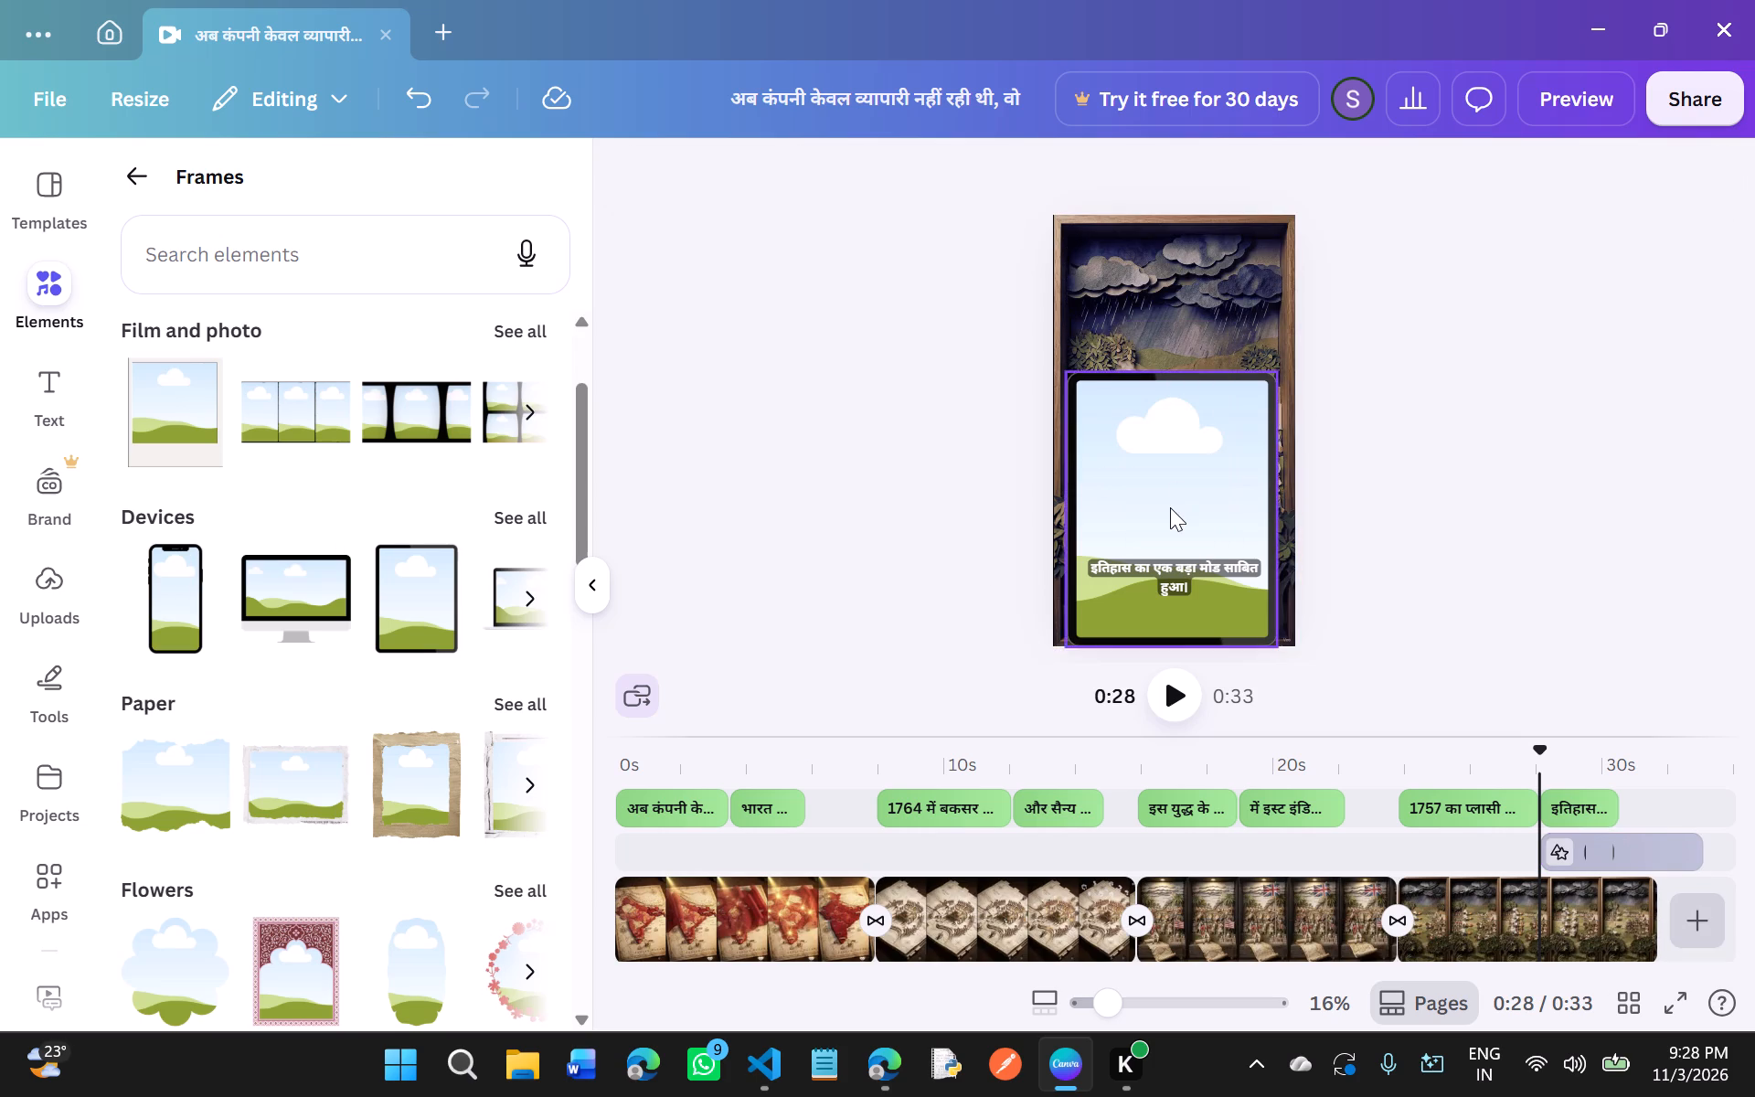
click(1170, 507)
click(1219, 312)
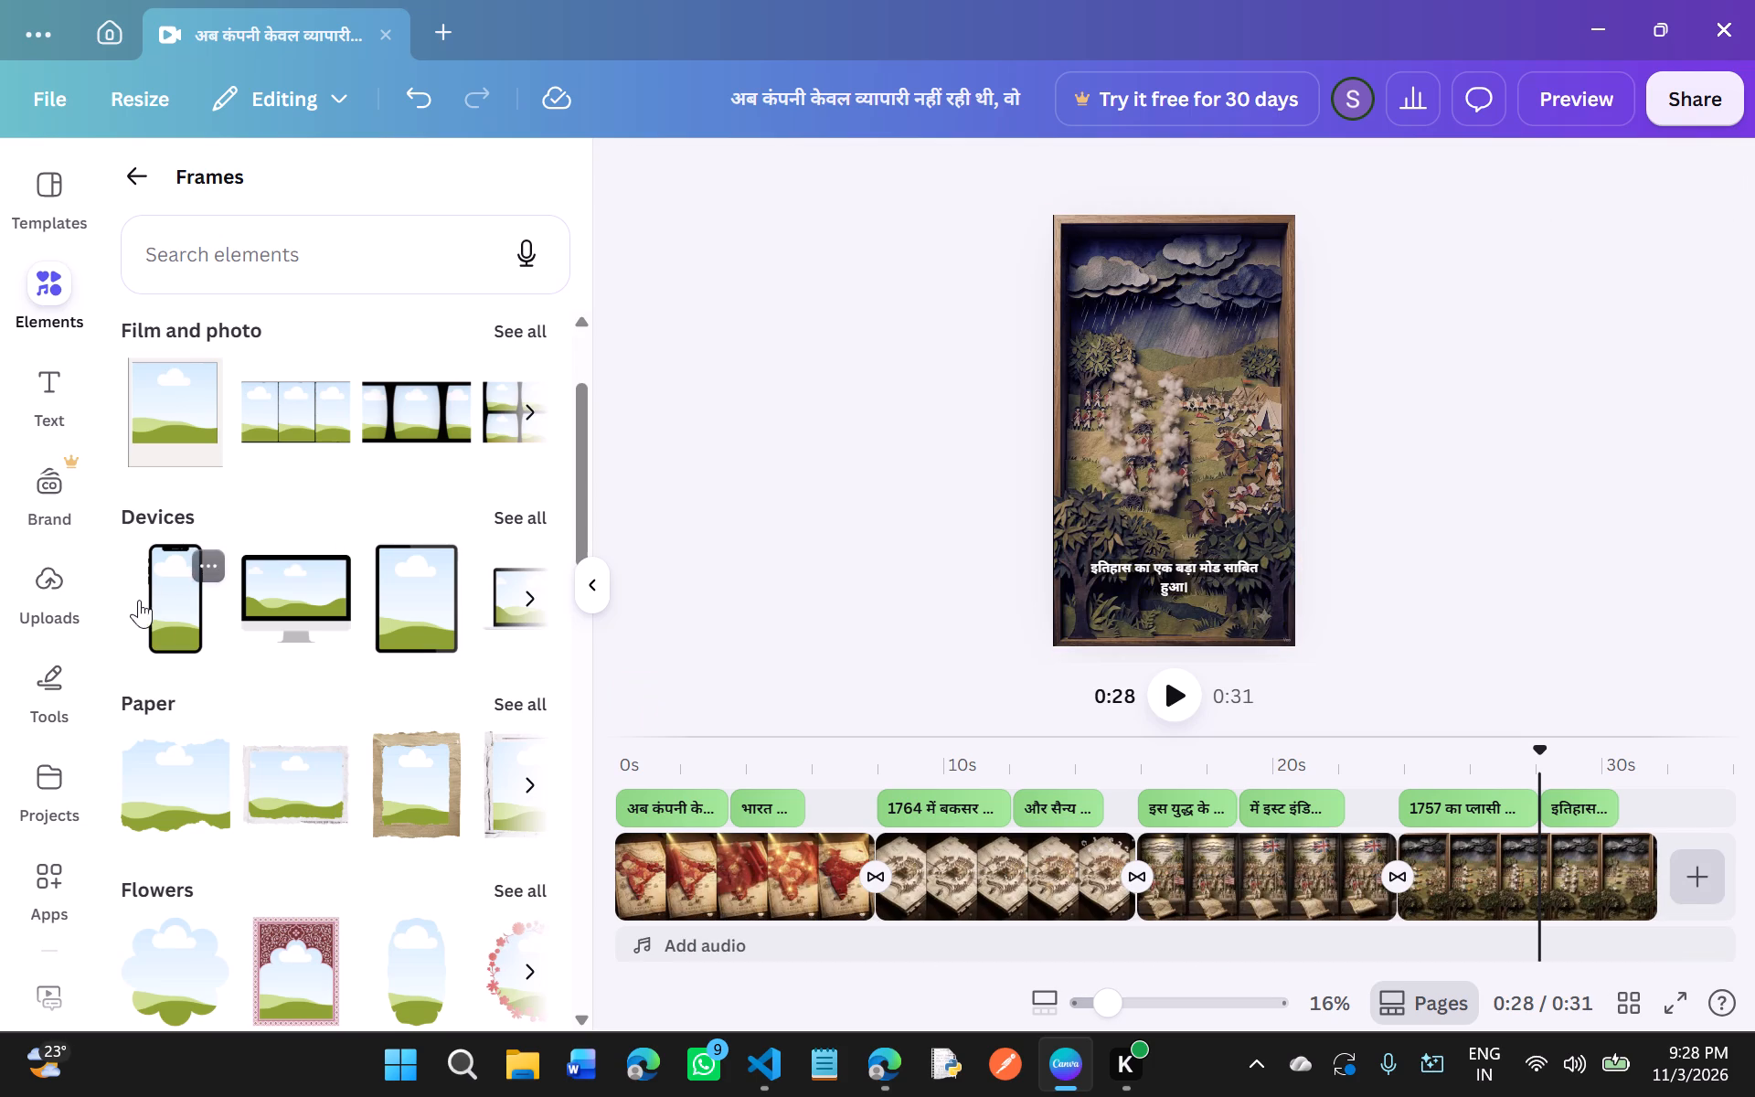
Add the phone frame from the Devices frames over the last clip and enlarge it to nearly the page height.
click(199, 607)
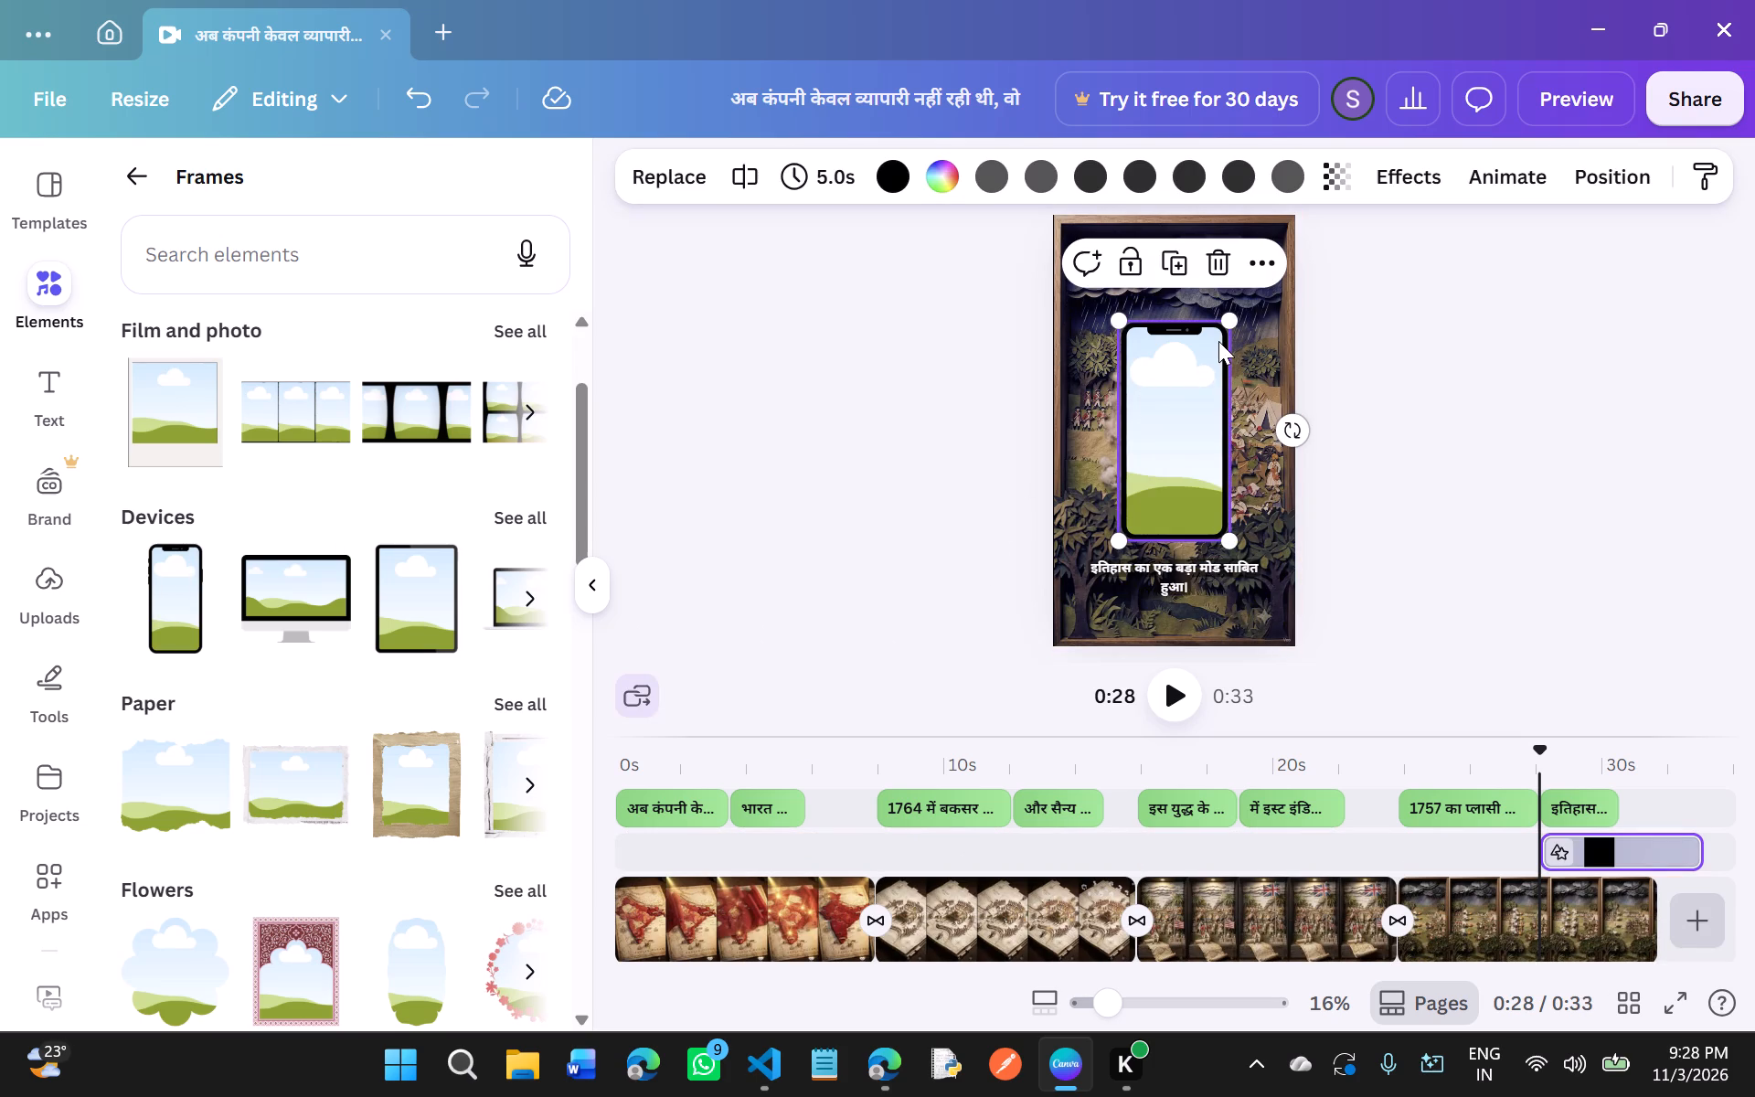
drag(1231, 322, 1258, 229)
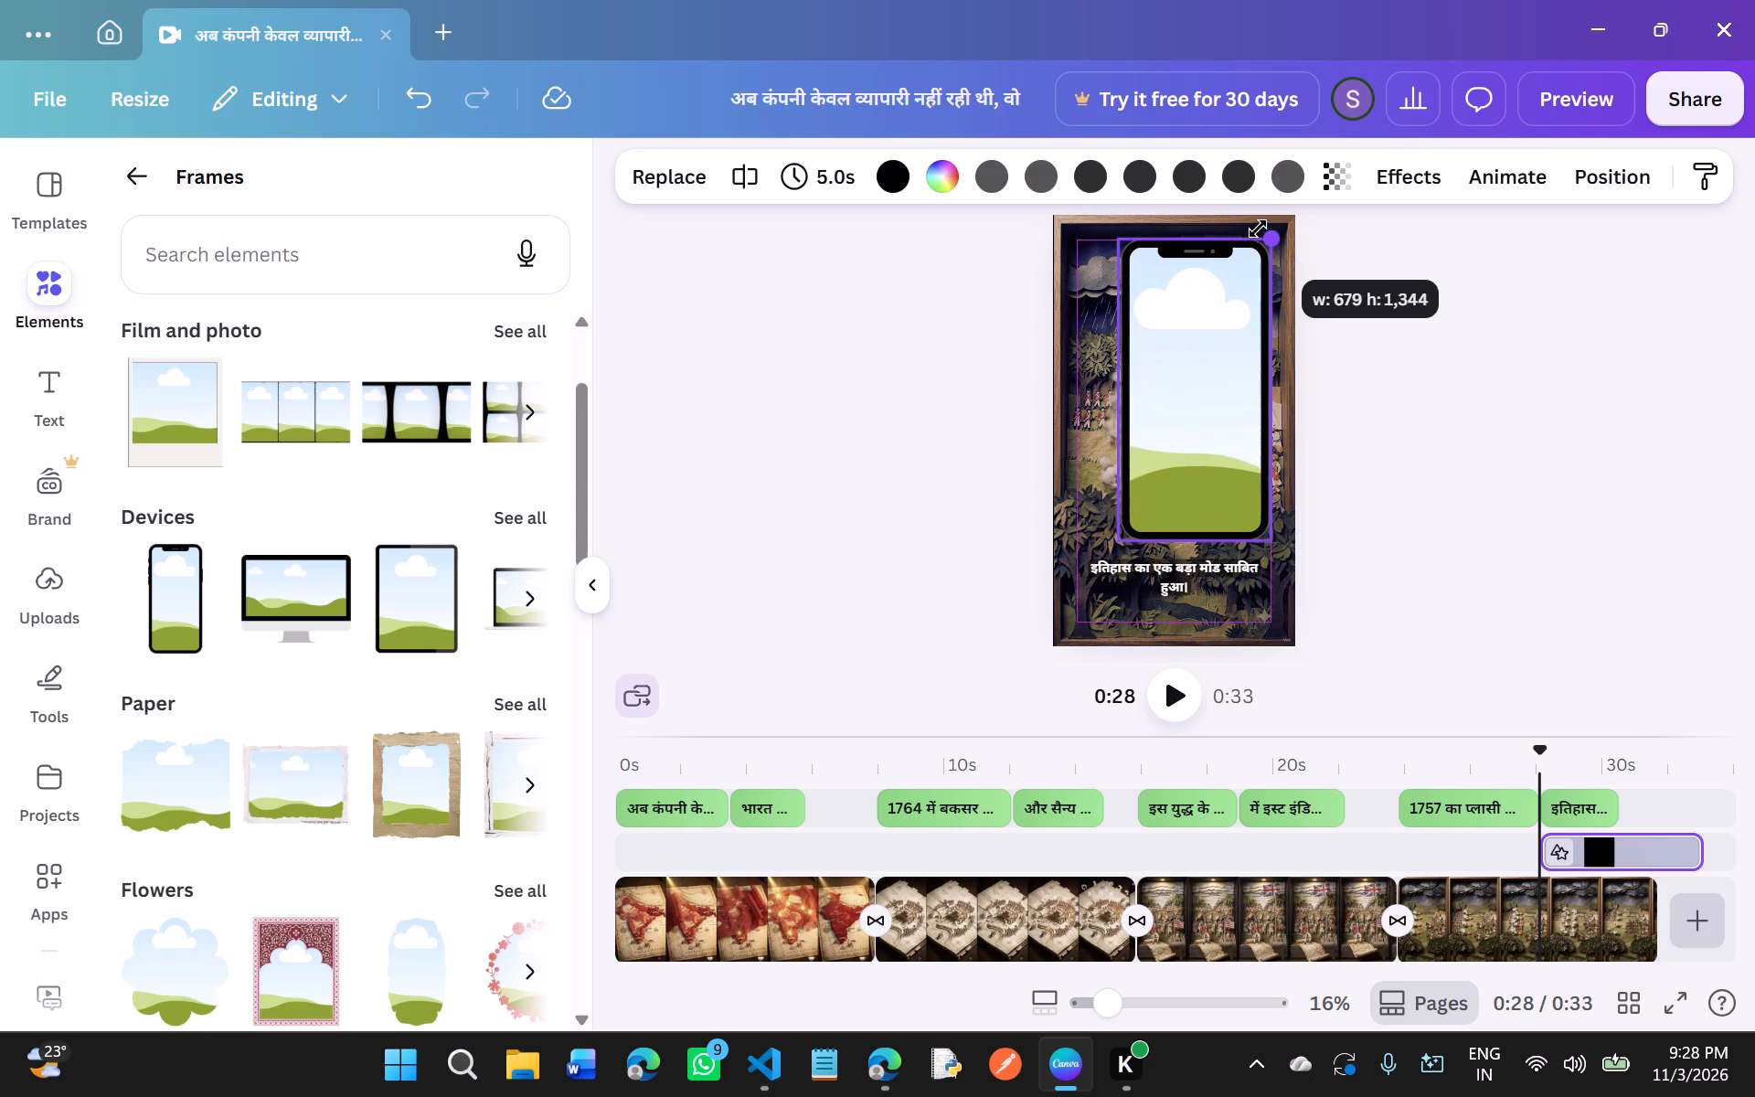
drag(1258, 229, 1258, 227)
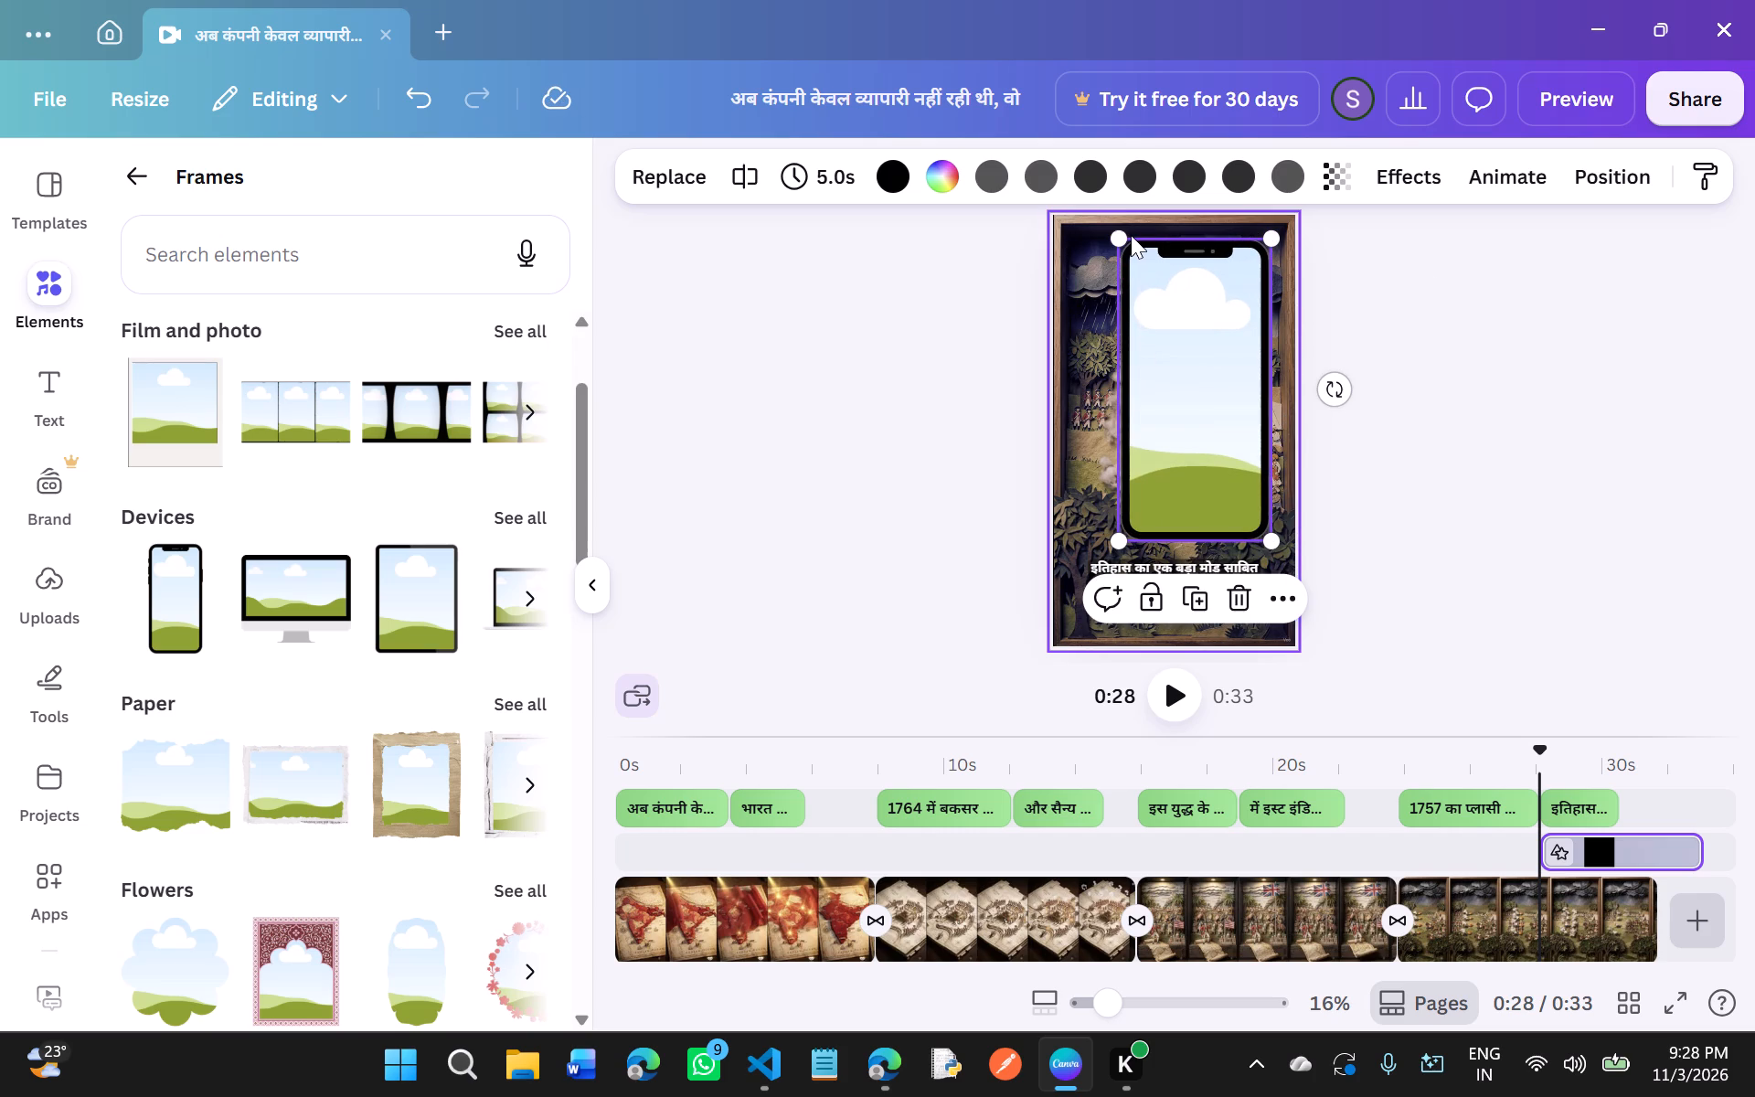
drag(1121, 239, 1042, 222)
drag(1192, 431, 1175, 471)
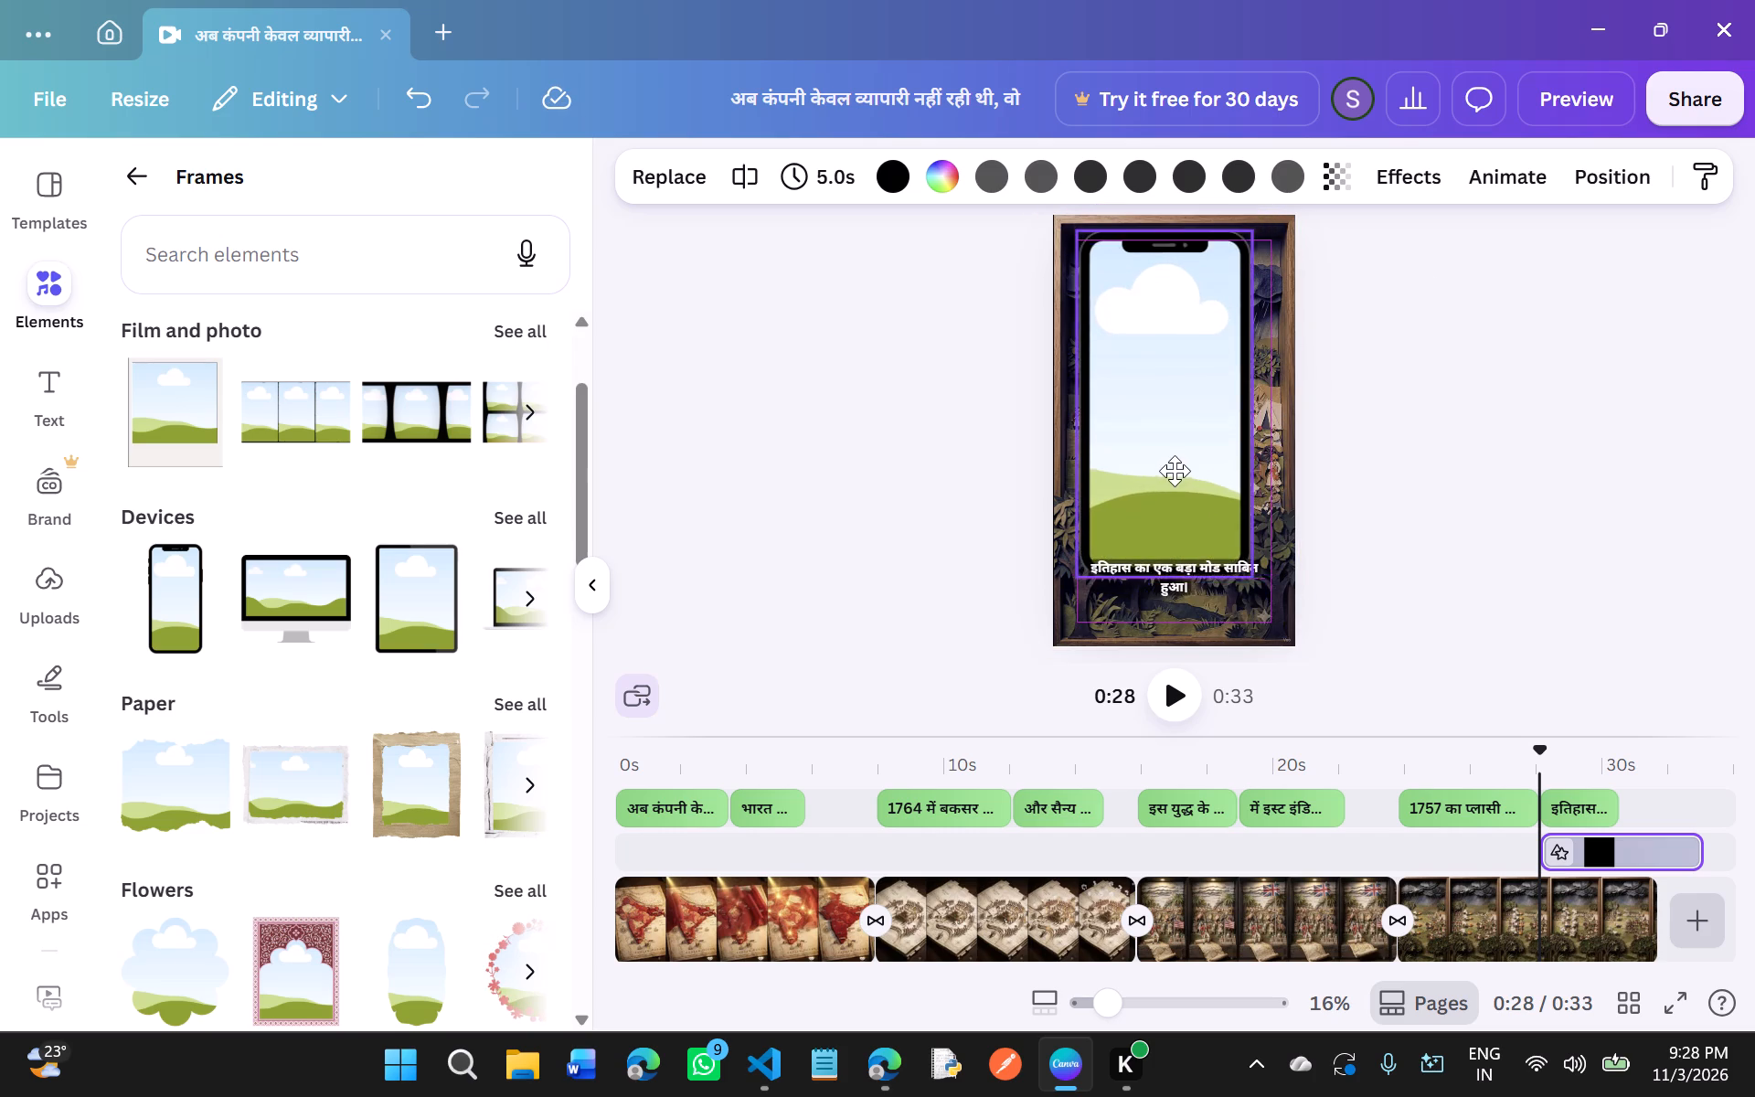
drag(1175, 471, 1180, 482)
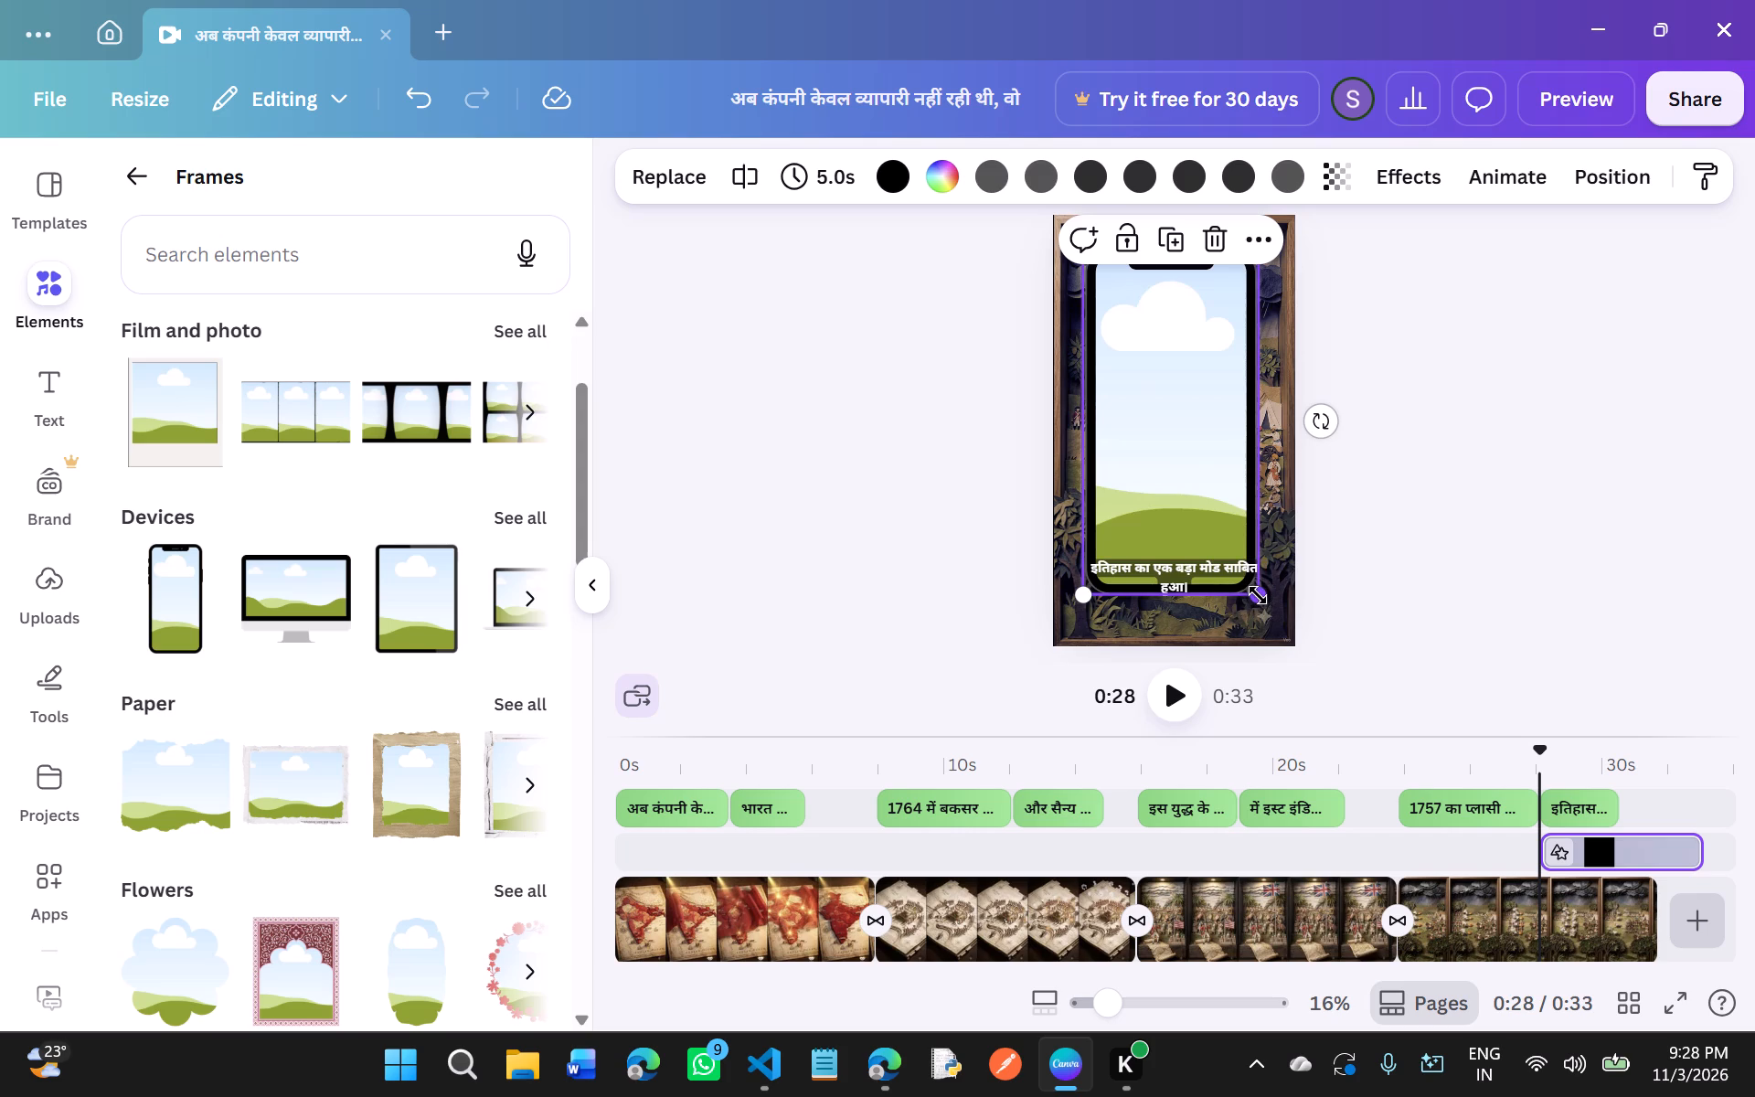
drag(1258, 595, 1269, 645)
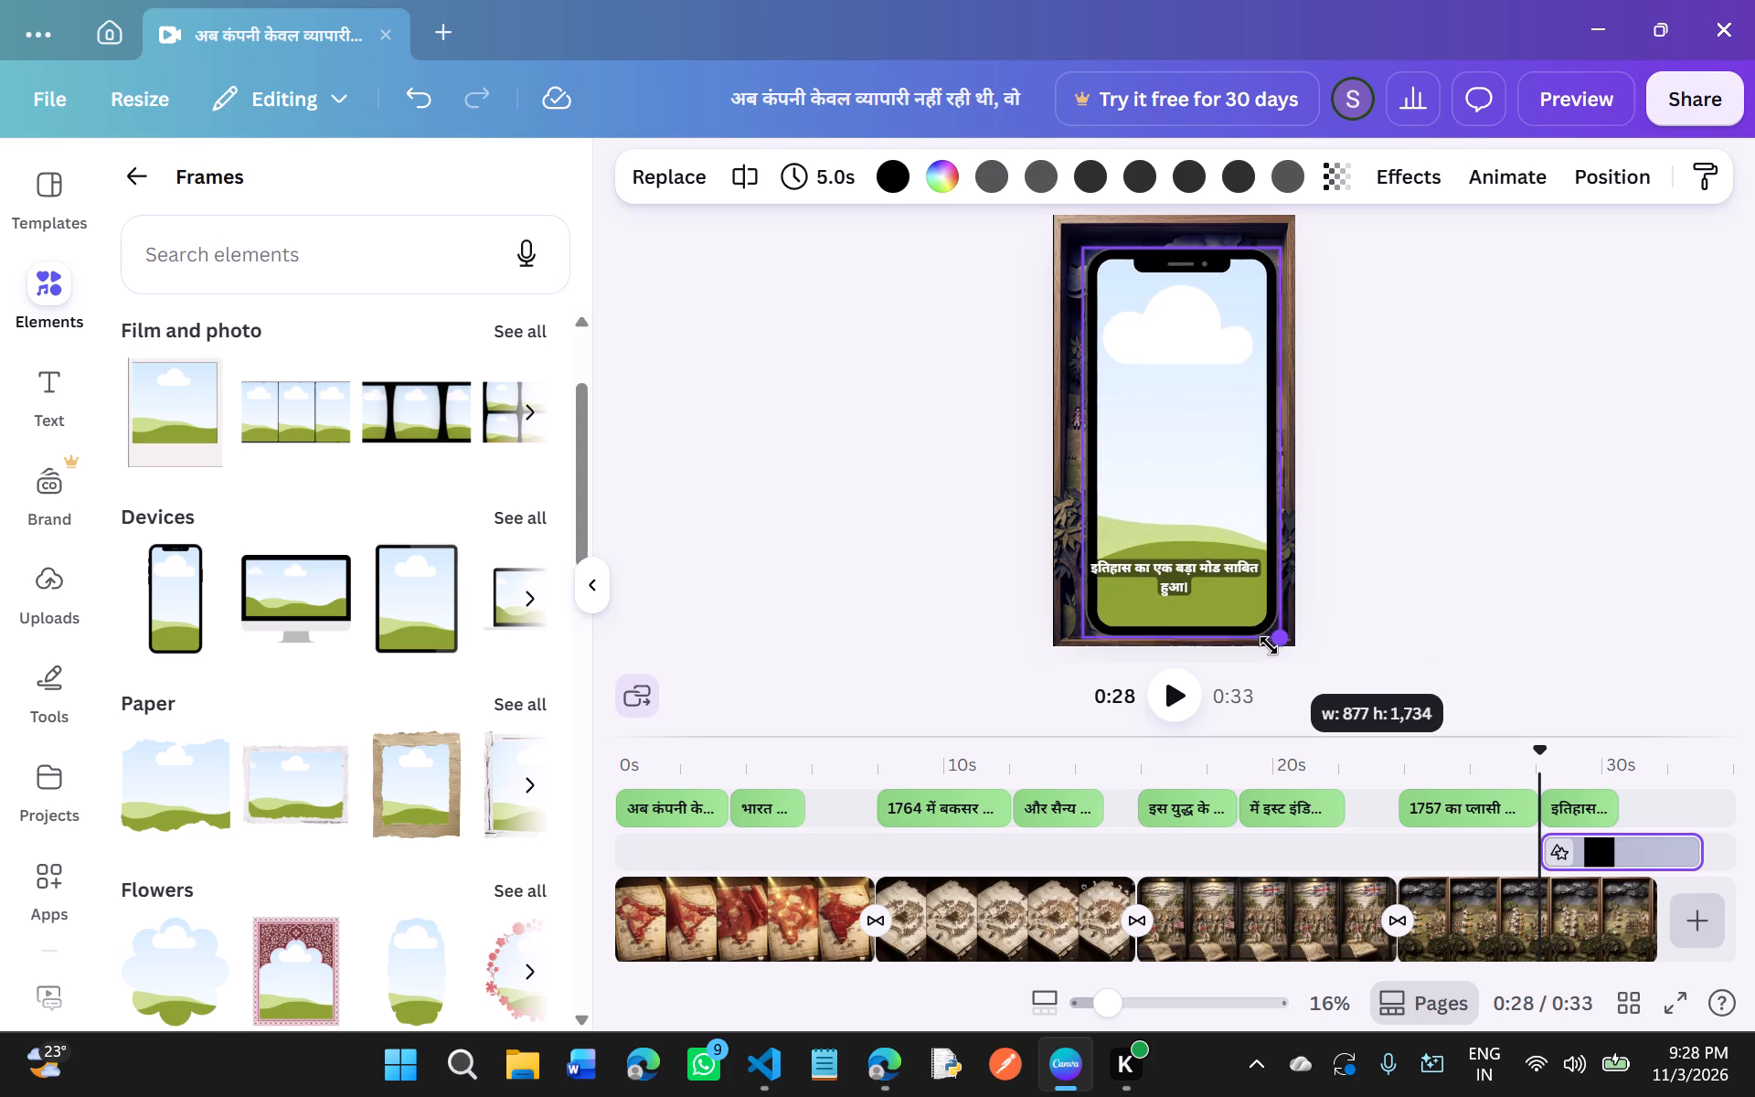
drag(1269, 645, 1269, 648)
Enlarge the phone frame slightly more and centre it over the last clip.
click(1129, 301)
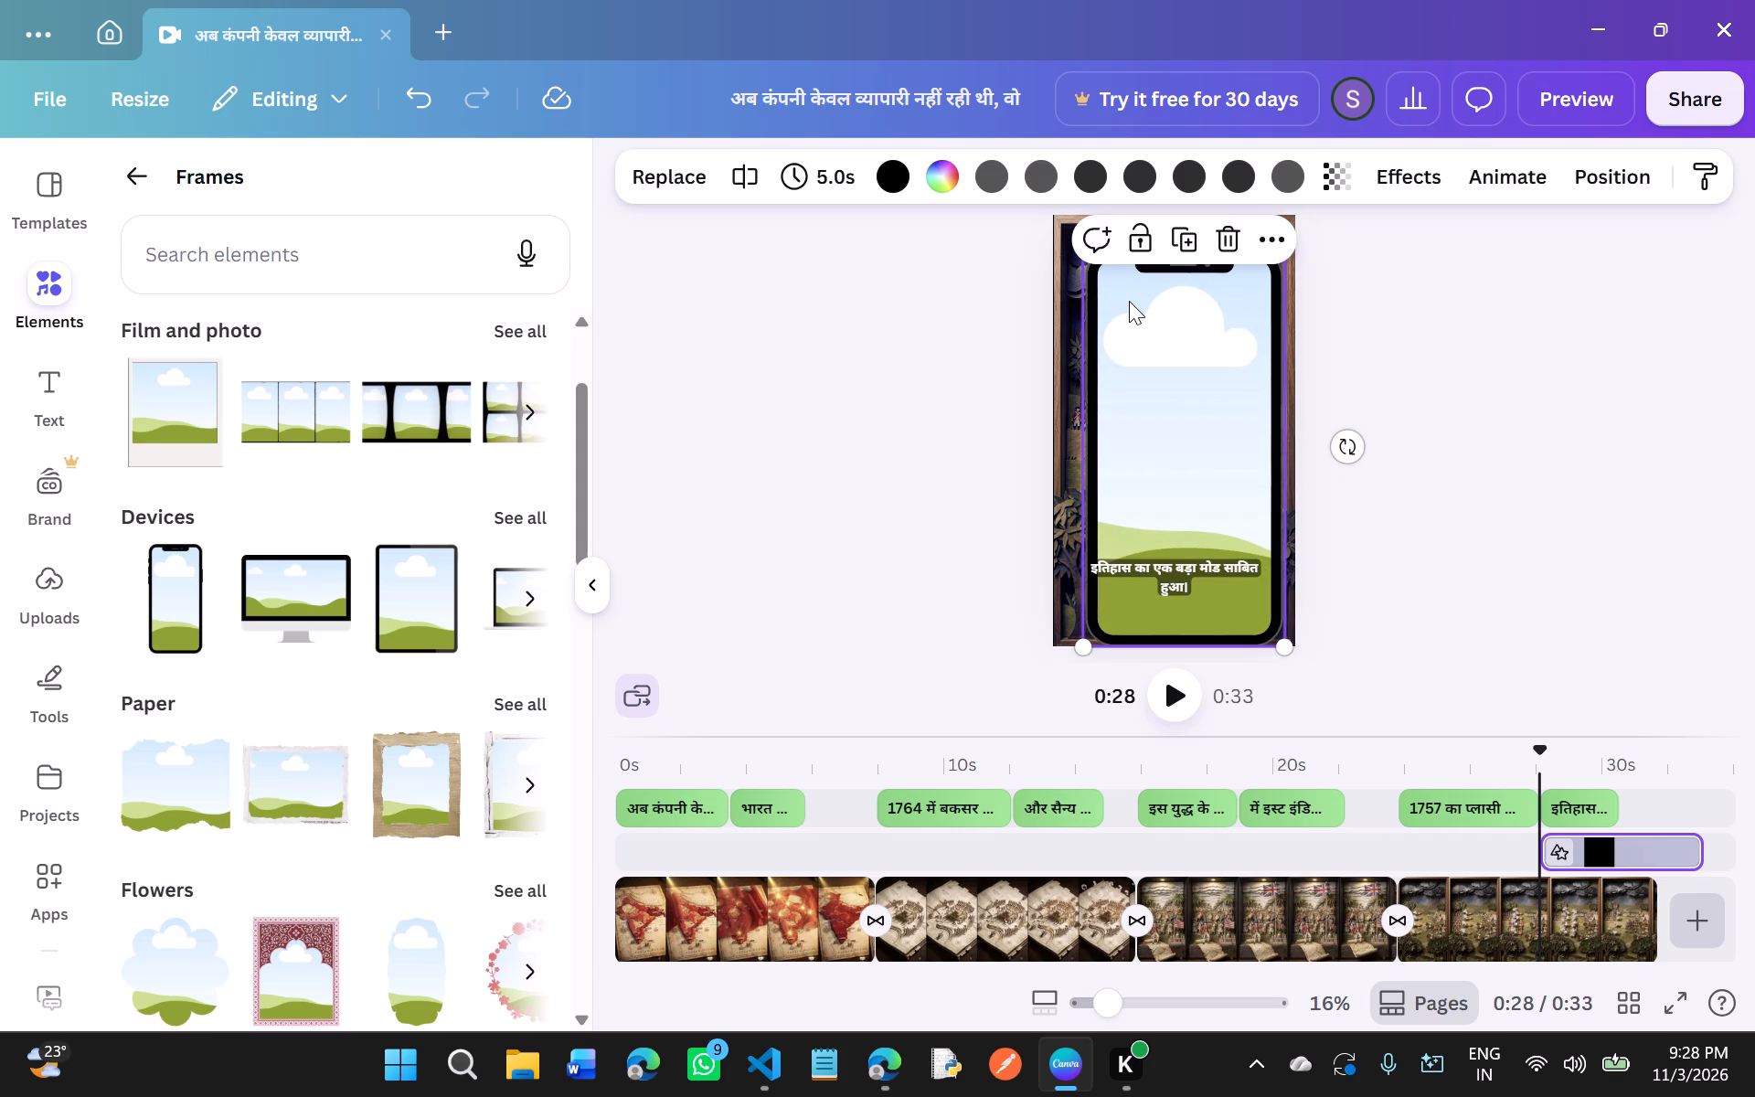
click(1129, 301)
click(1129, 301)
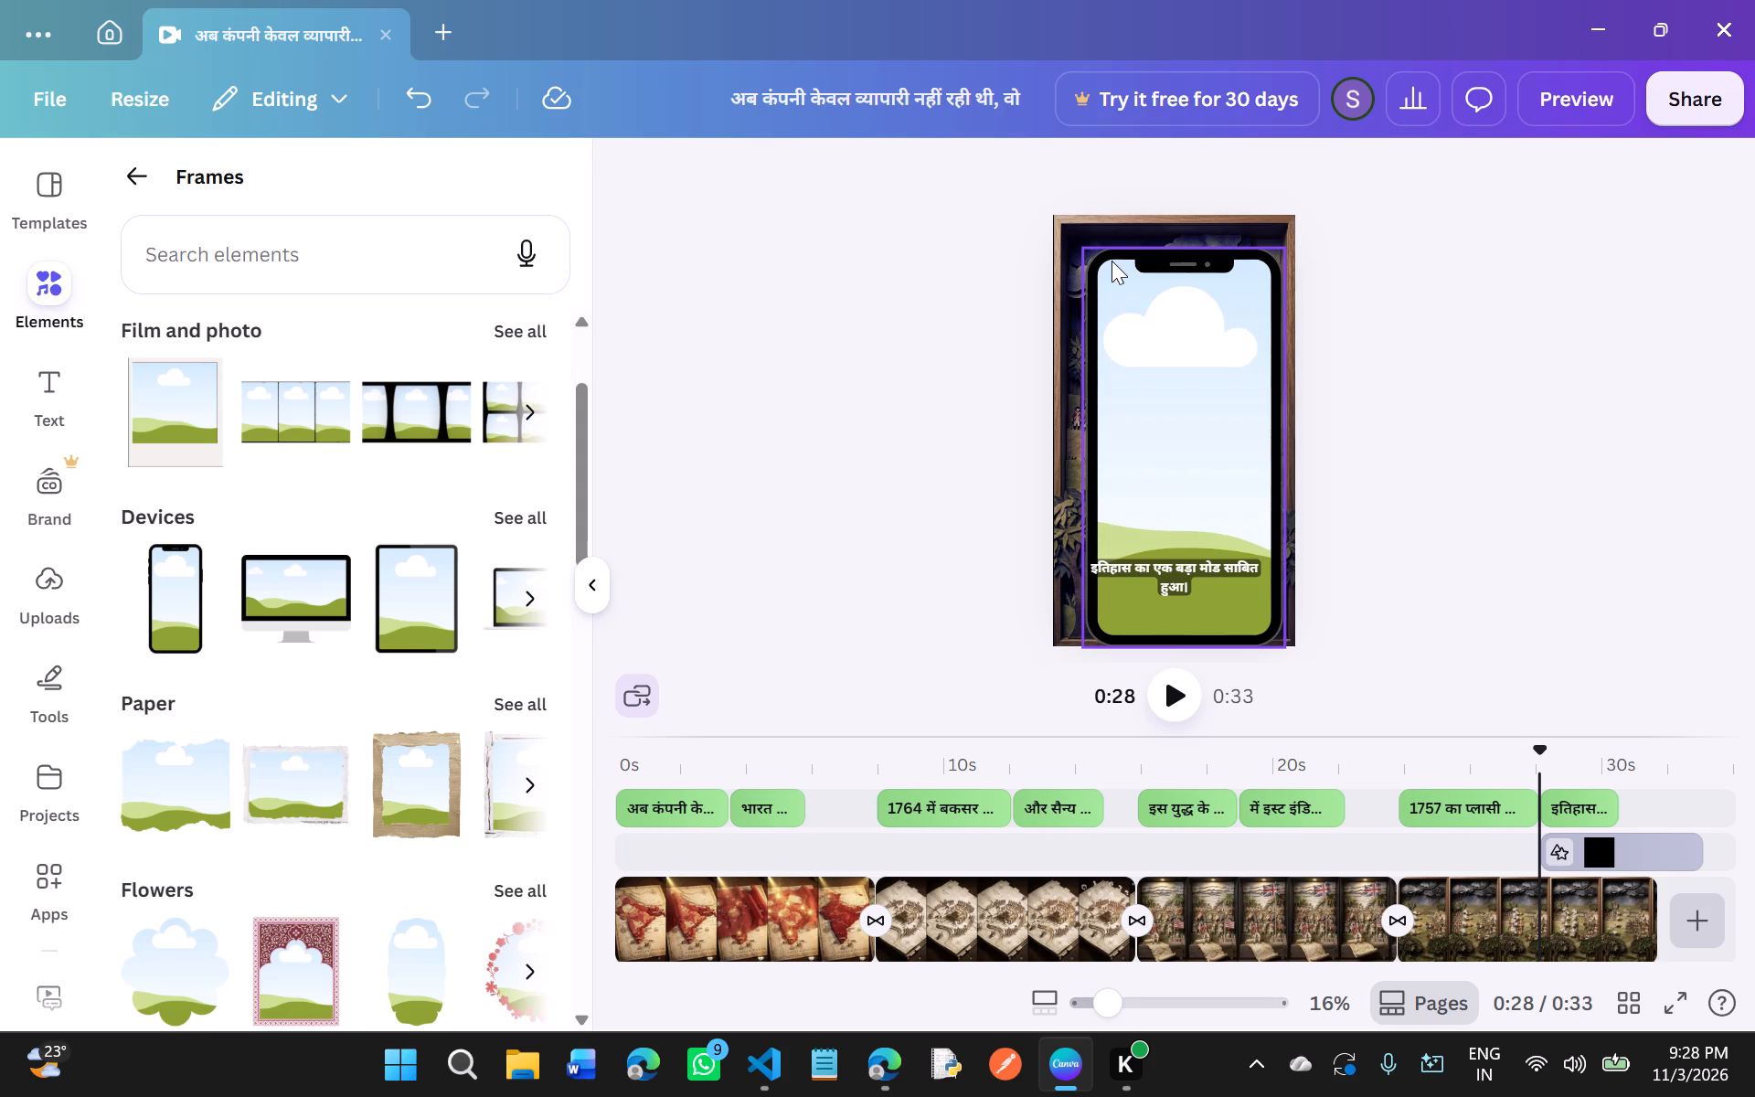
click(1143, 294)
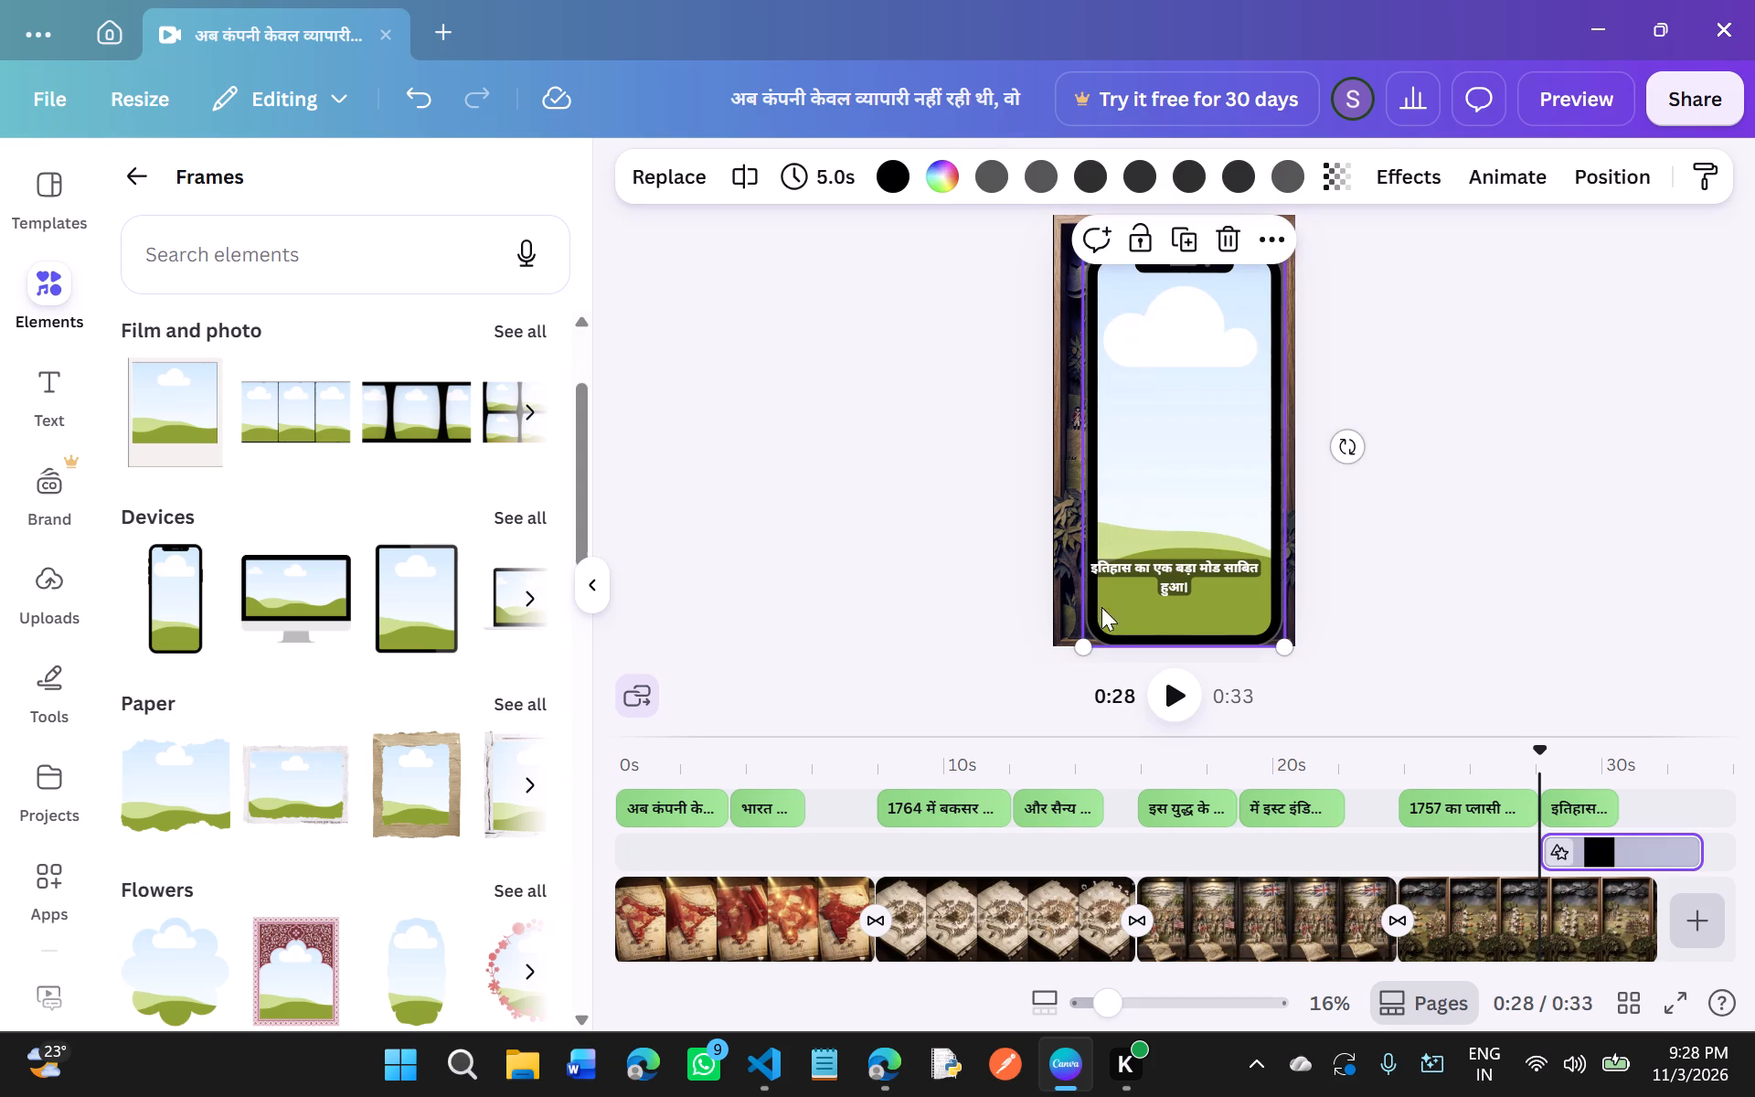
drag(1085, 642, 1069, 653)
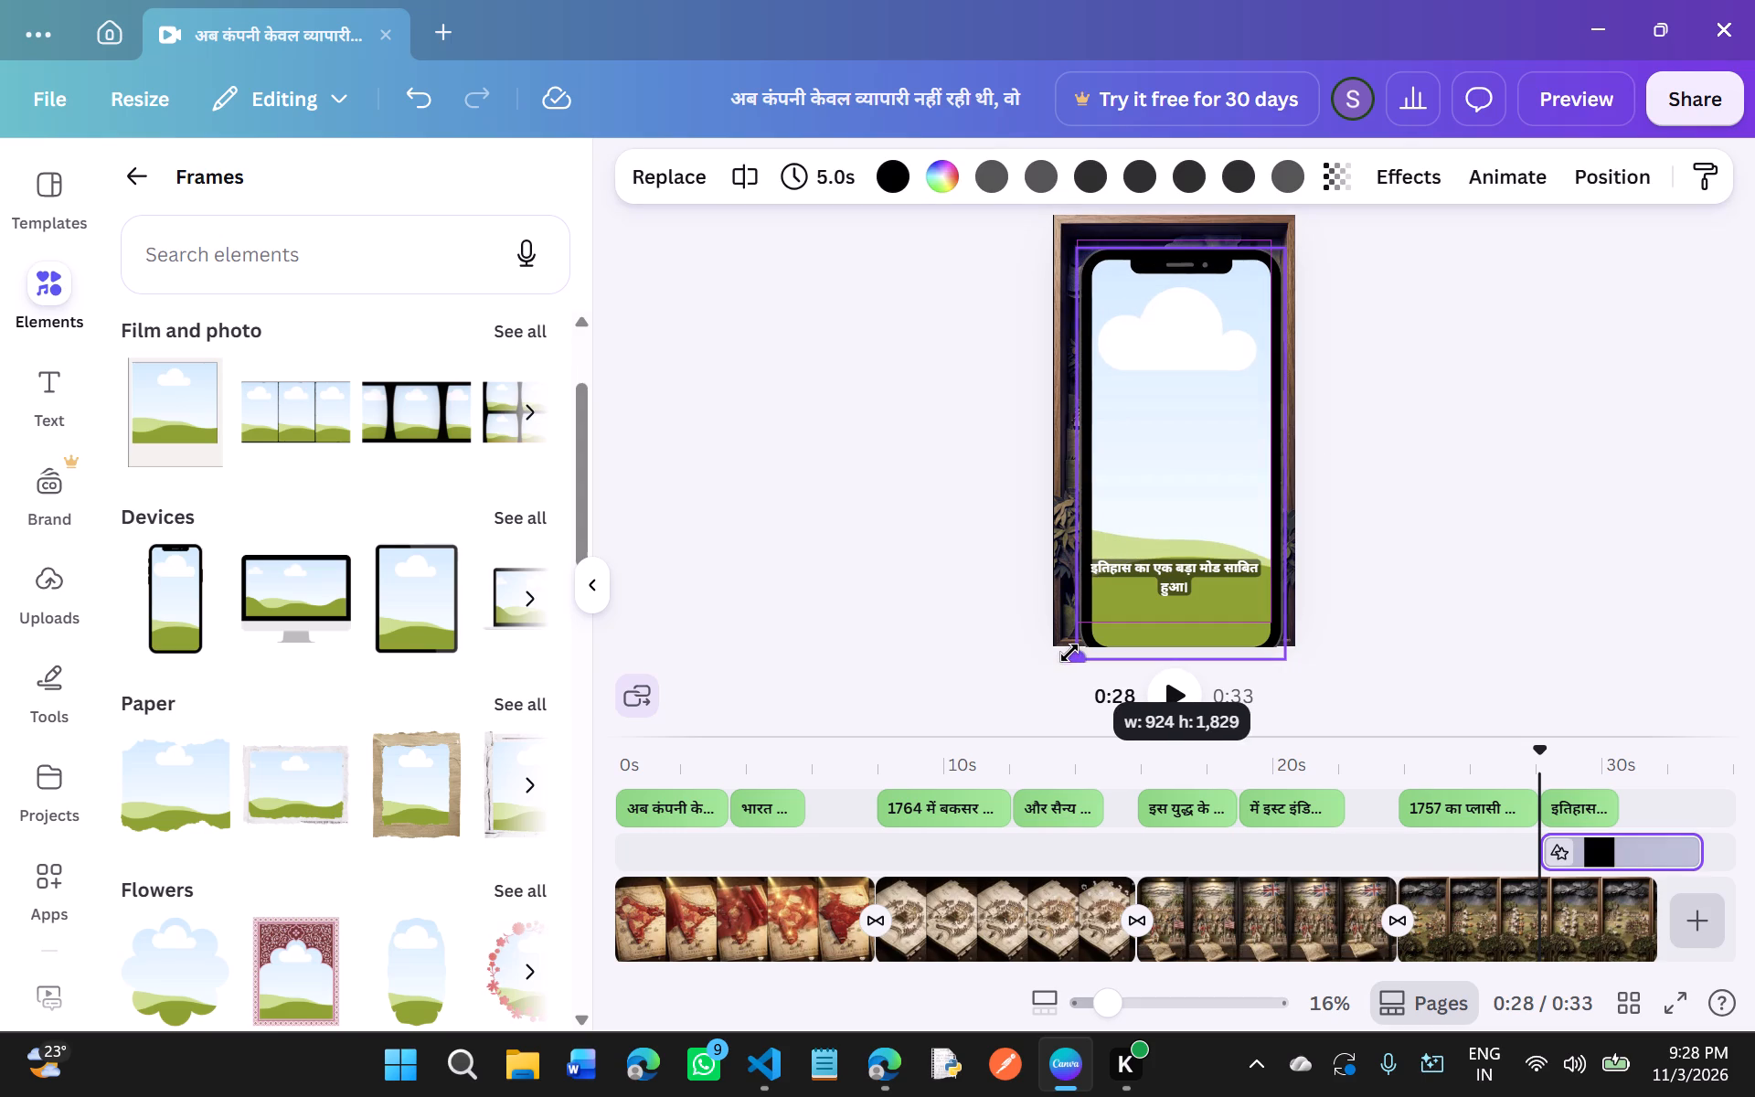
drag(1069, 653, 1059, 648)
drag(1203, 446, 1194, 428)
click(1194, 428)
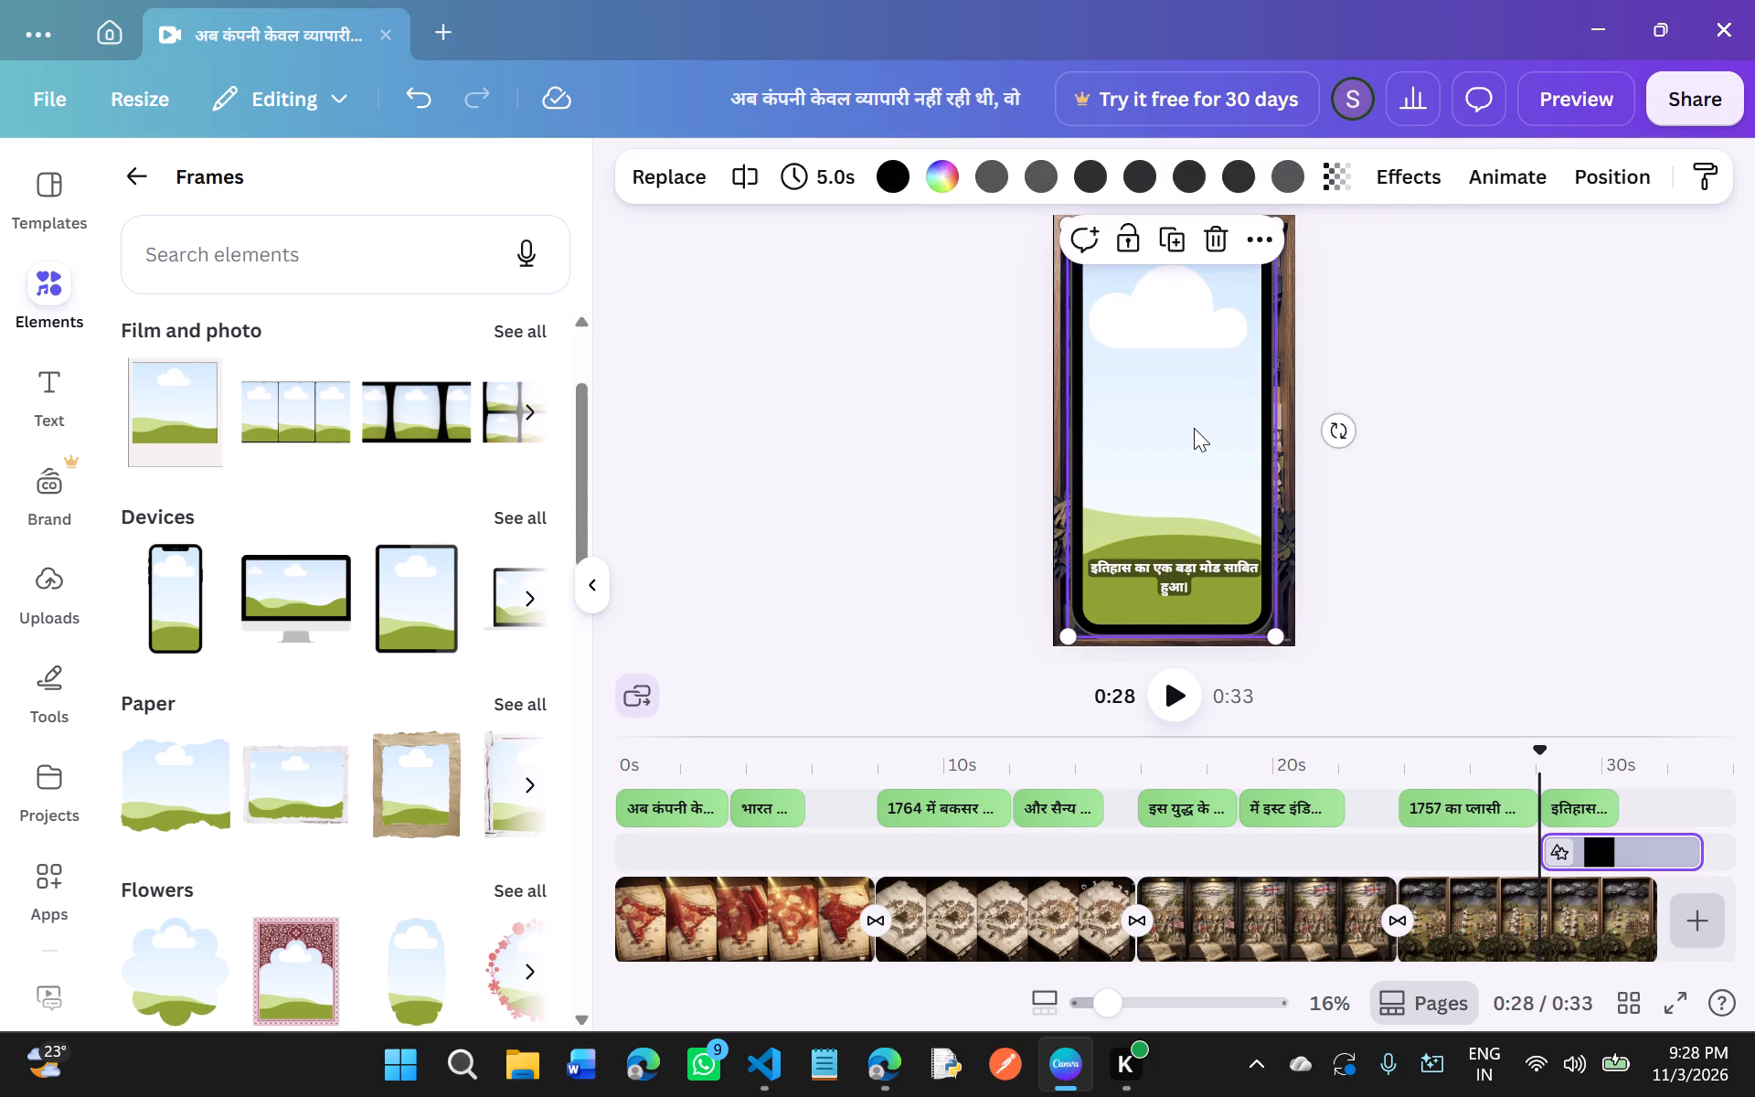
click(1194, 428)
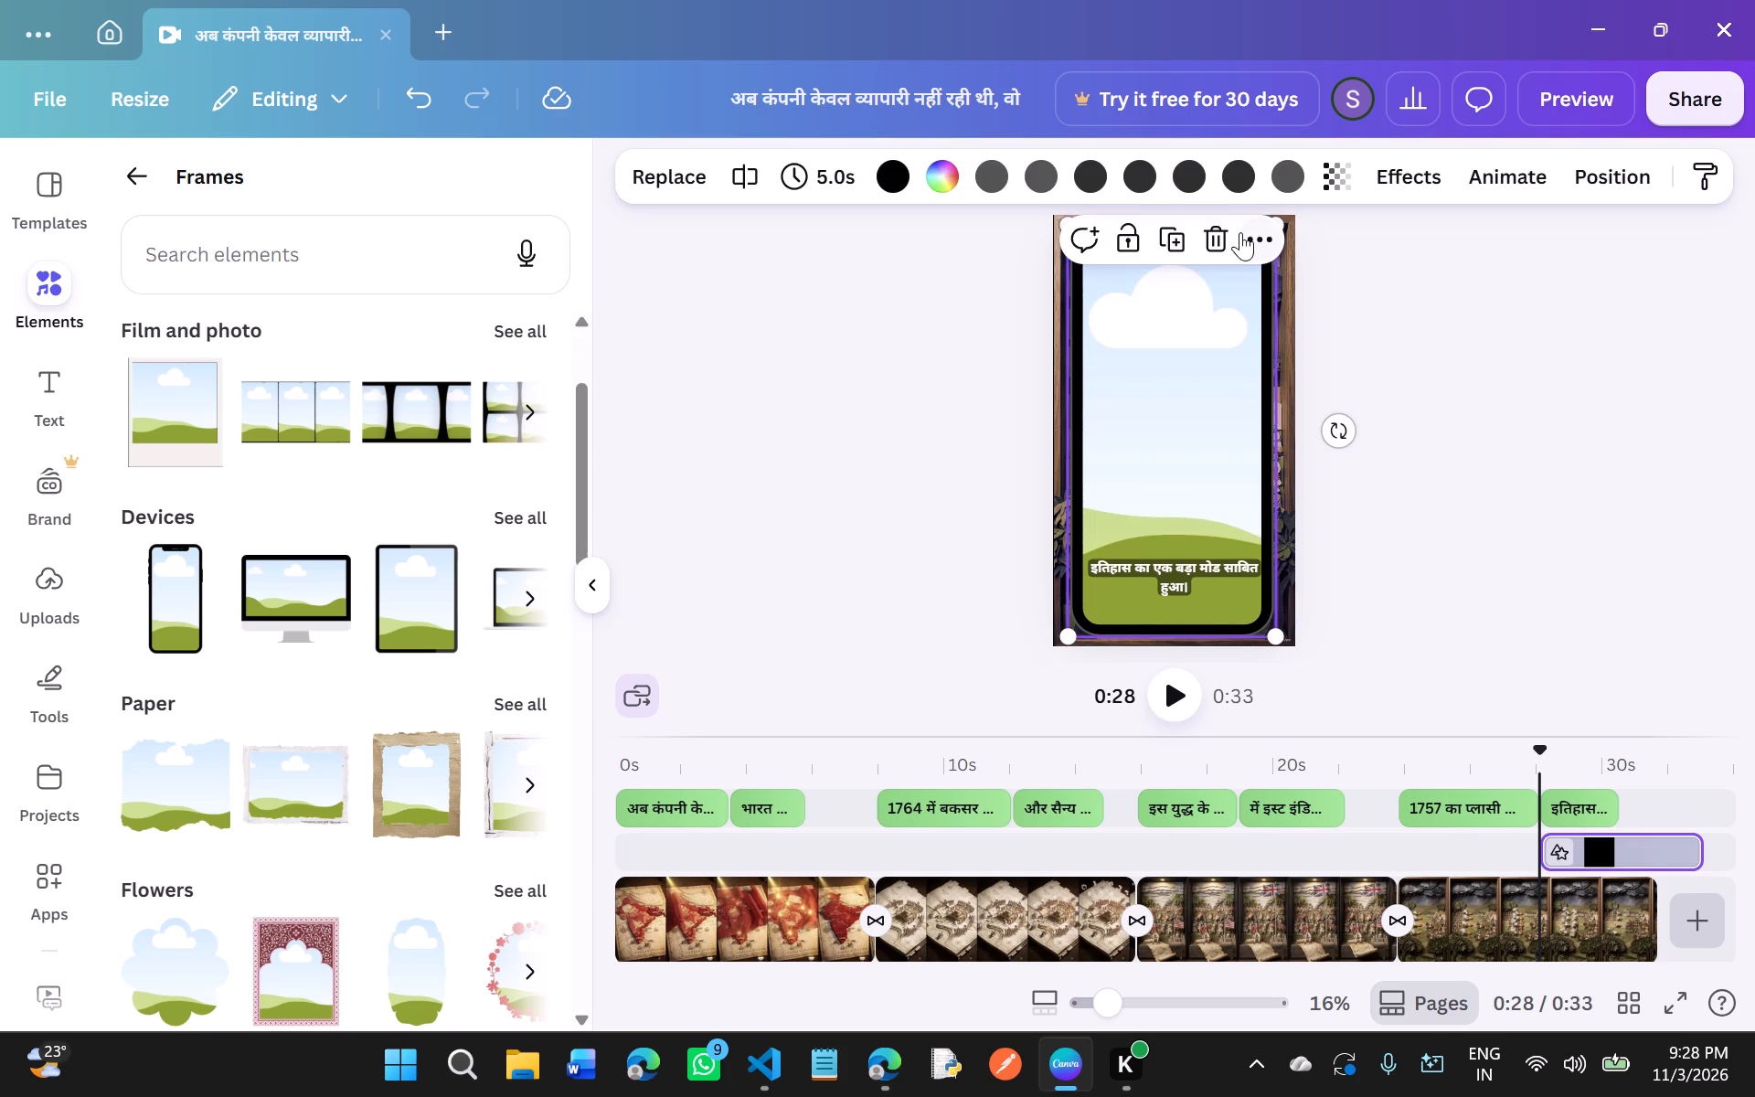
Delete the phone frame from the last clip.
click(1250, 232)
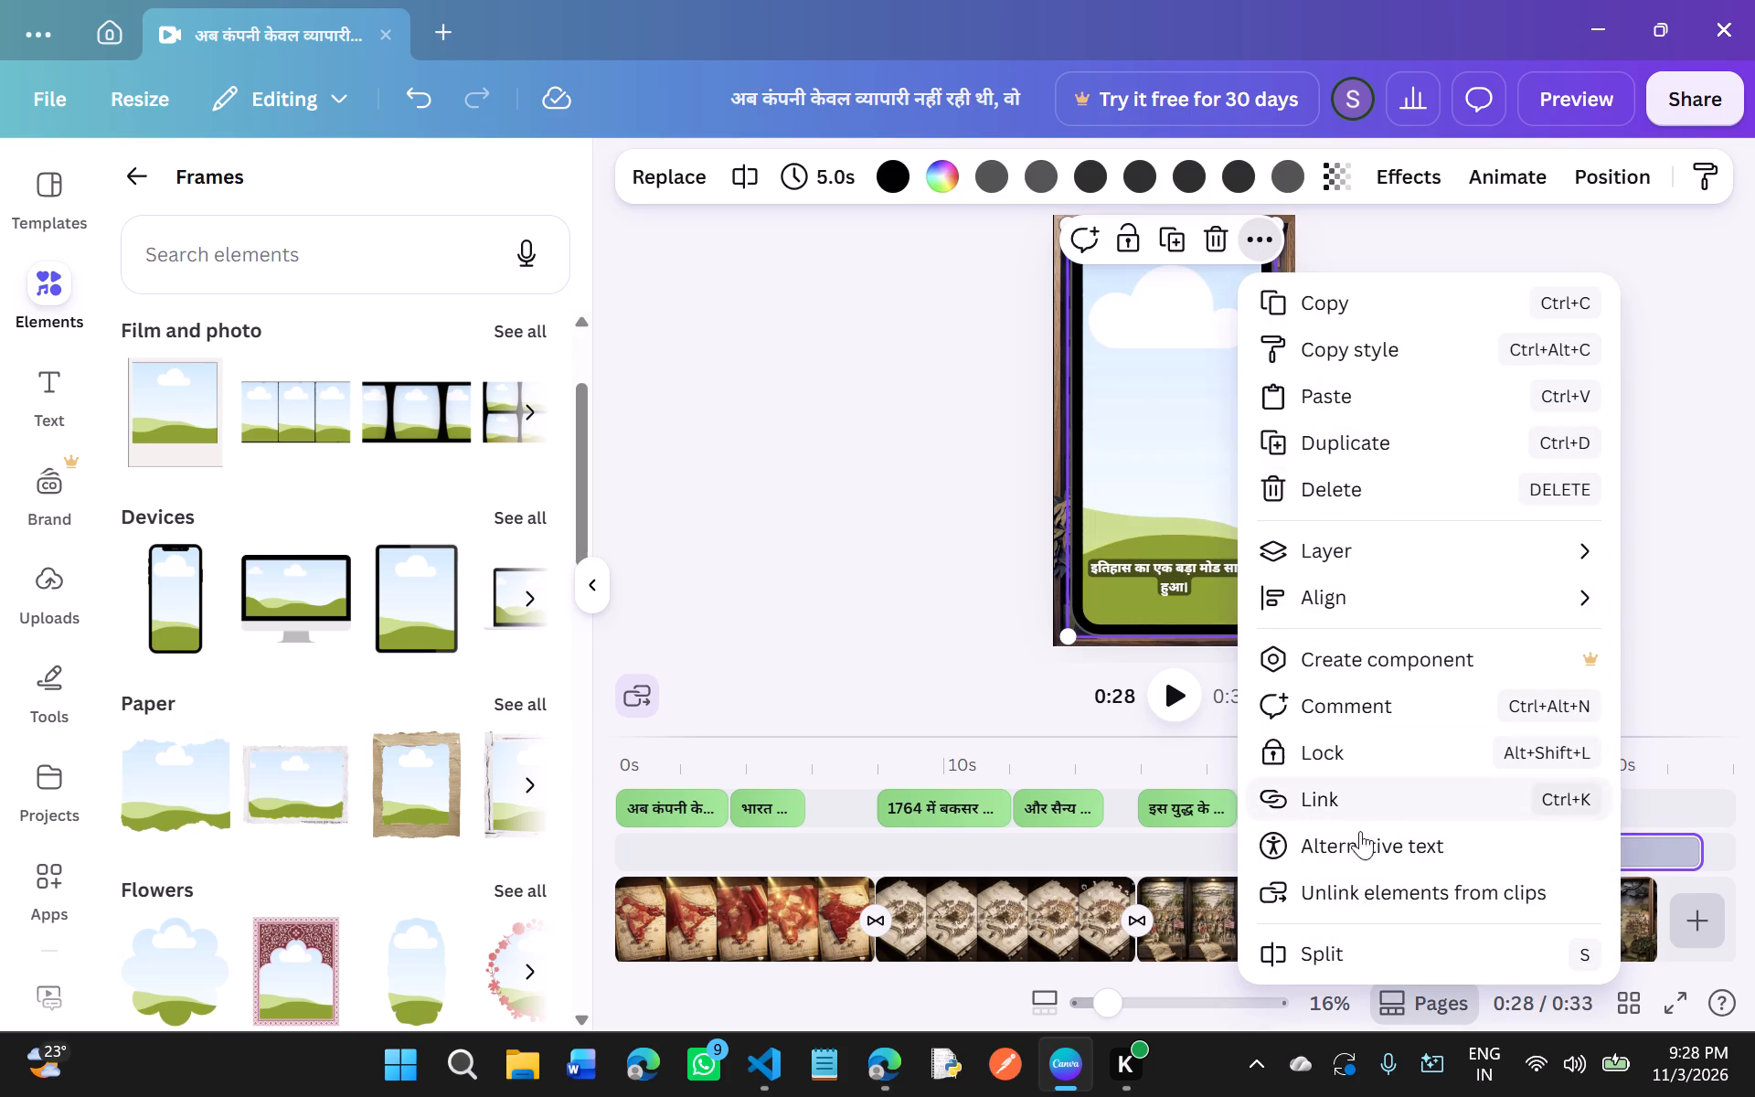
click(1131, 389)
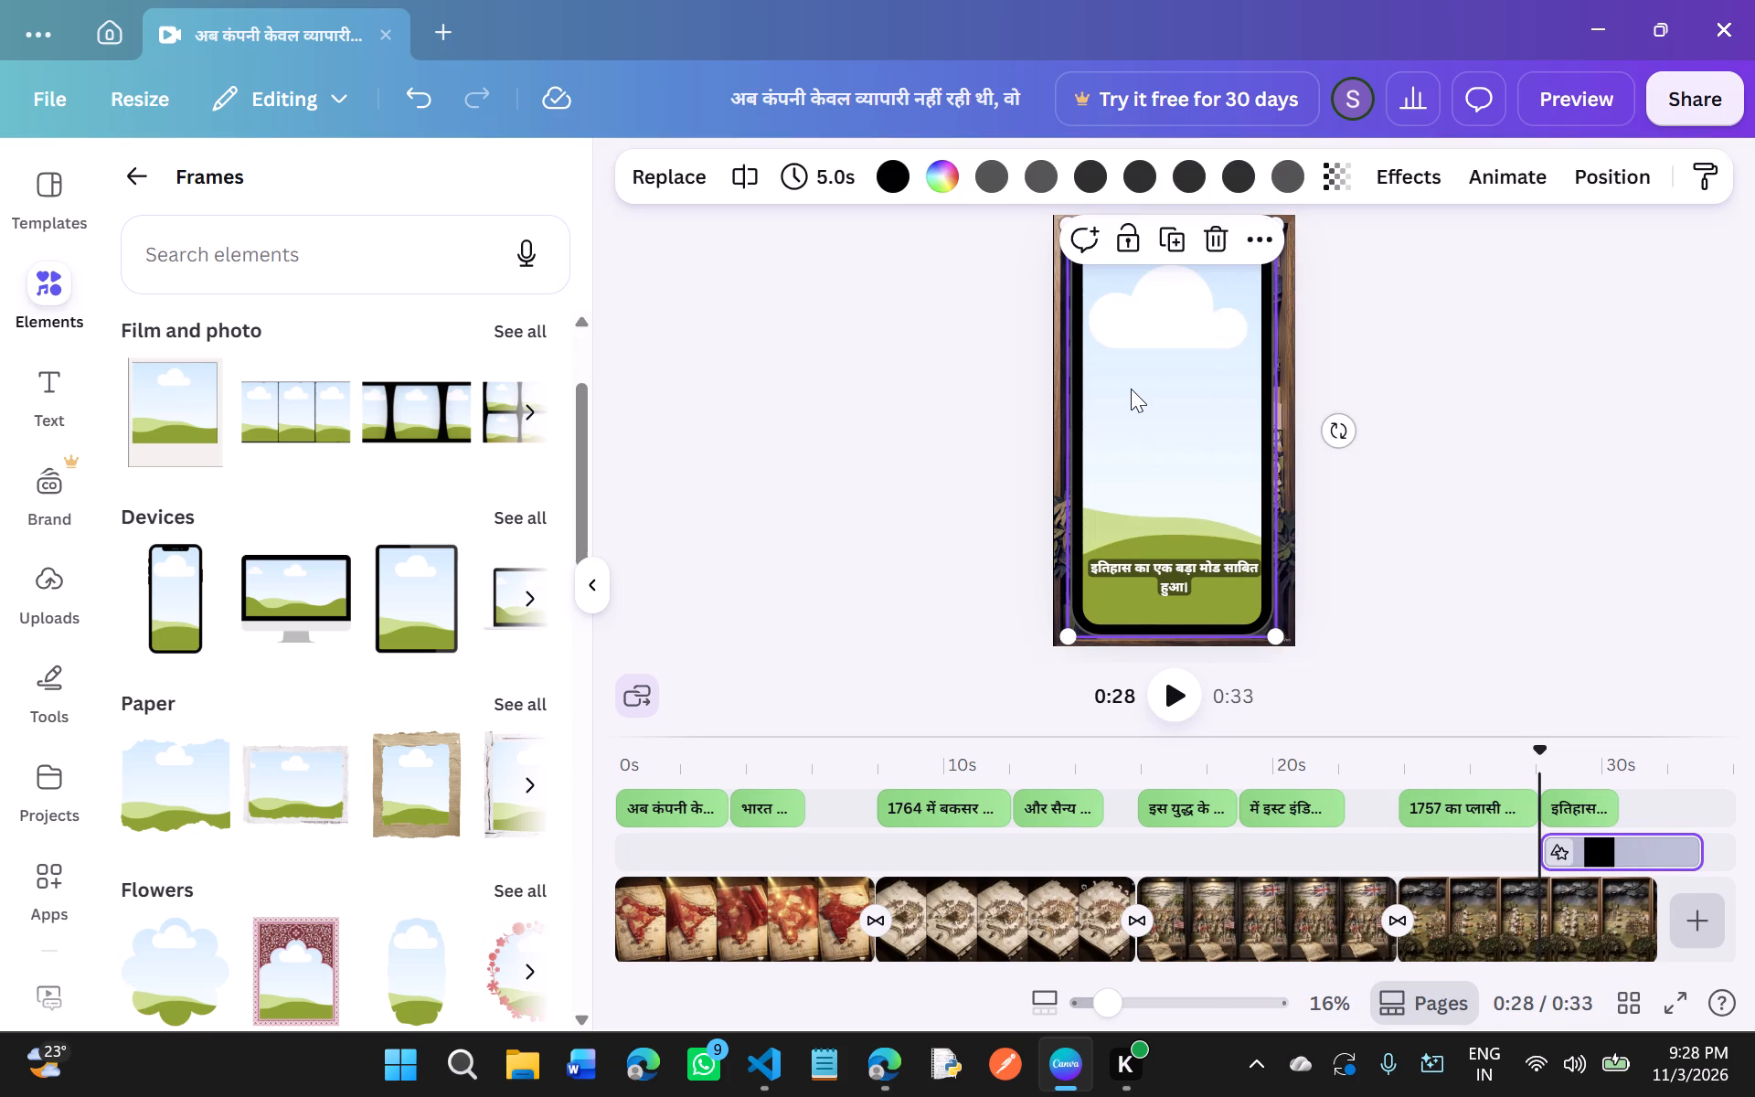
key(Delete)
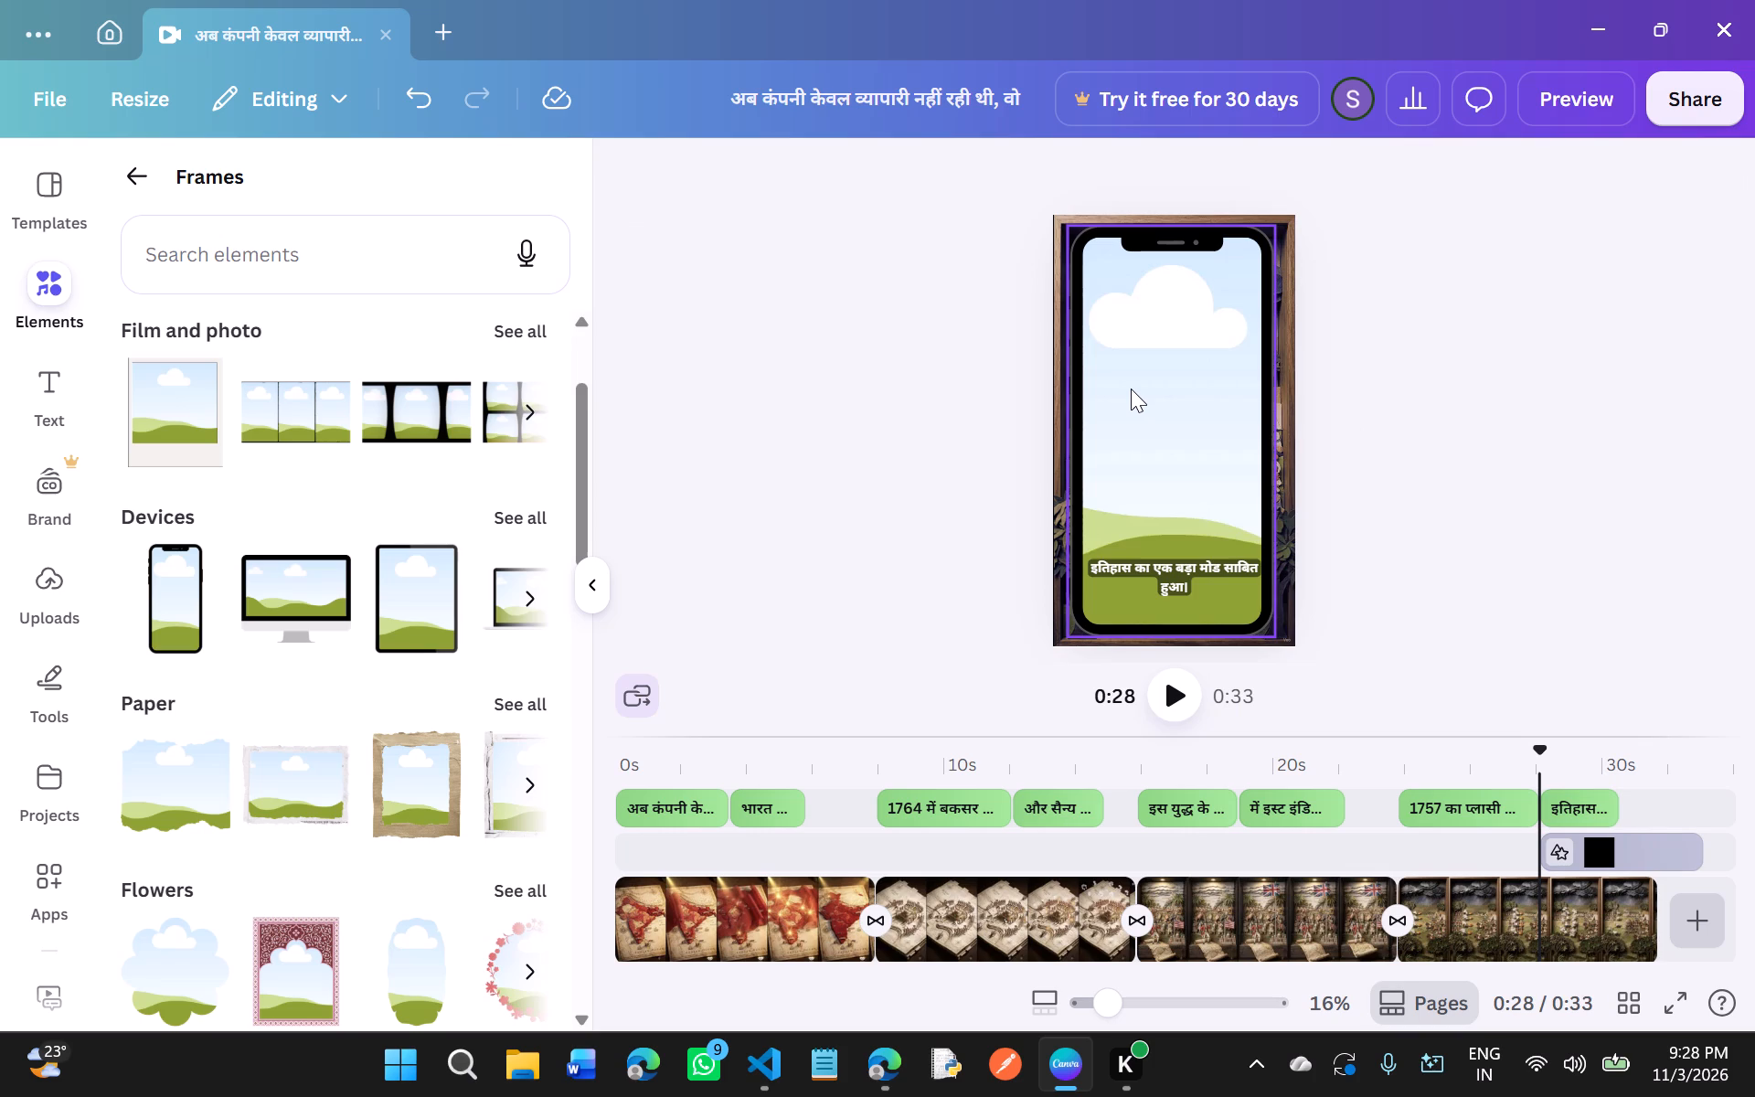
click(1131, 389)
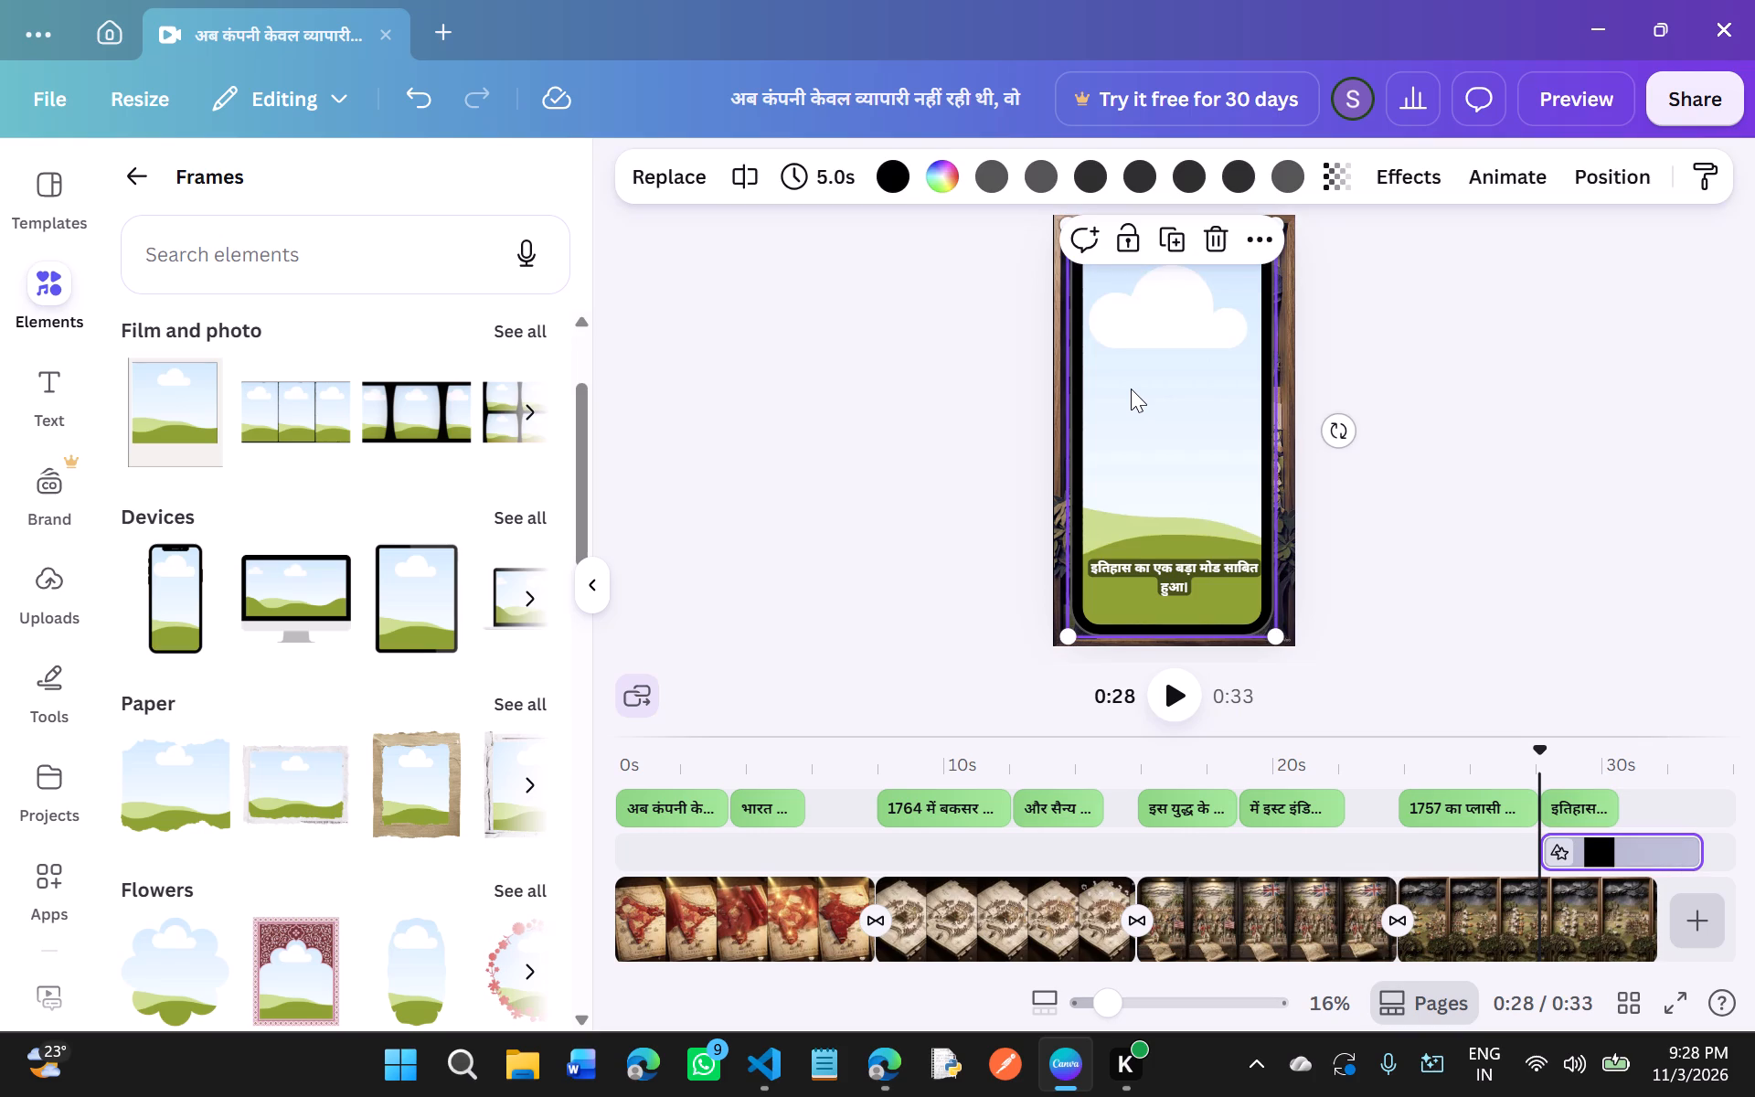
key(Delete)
Look through the Paper, Flowers, Blob, Retro and further frame categories for a suitable frame.
scroll(395, 687, down, 3)
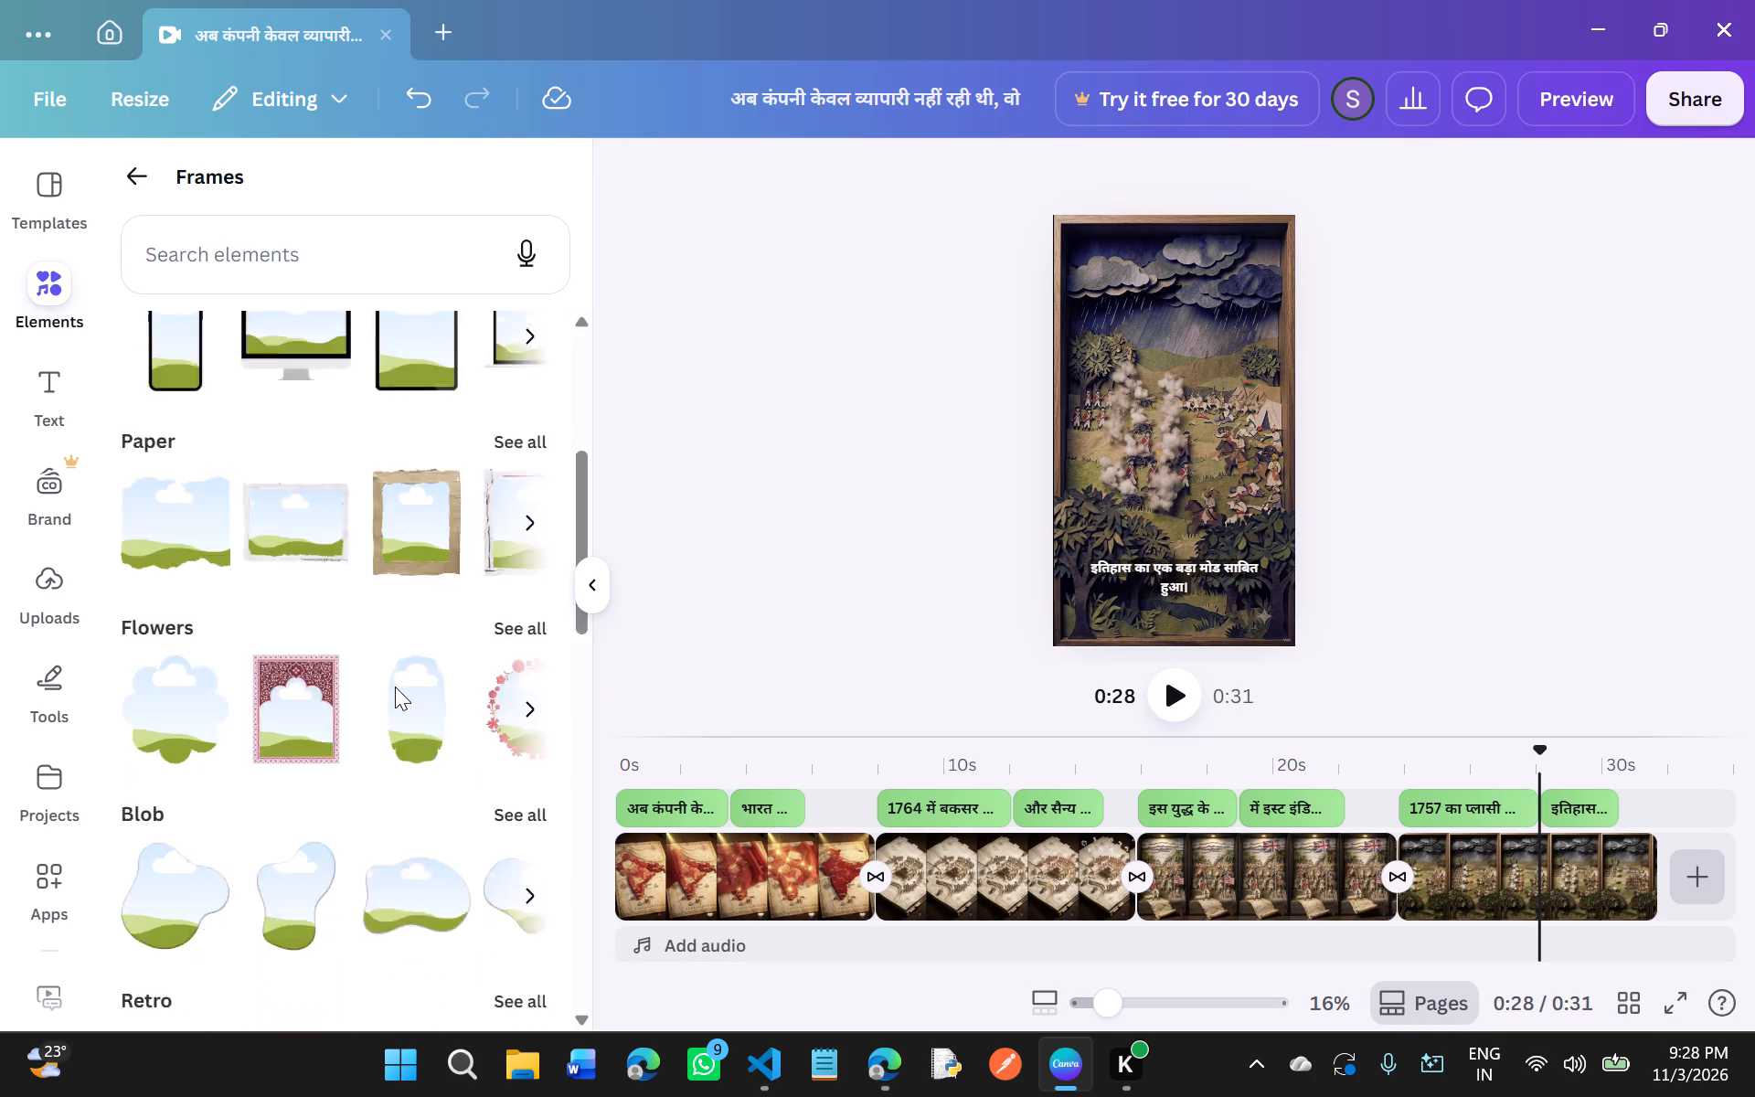
scroll(395, 687, down, 14)
scroll(395, 687, up, 9)
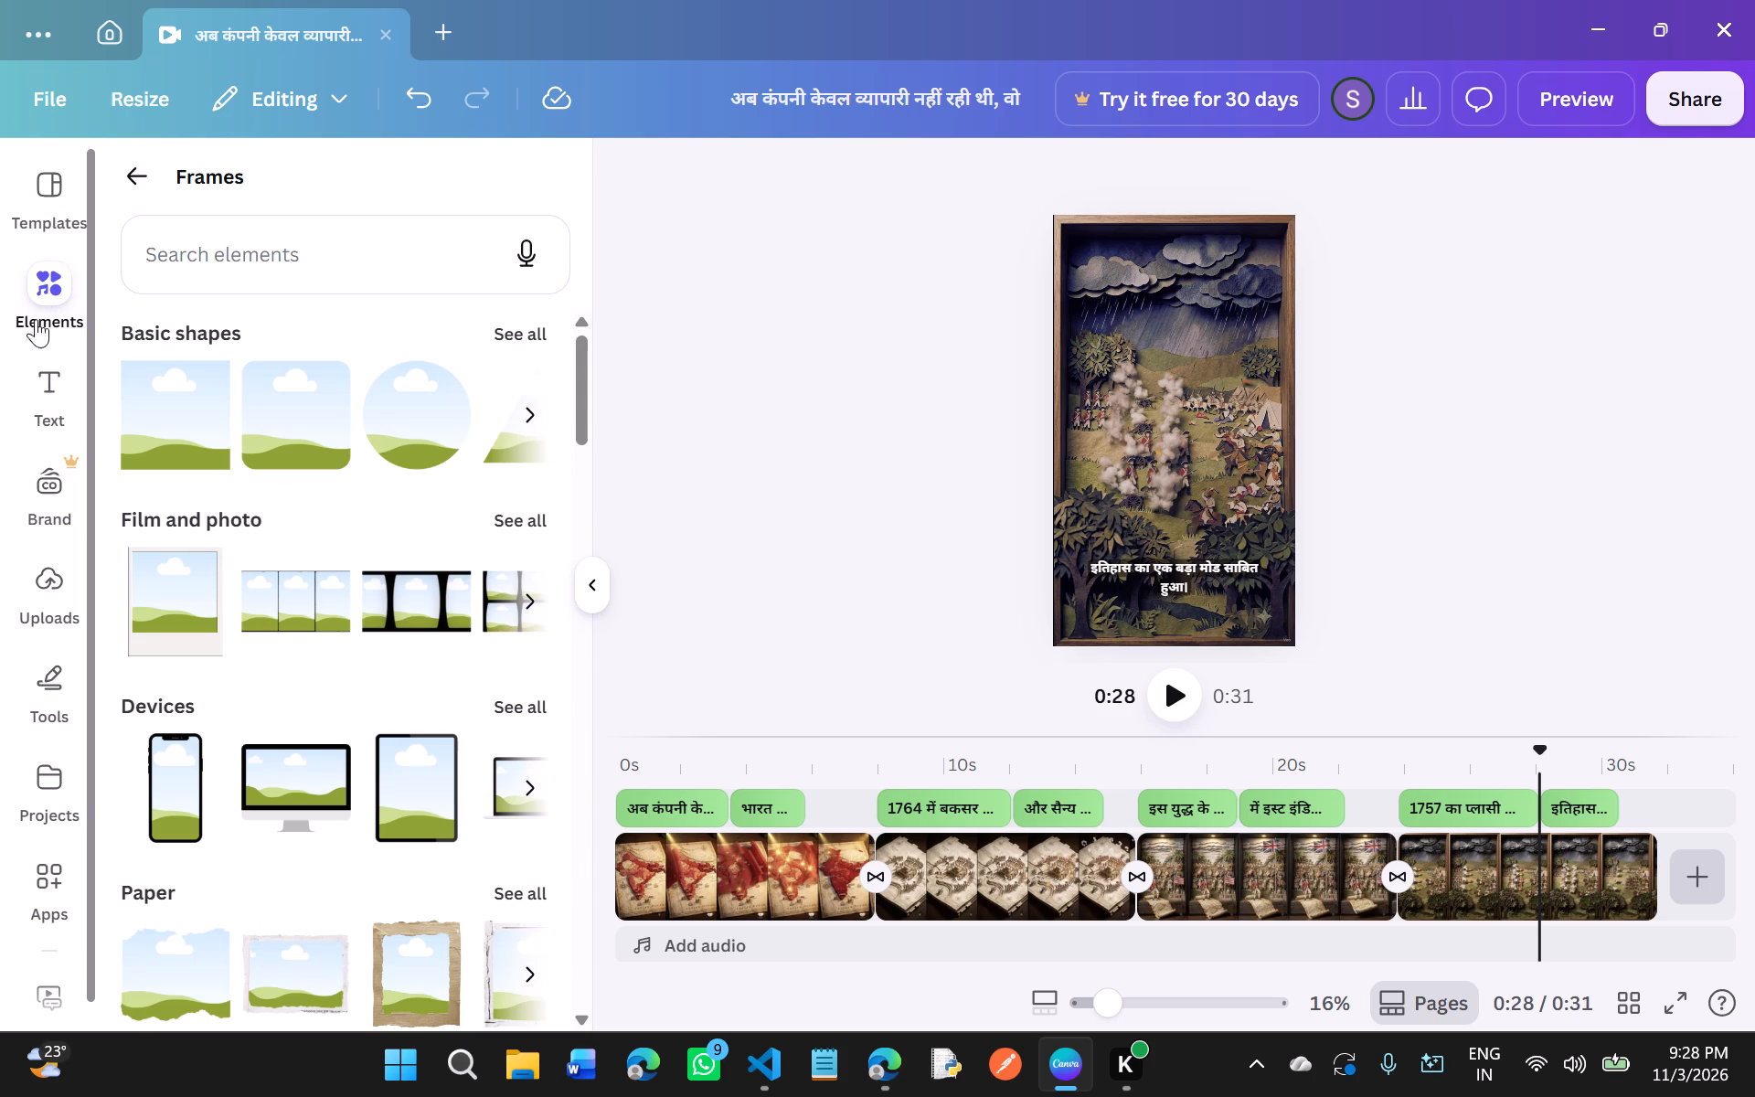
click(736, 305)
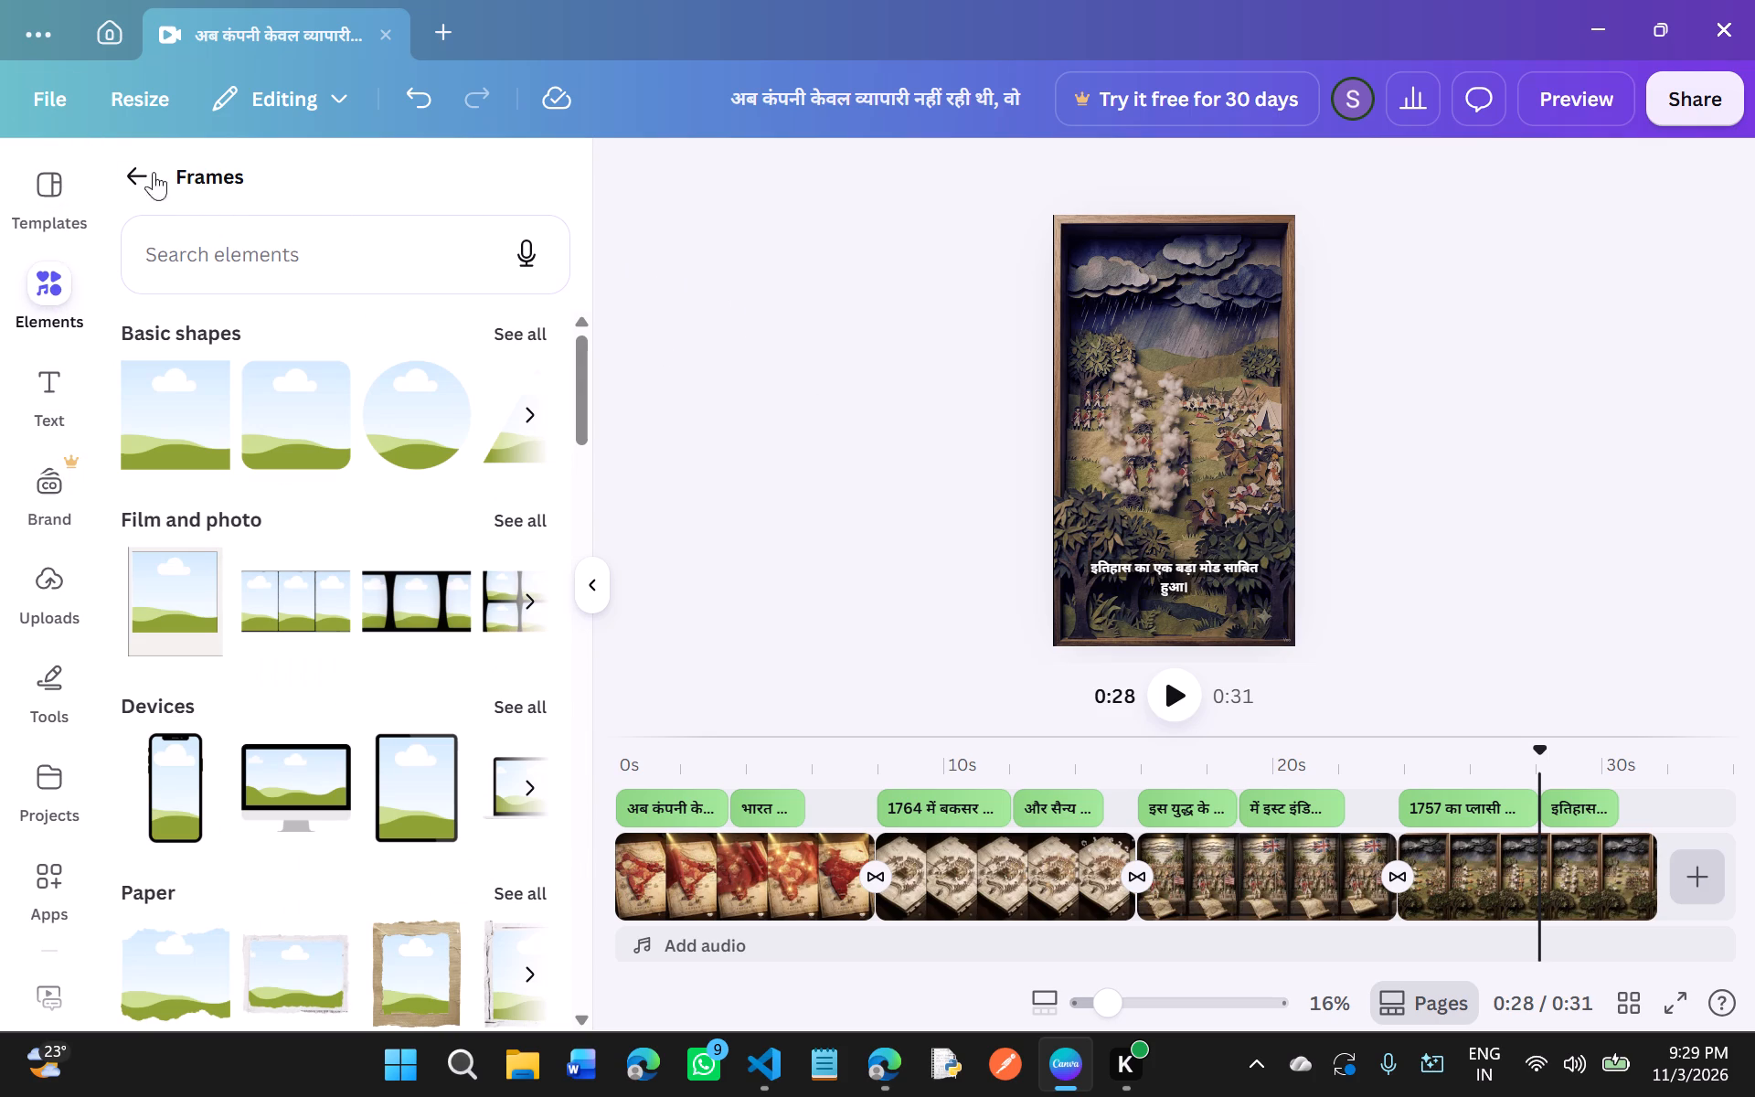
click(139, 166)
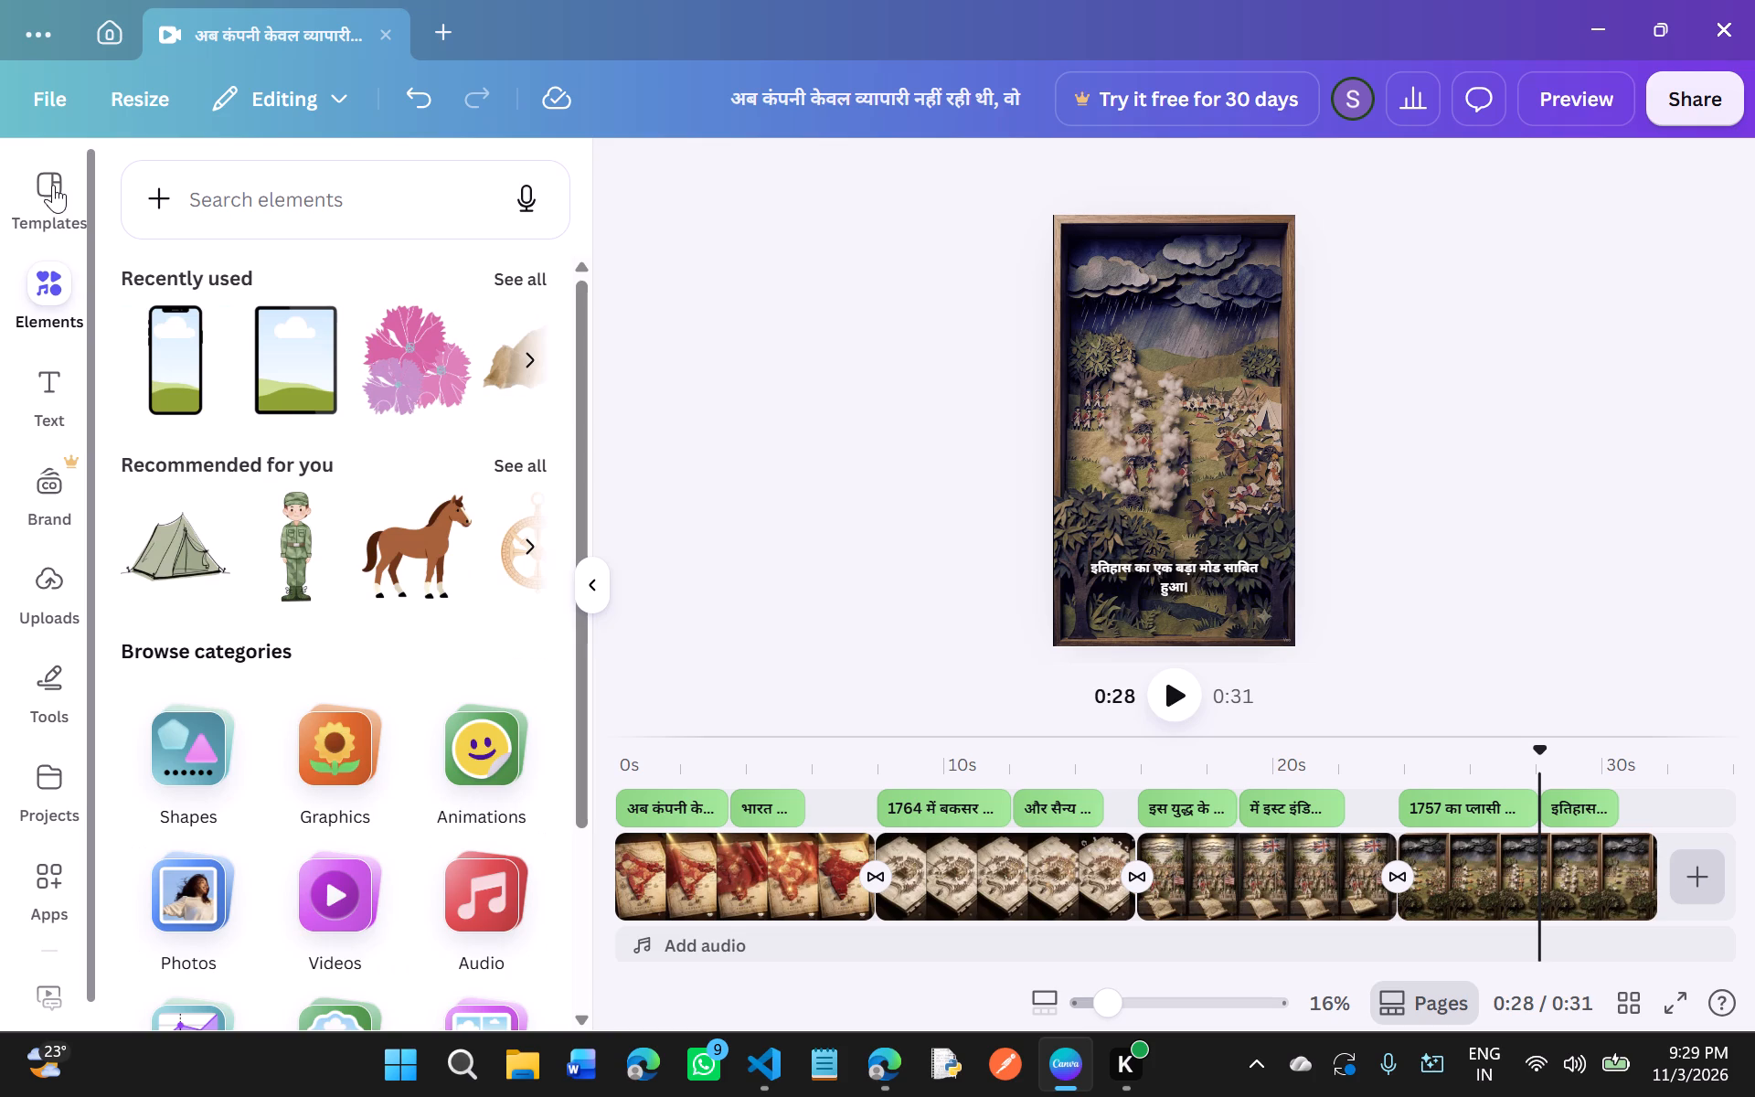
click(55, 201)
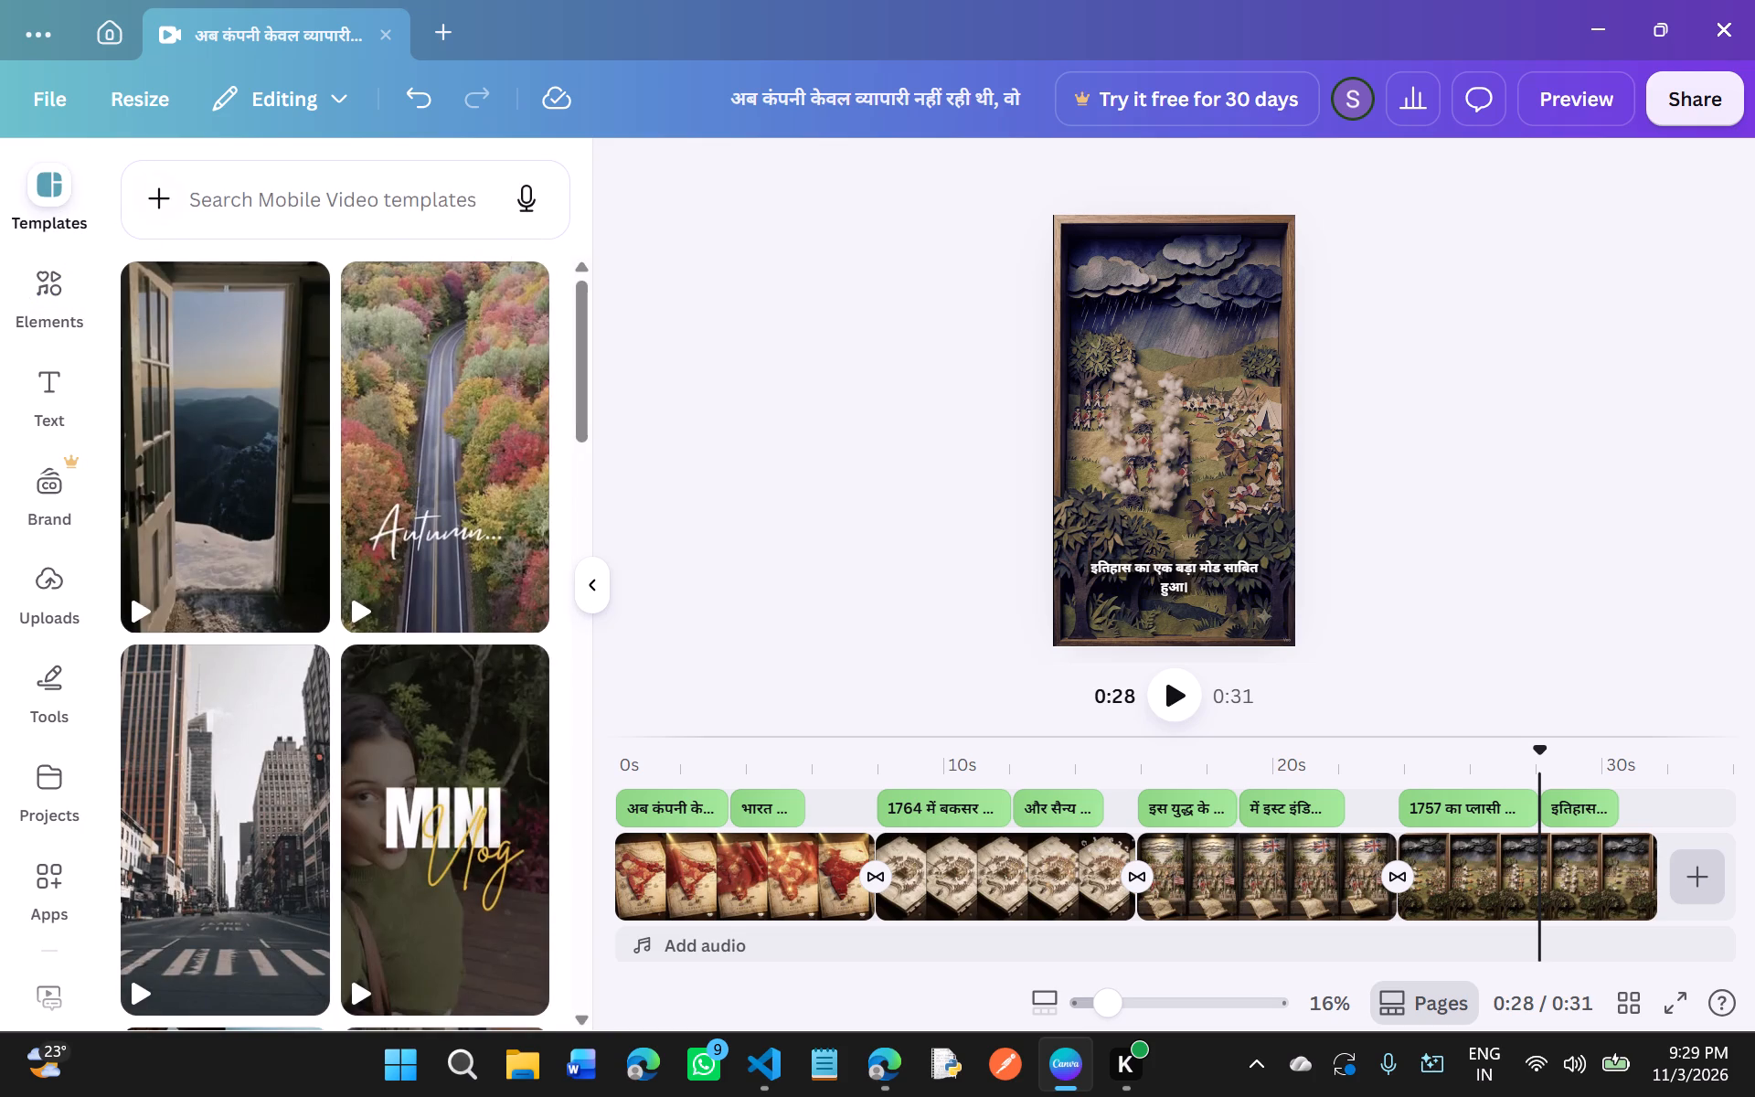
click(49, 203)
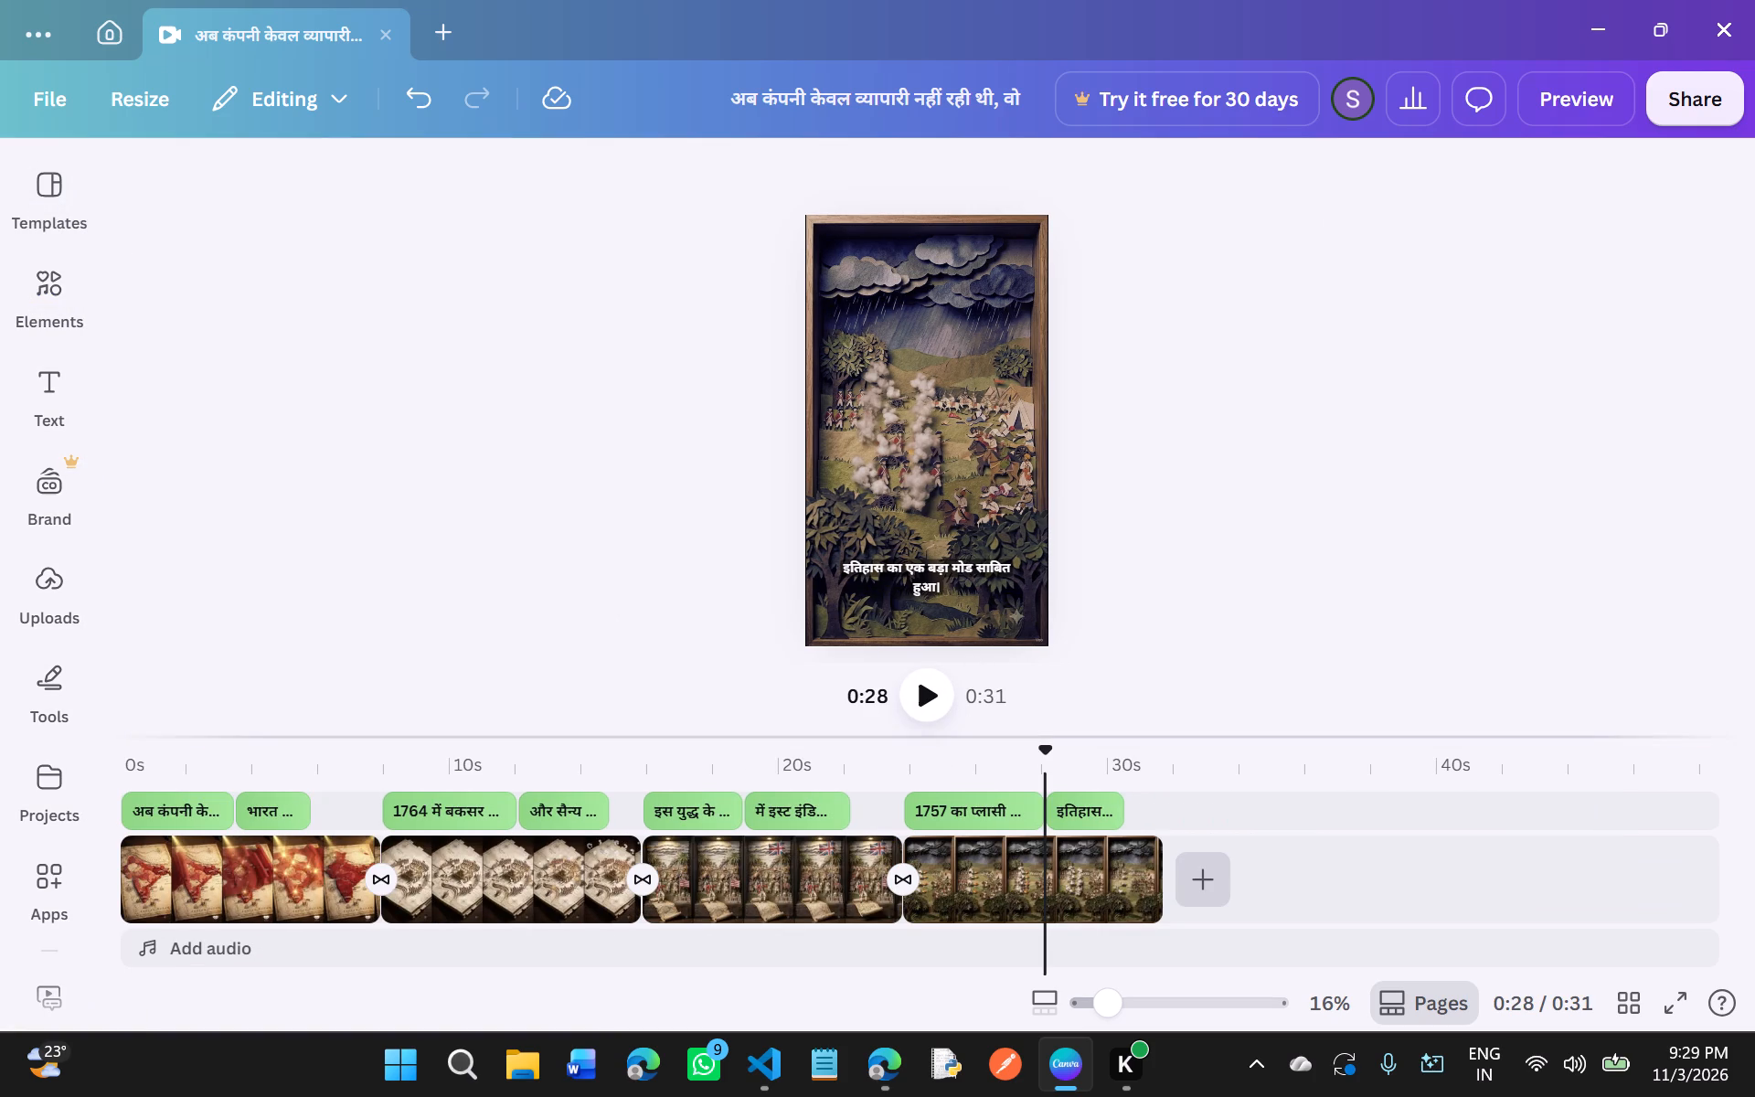
Move the playhead back to the start of the timeline and play the video.
click(1037, 770)
drag(1037, 770, 898, 756)
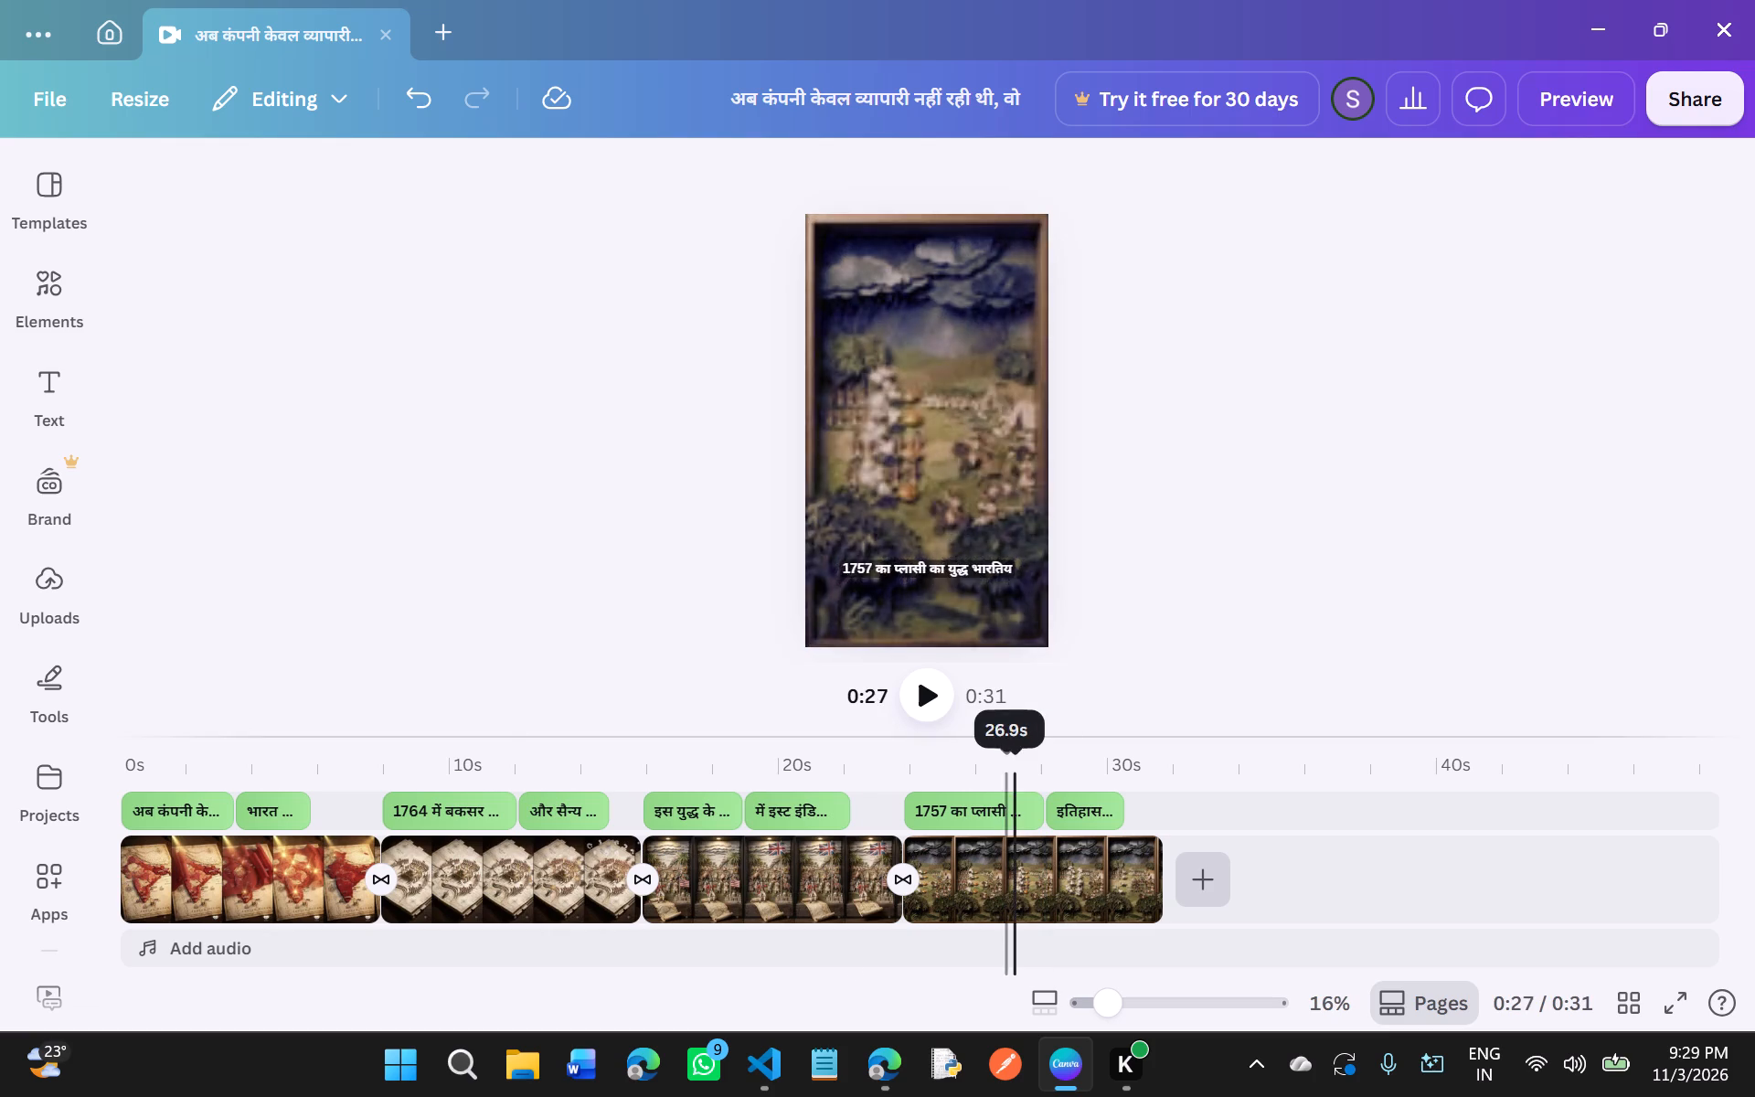
drag(898, 756, 0, 648)
click(901, 706)
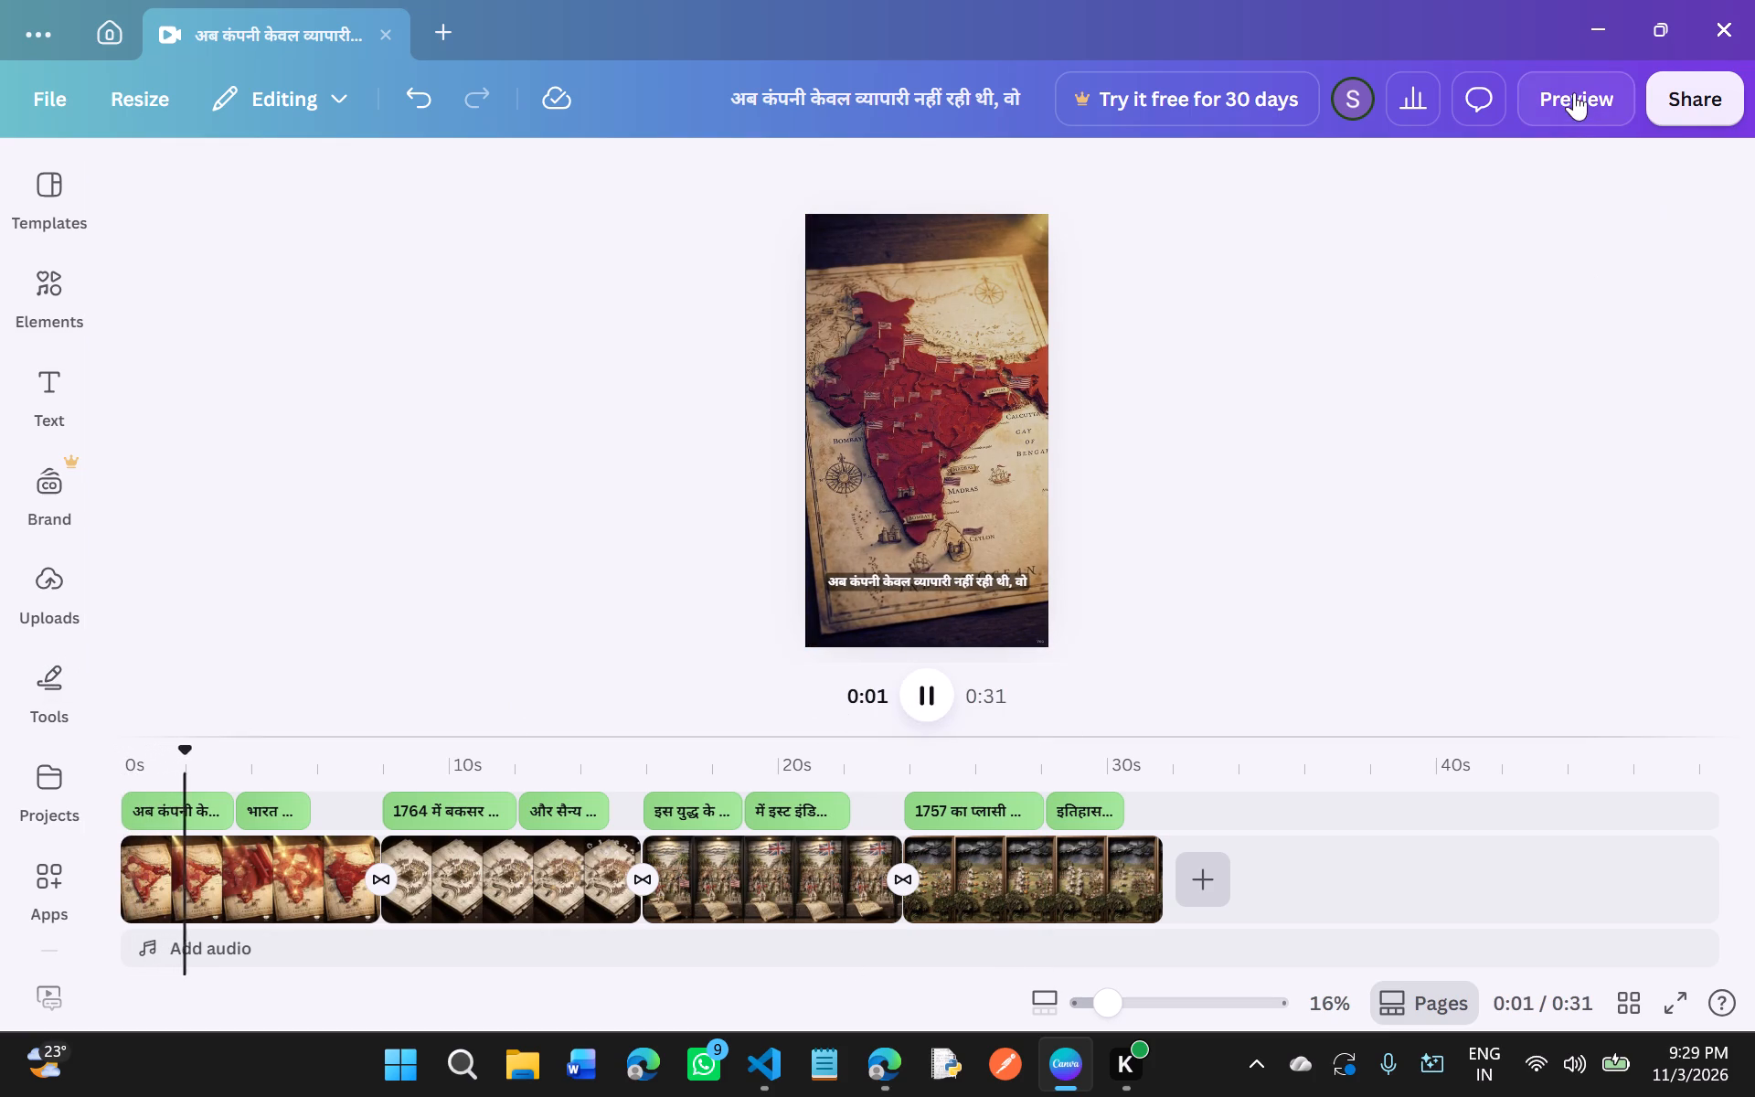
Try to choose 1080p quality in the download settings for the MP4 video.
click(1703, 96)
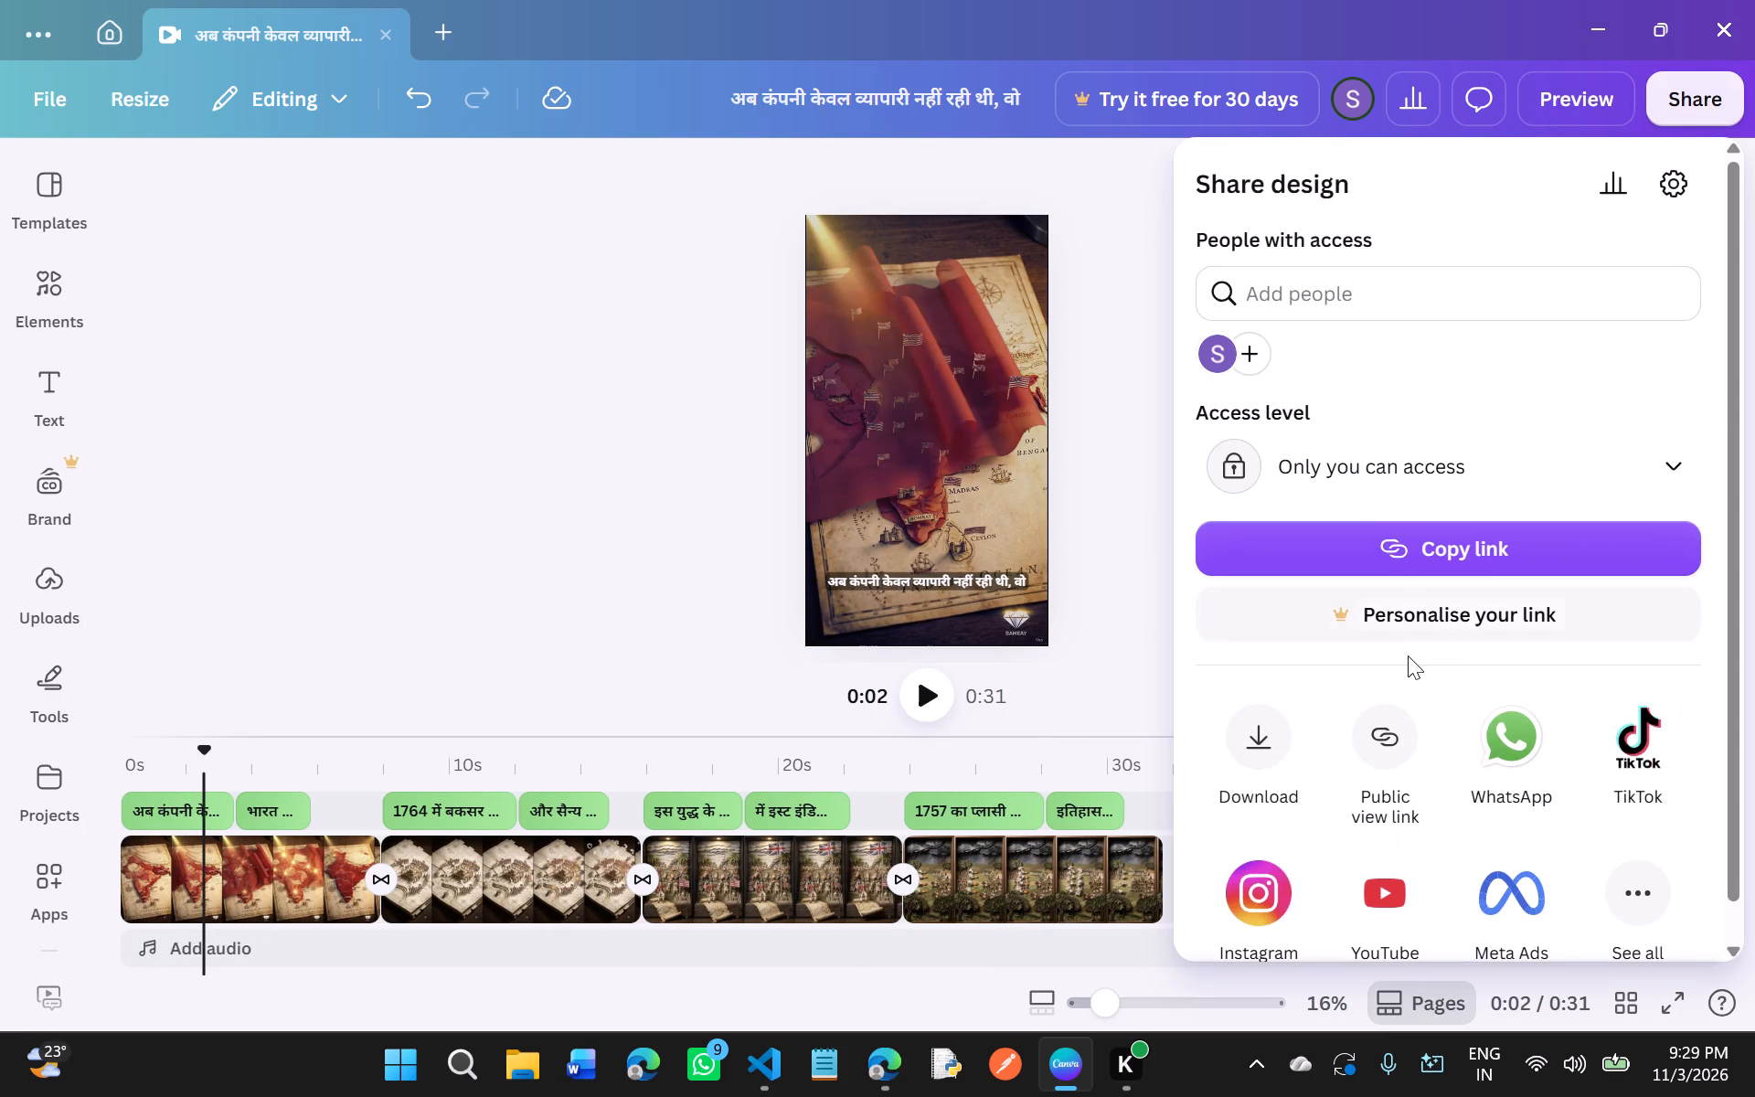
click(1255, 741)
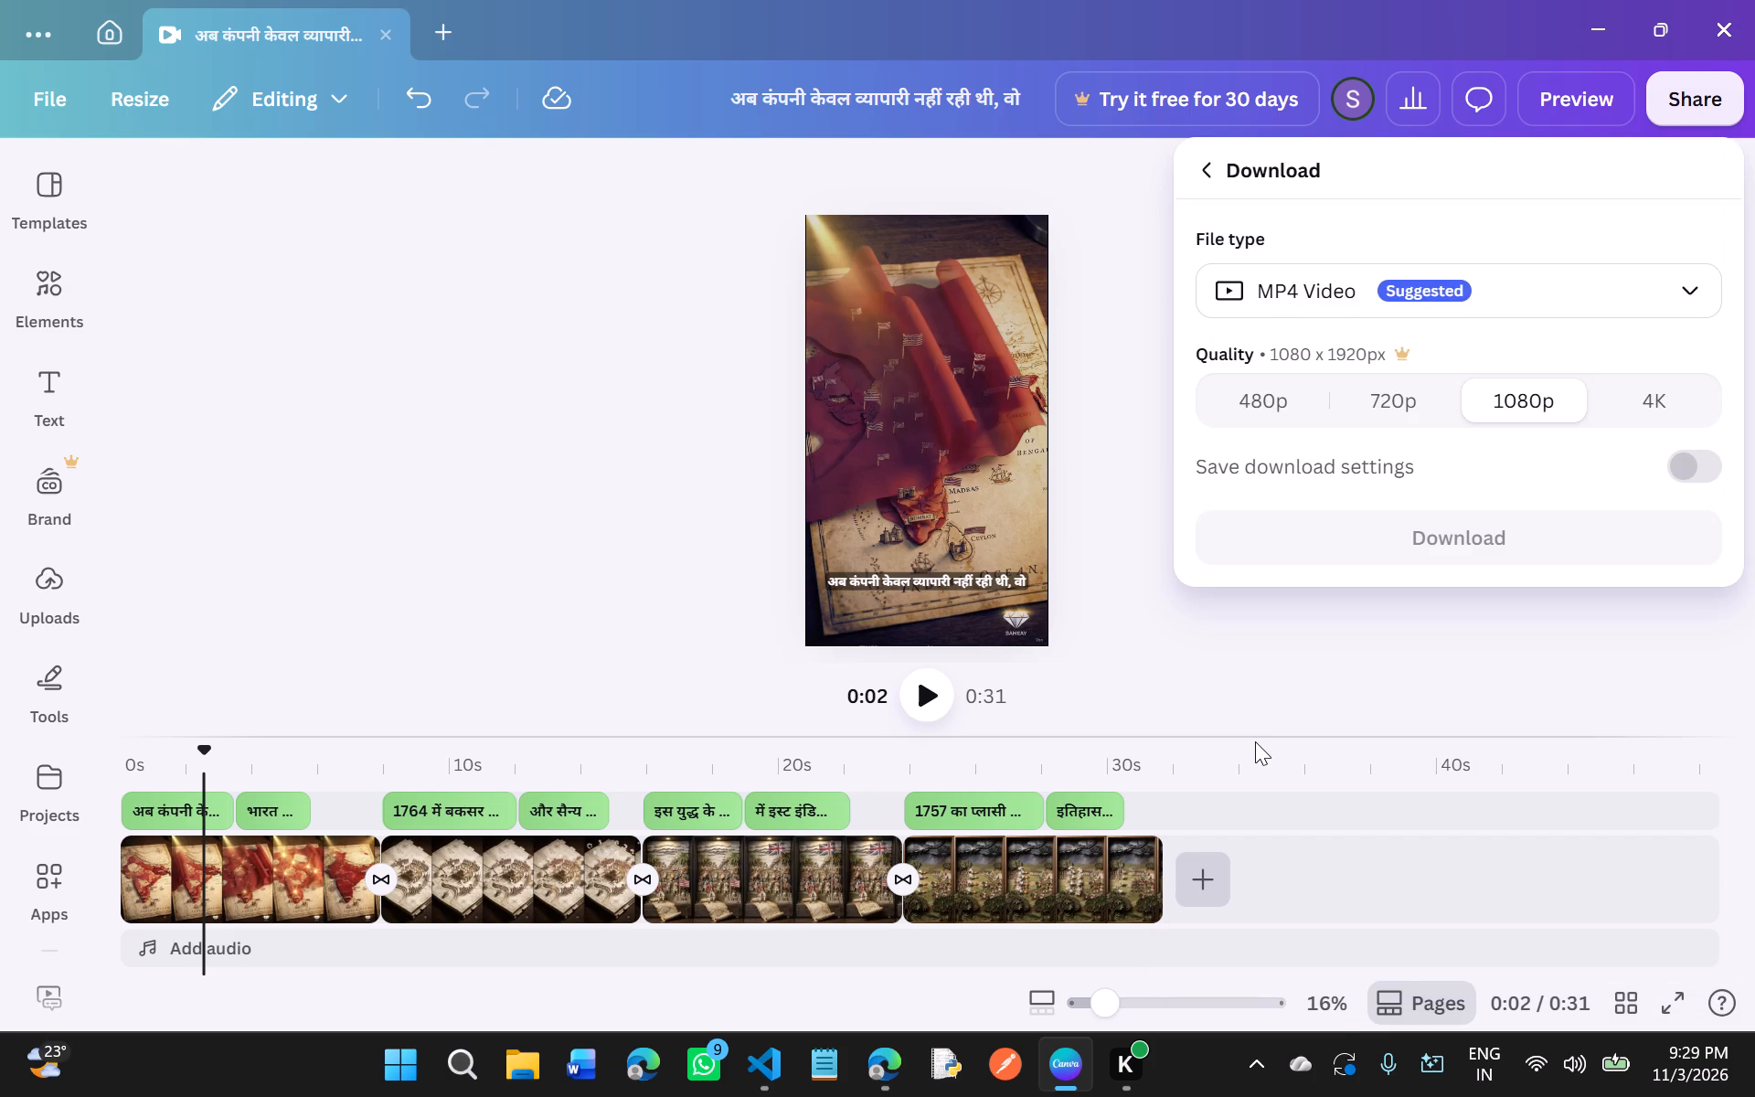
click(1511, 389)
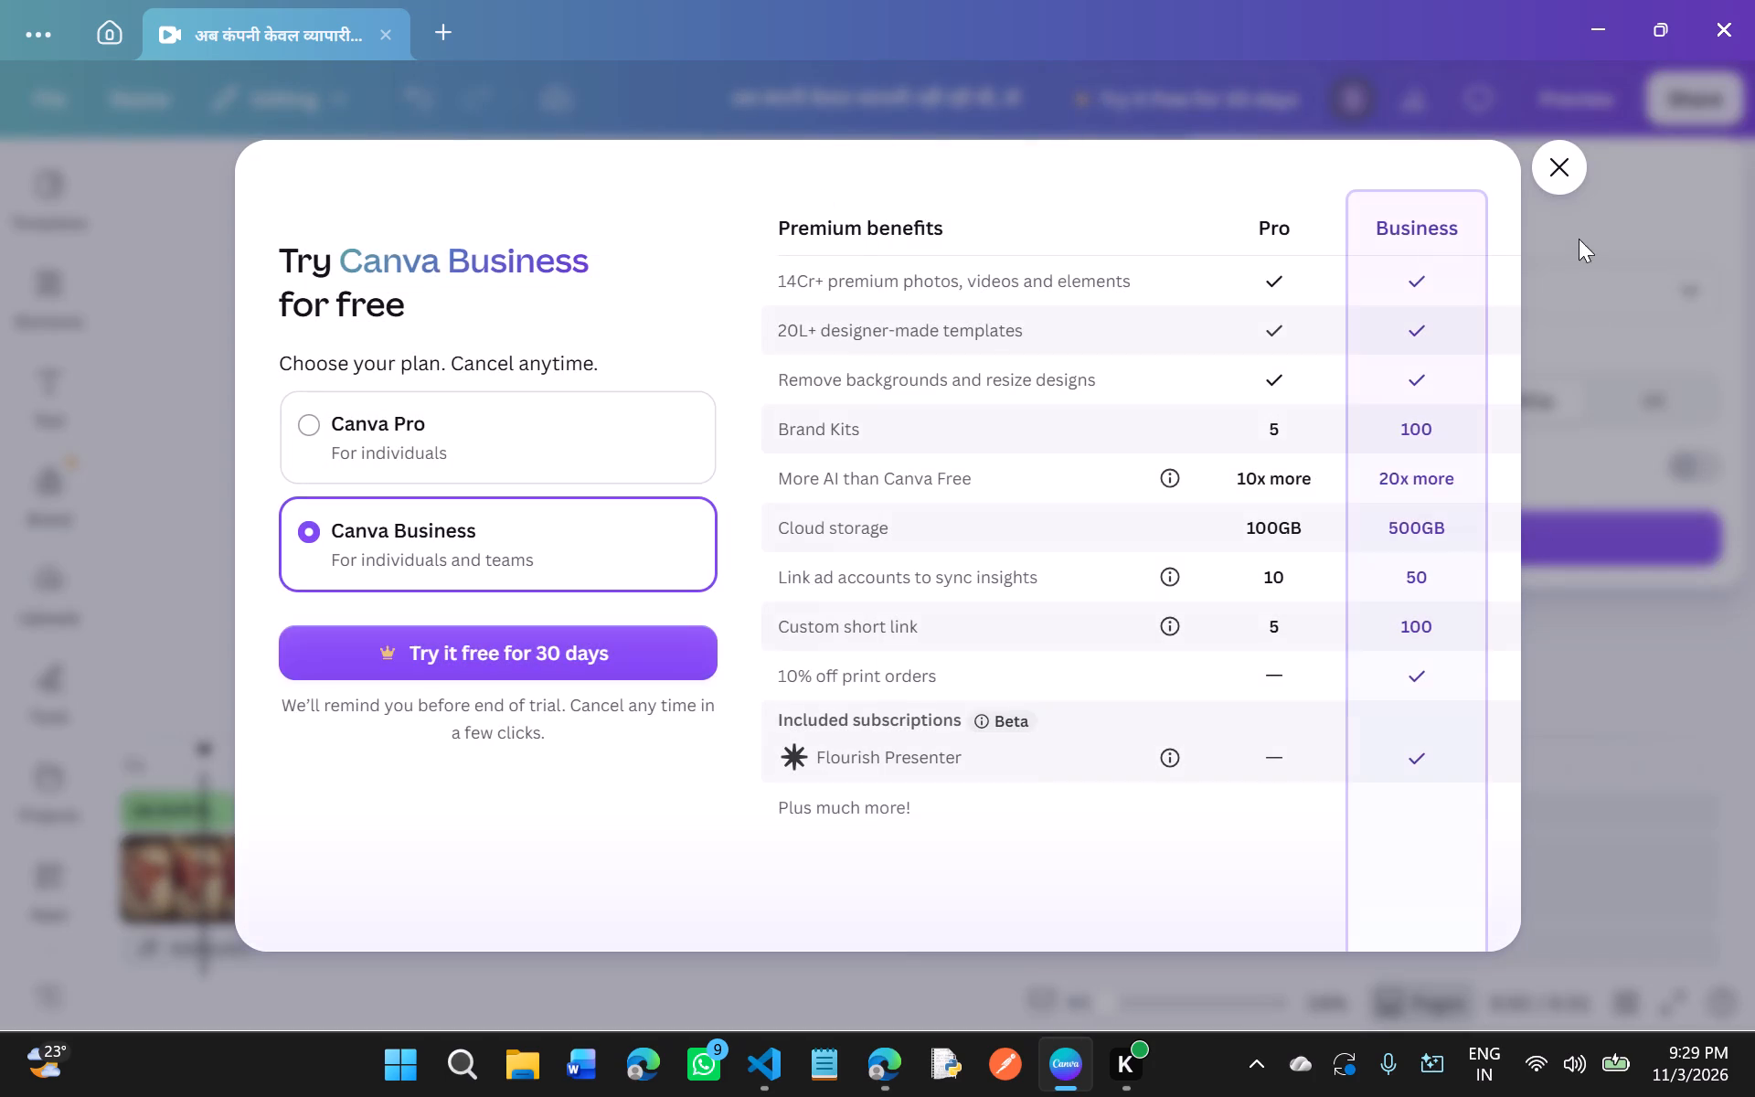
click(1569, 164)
Download the design as an MP4 video at 1080p quality.
click(1671, 85)
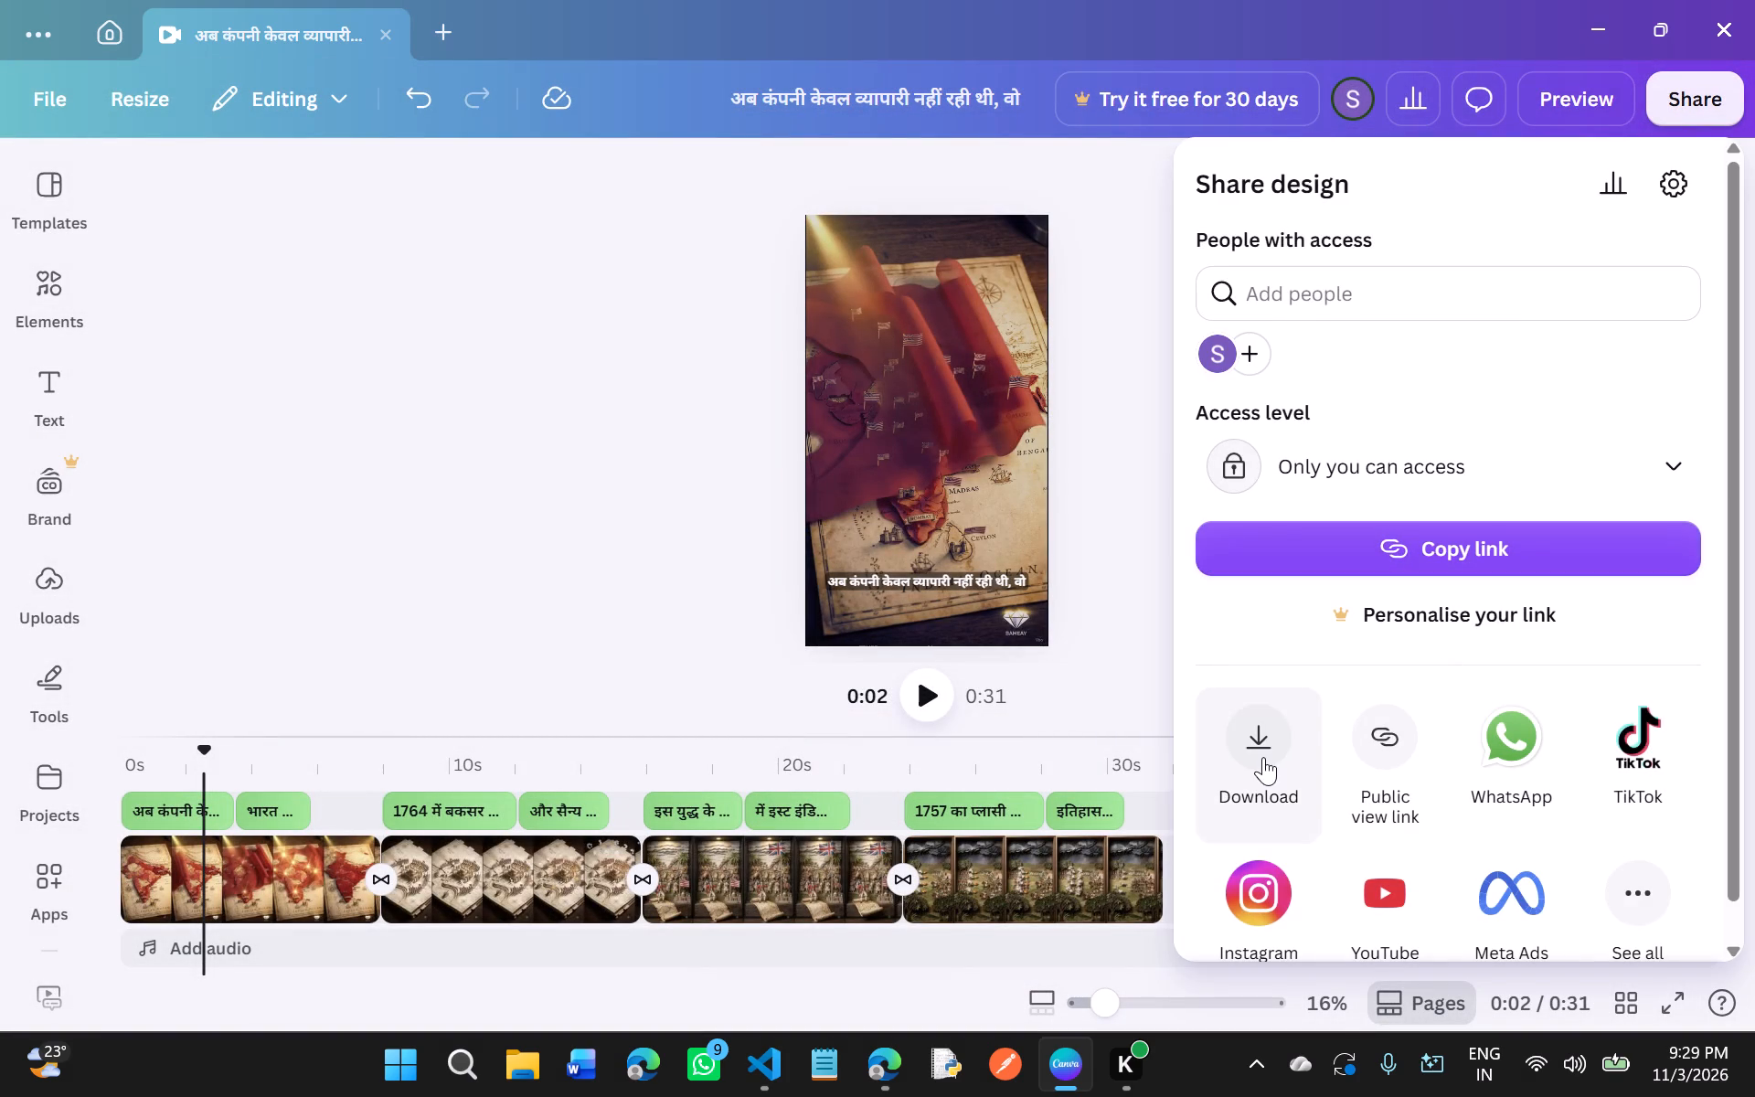
click(1263, 757)
click(1536, 547)
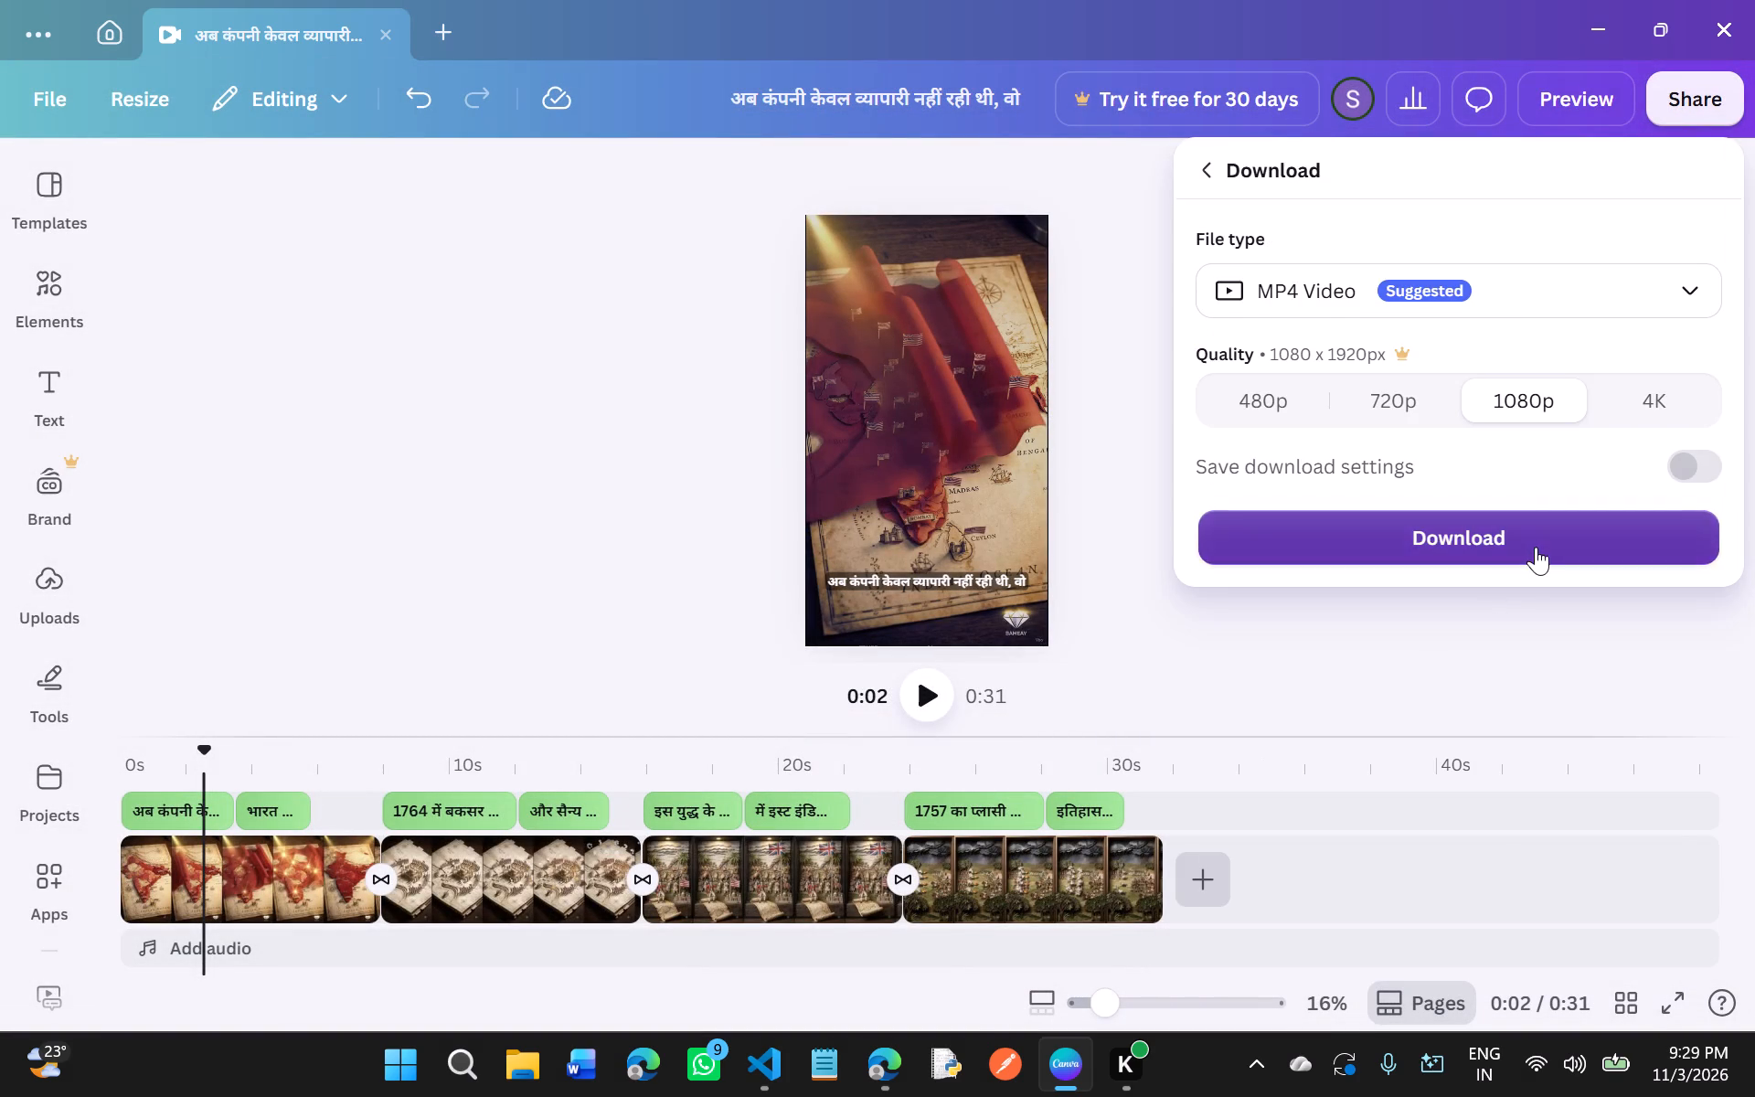
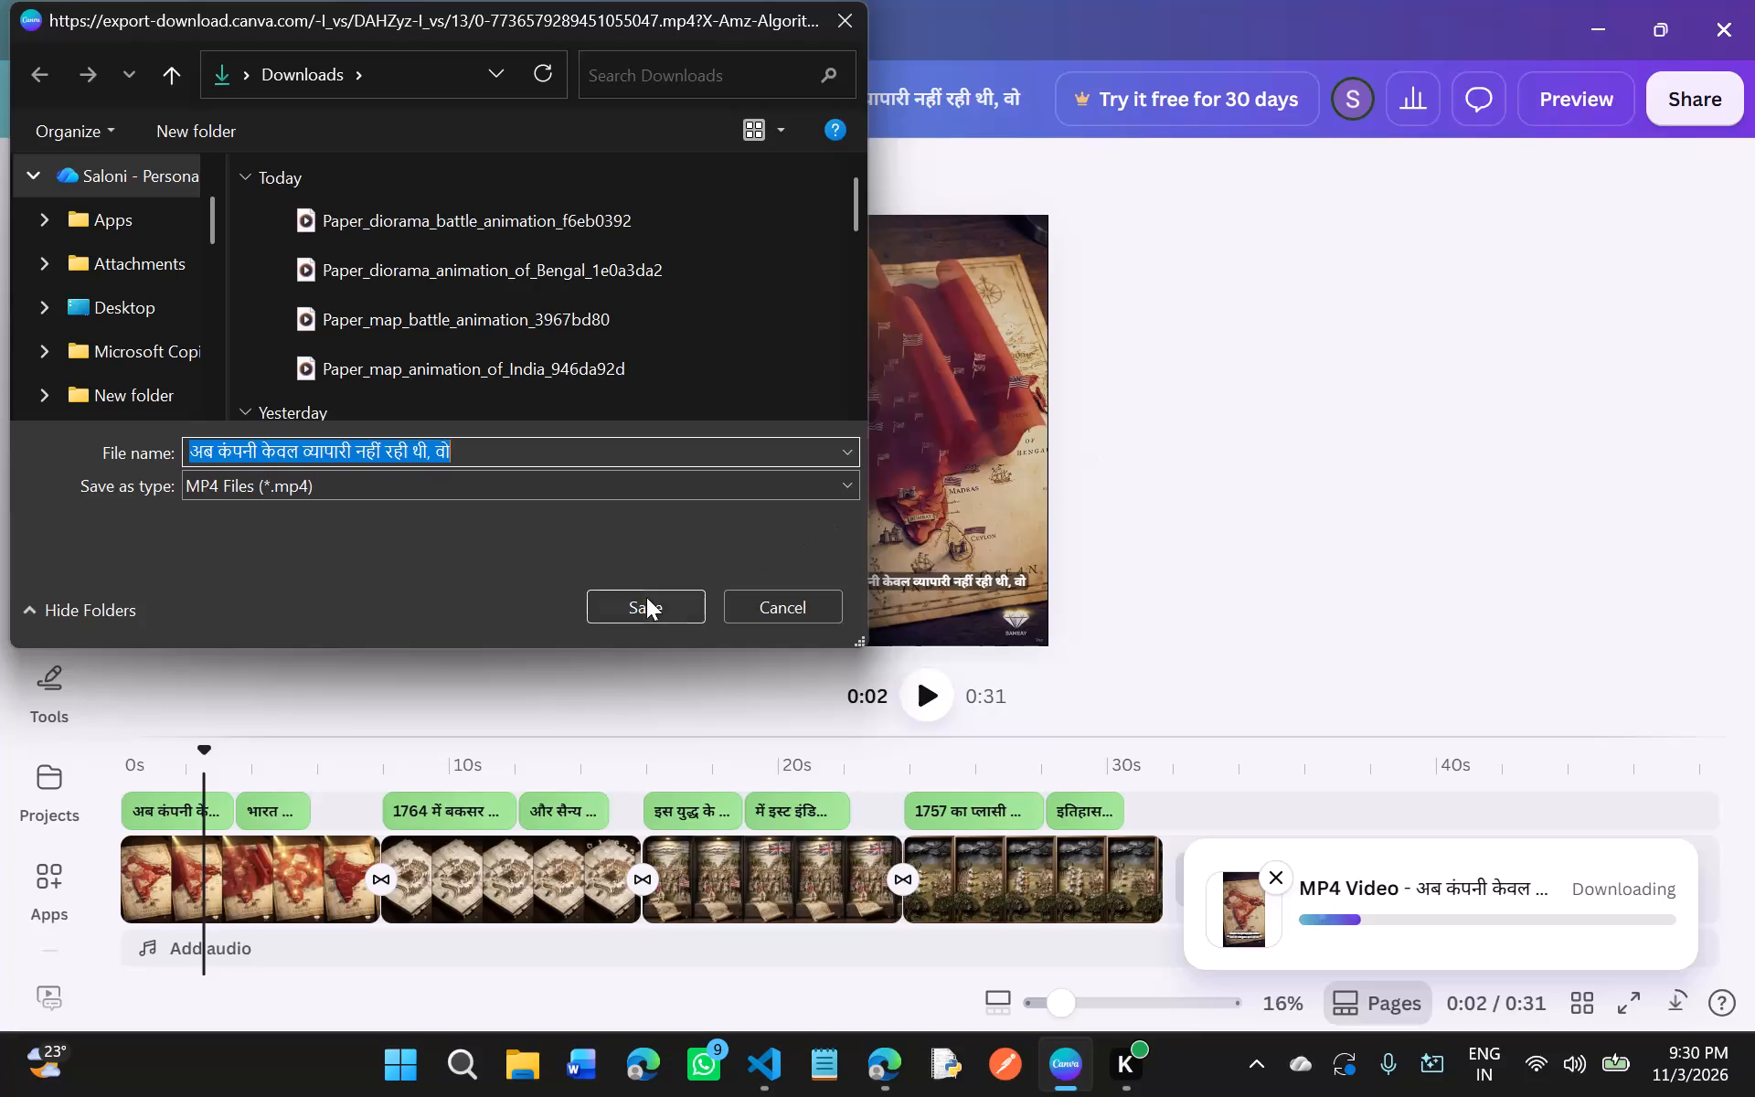
Save the exported MP4 video in the Downloads folder under the suggested file name.
click(642, 601)
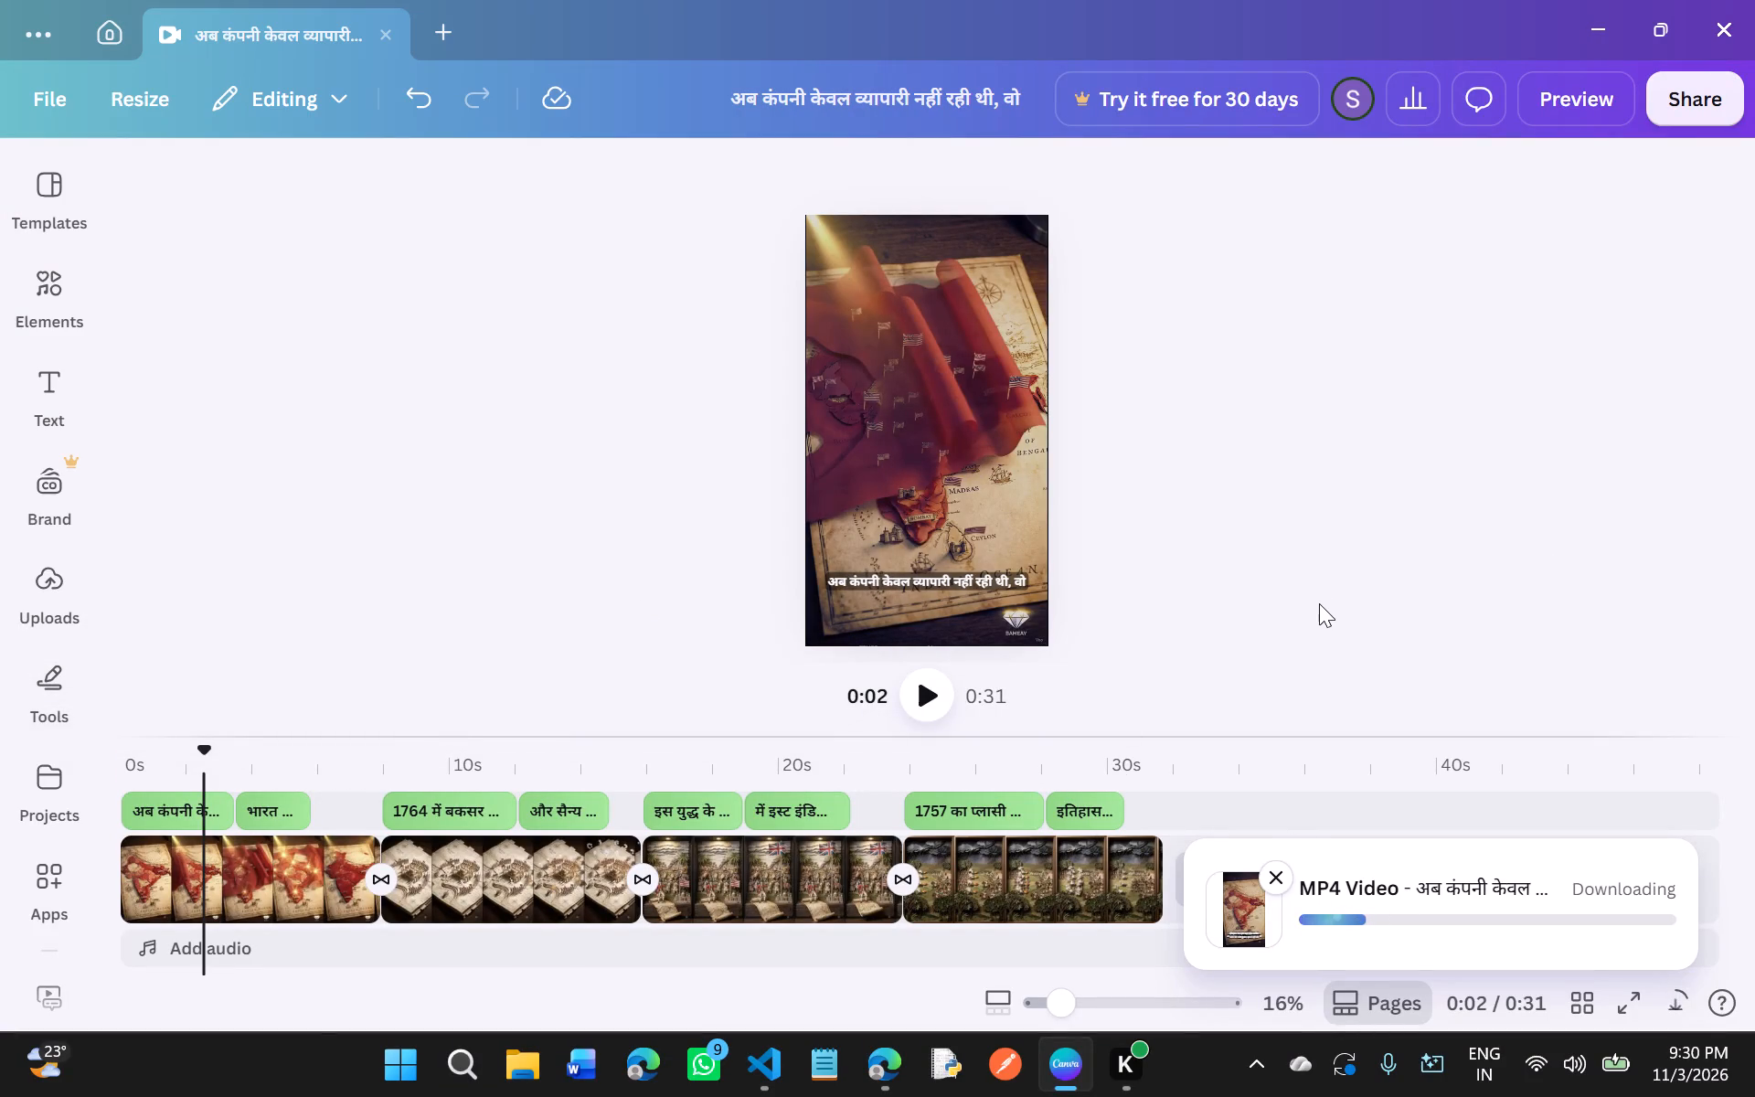
click(1321, 591)
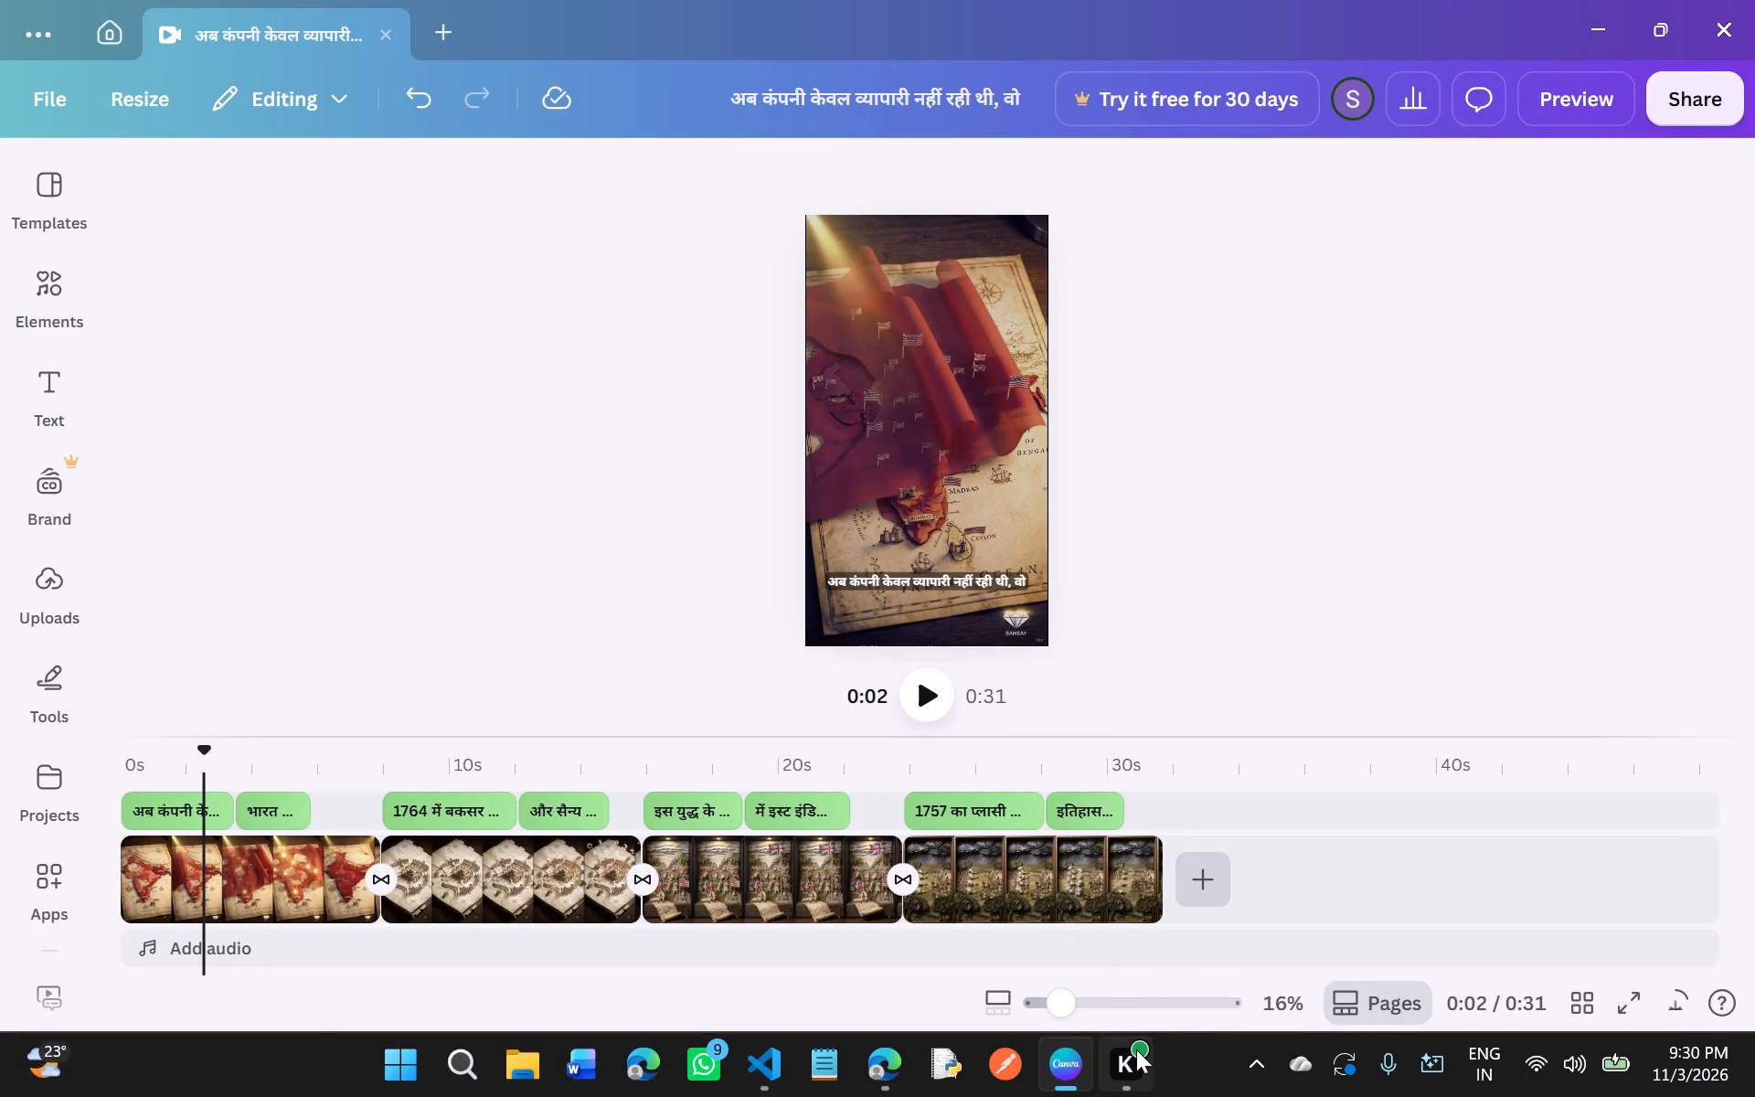